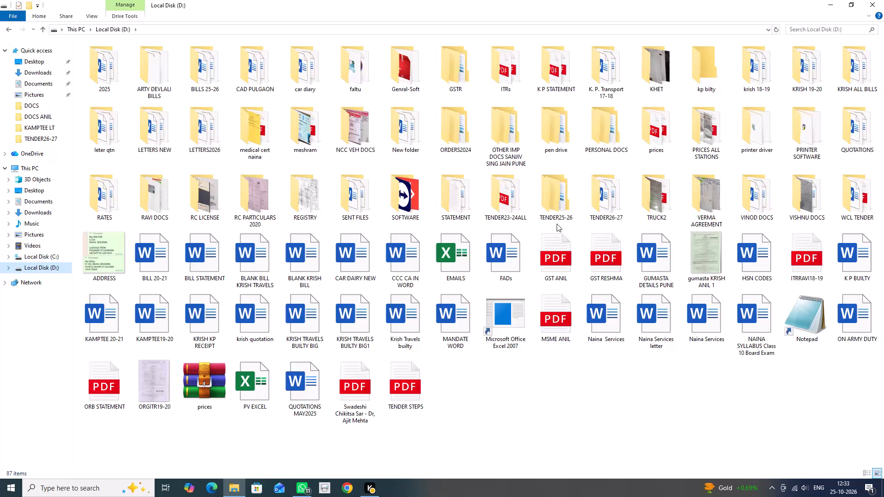
Open the bid document GeM-Bidding-10017041.pdf from the PULGAONLIGHT folder under TENDER26-27, NAGPUR.
double_click(611, 208)
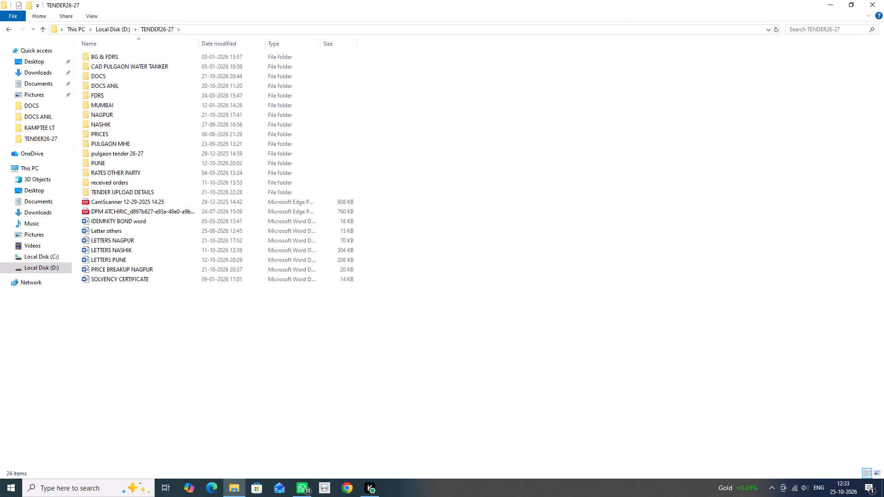
double_click(100, 115)
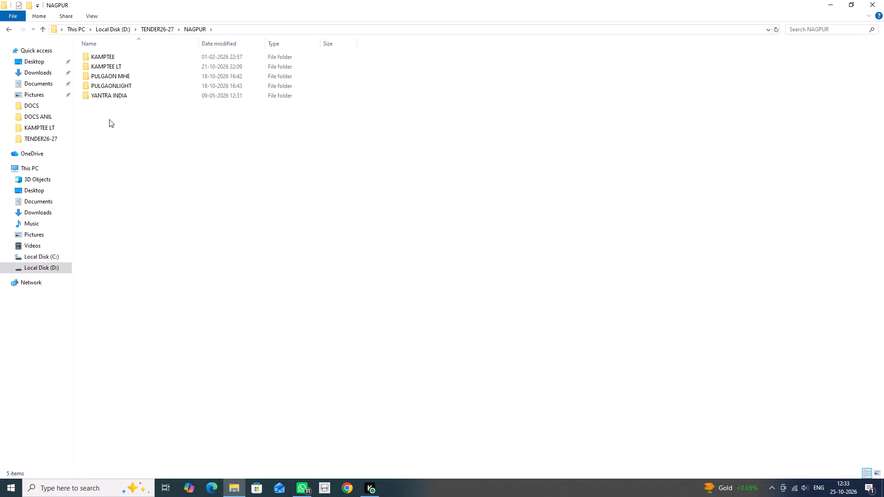
double_click(126, 88)
double_click(132, 57)
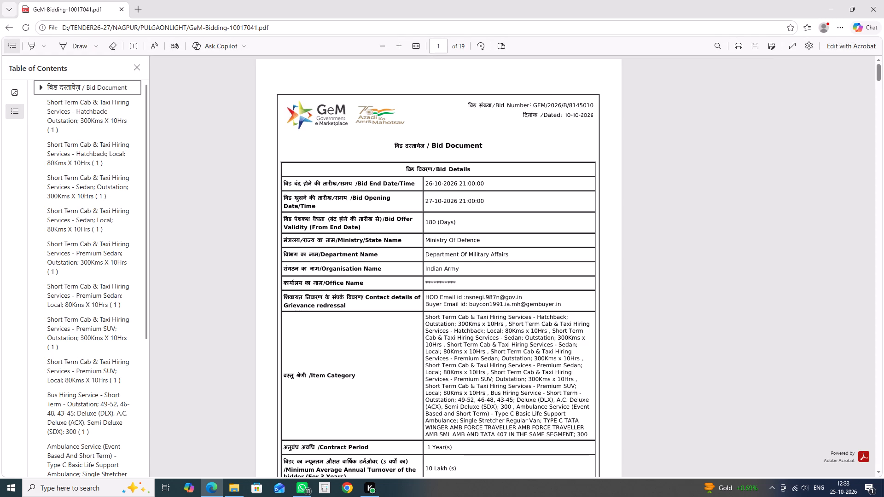
Find the Scope of Work entry in the bid document and open its linked file 1791646132.pdf.
scroll(540, 203, "down", 20)
scroll(540, 203, "down", 10)
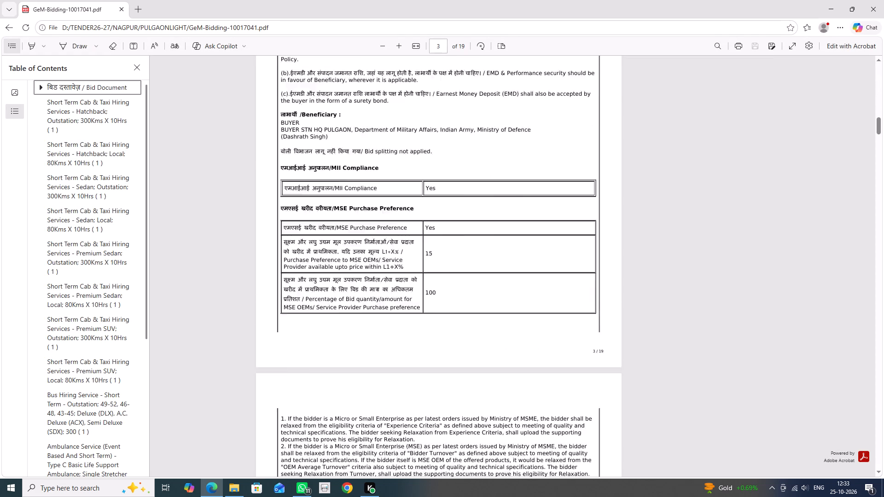
scroll(531, 218, "down", 17)
scroll(529, 219, "down", 6)
scroll(529, 219, "up", 5)
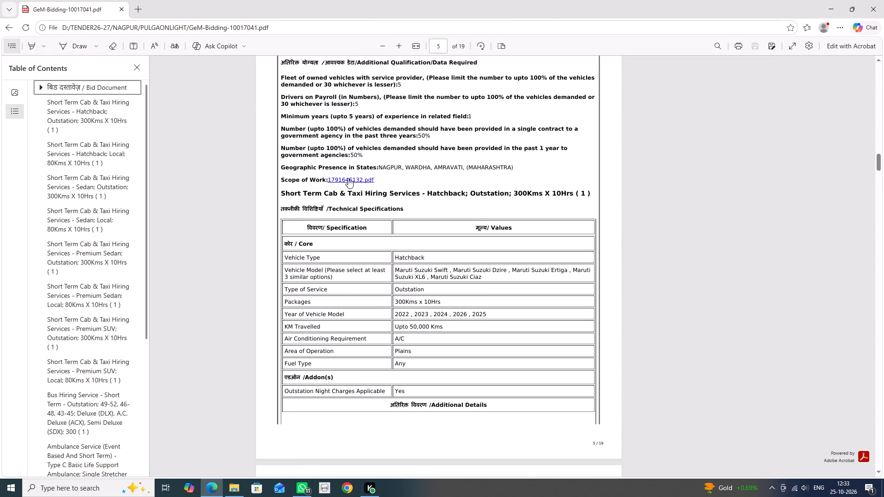
left_click(349, 177)
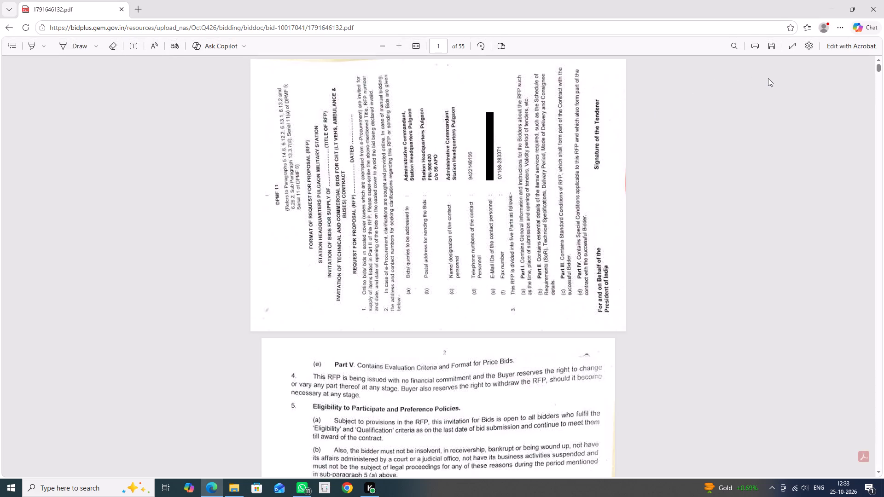
Preview the scope of work document for printing, set 2 pages per sheet, and print it.
left_click(757, 46)
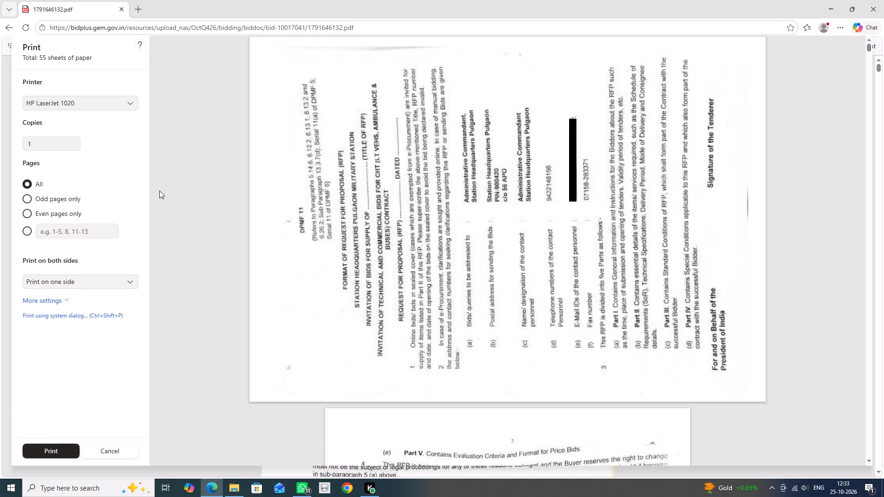
scroll(677, 225, "down", 15)
scroll(677, 222, "down", 13)
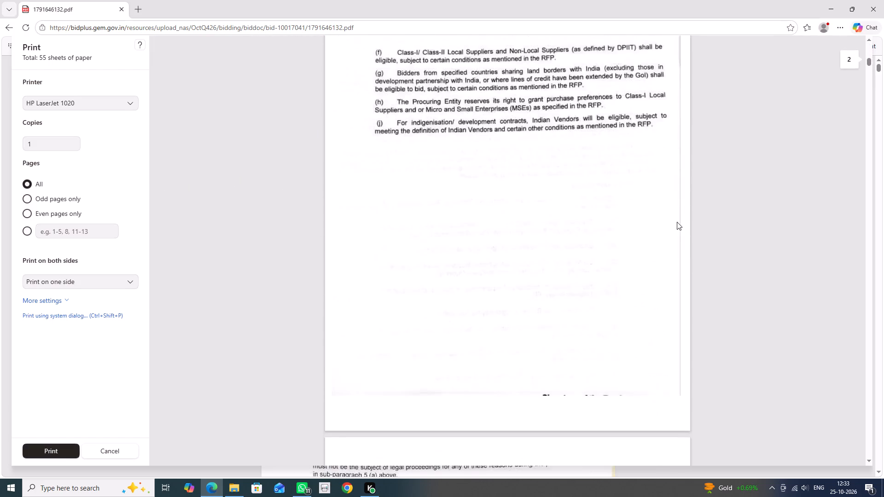
scroll(677, 222, "down", 15)
scroll(677, 219, "up", 18)
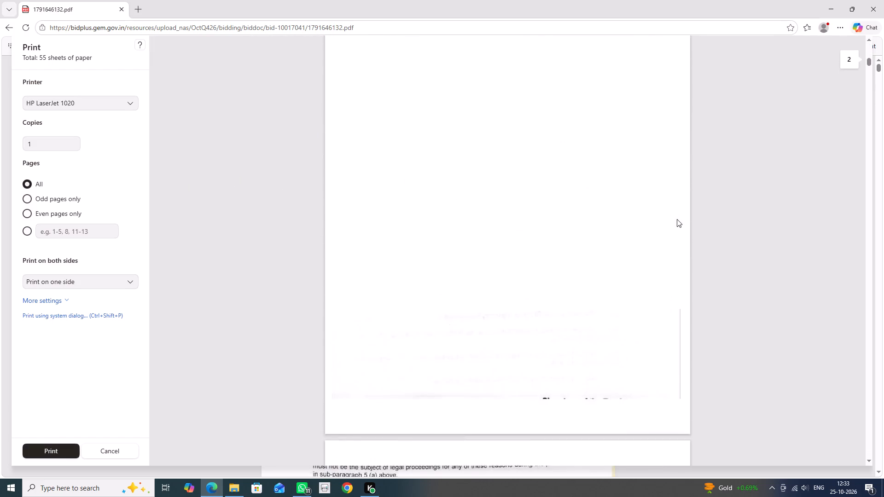
scroll(677, 219, "up", 20)
scroll(677, 219, "up", 14)
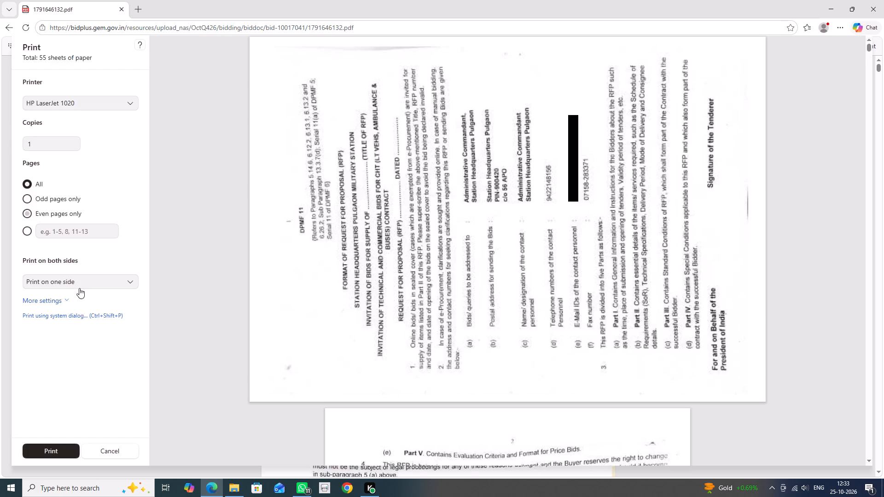
left_click(47, 303)
scroll(90, 310, "down", 8)
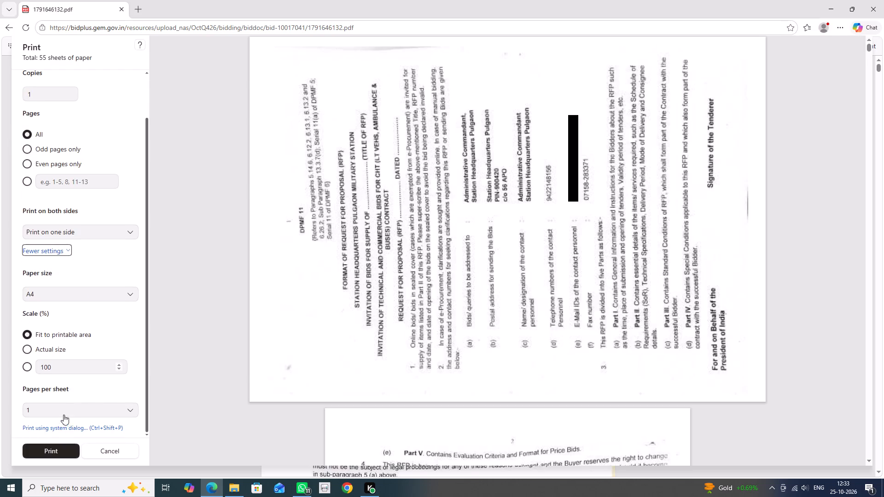
left_click(65, 412)
left_click(46, 328)
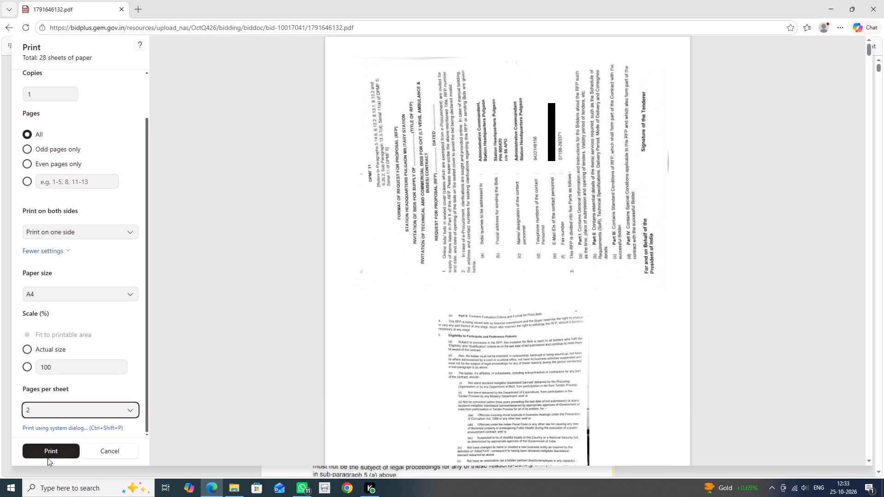
left_click(51, 451)
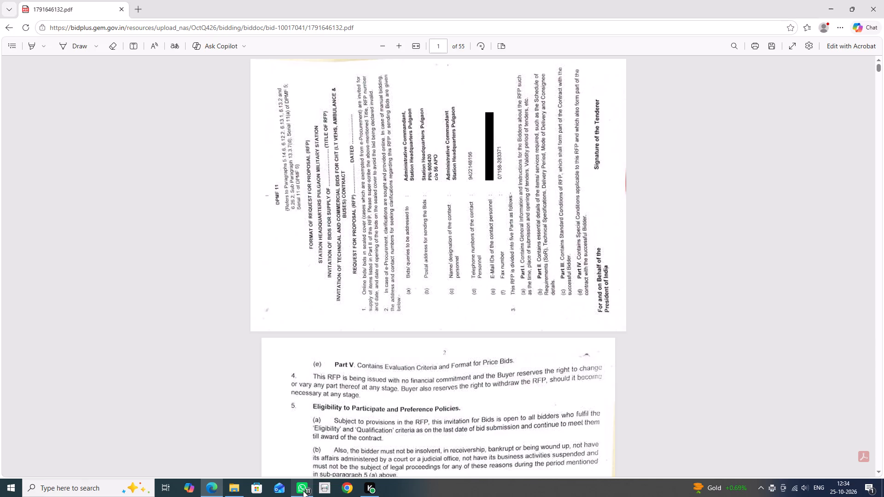
Switch to Google Chrome and open the GeM portal from the new tab shortcuts.
left_click(346, 487)
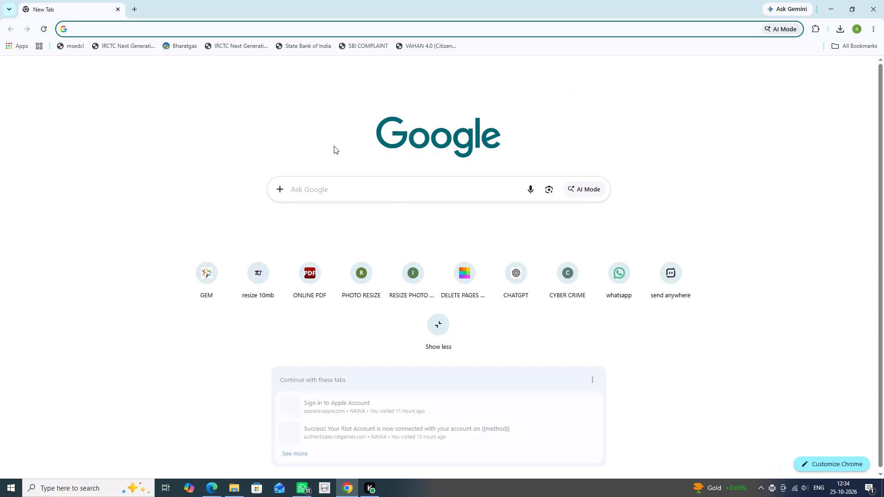
left_click(207, 269)
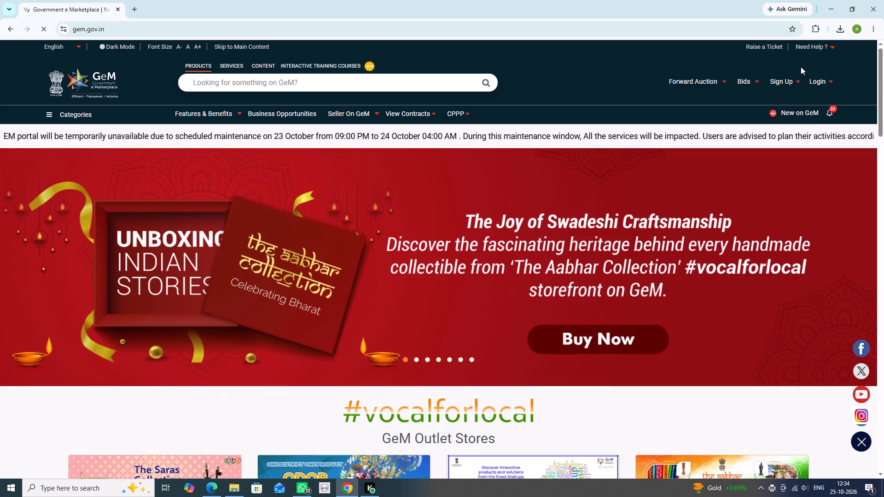
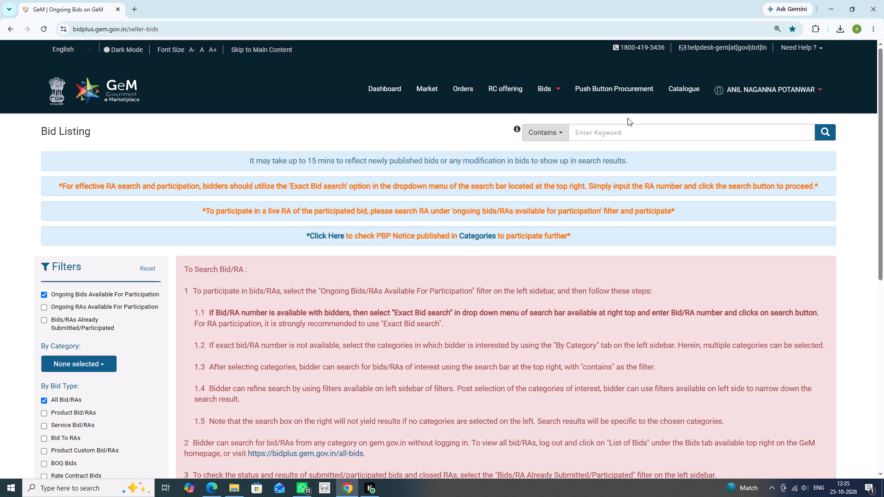
Set the bid listing's search mode to Exact Bid Search and start entering the bid number.
left_click(550, 138)
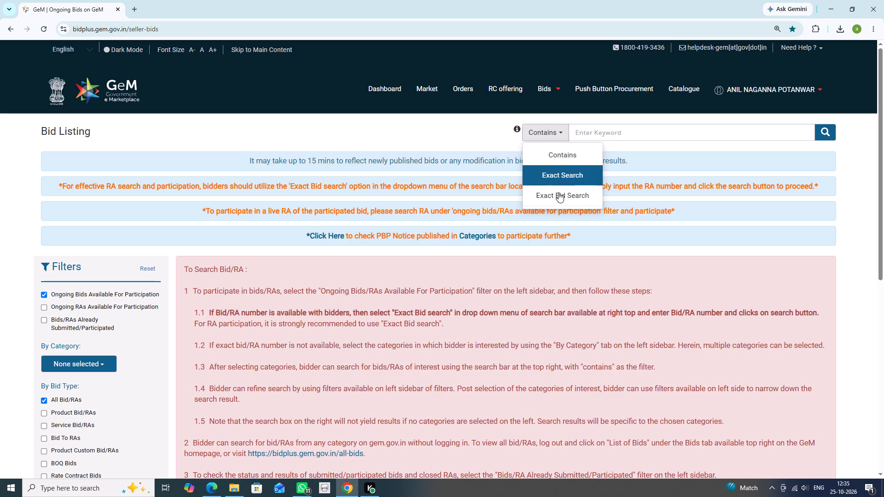
left_click(559, 196)
left_click(613, 130)
type("GE")
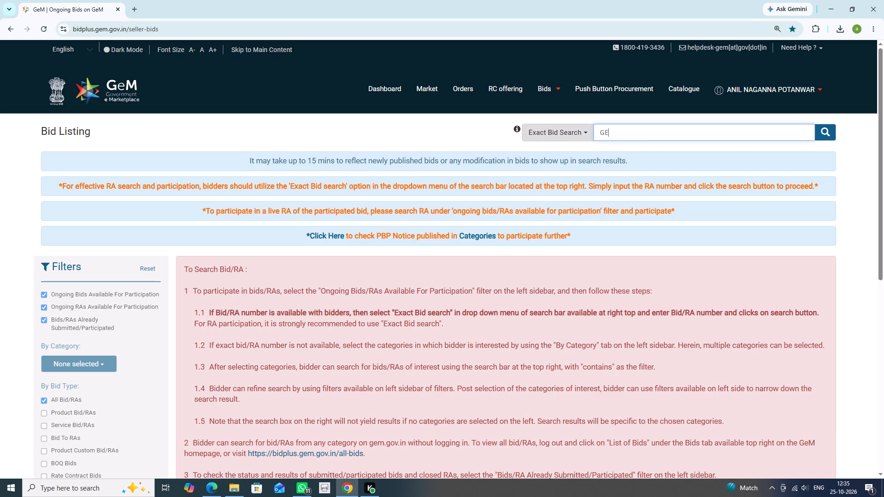
left_click(209, 488)
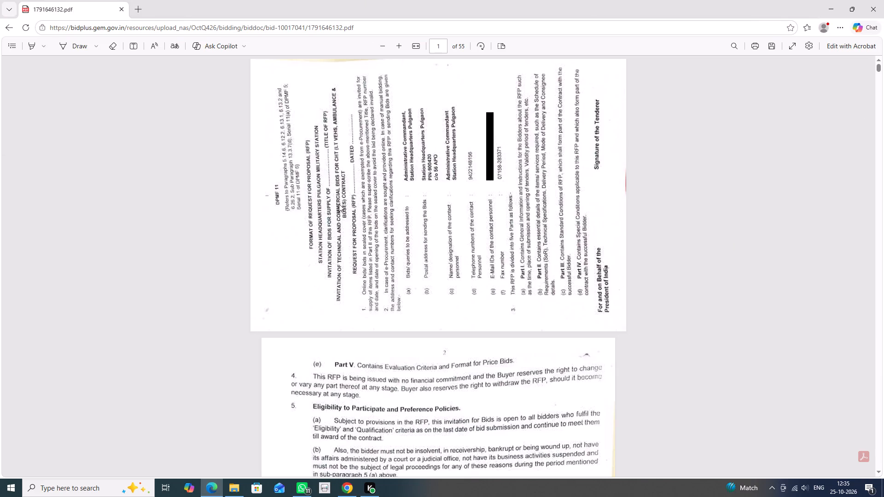
scroll(420, 184, "up", 5)
left_click(770, 45)
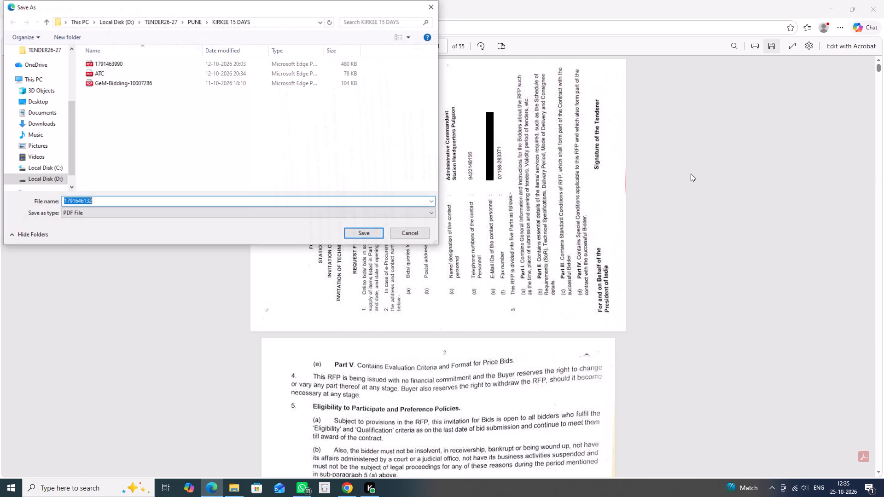
left_click(148, 22)
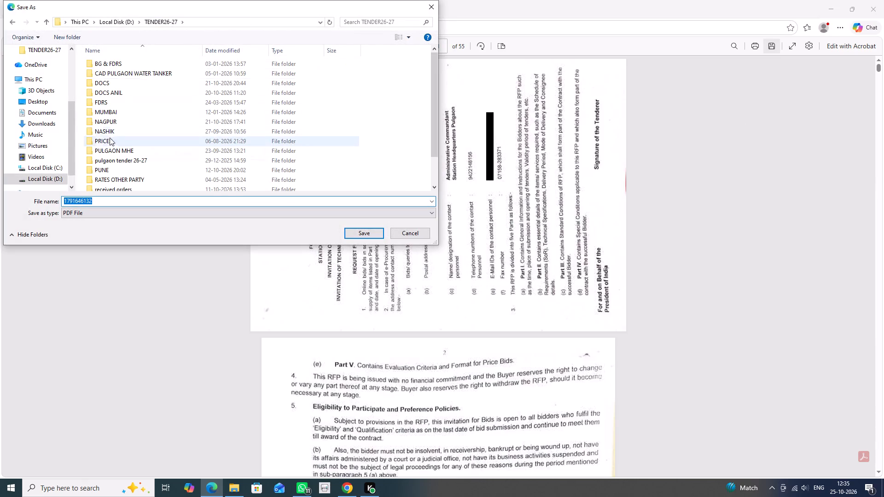
double_click(113, 123)
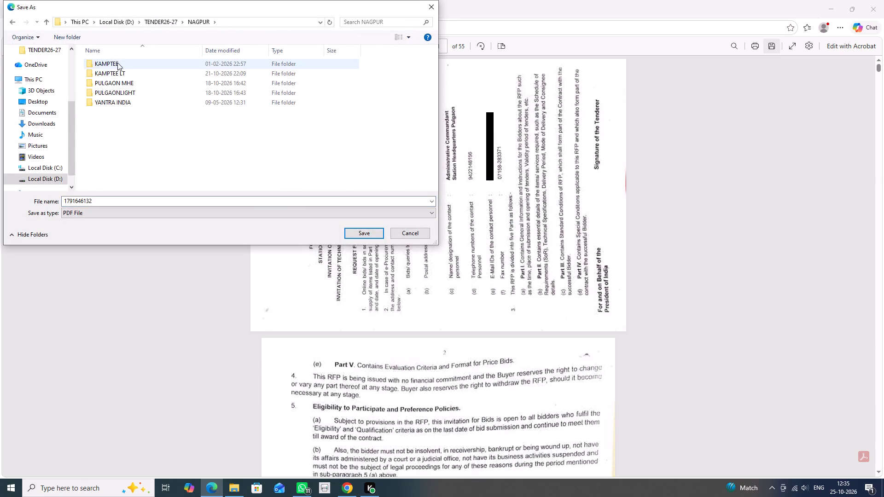
double_click(125, 92)
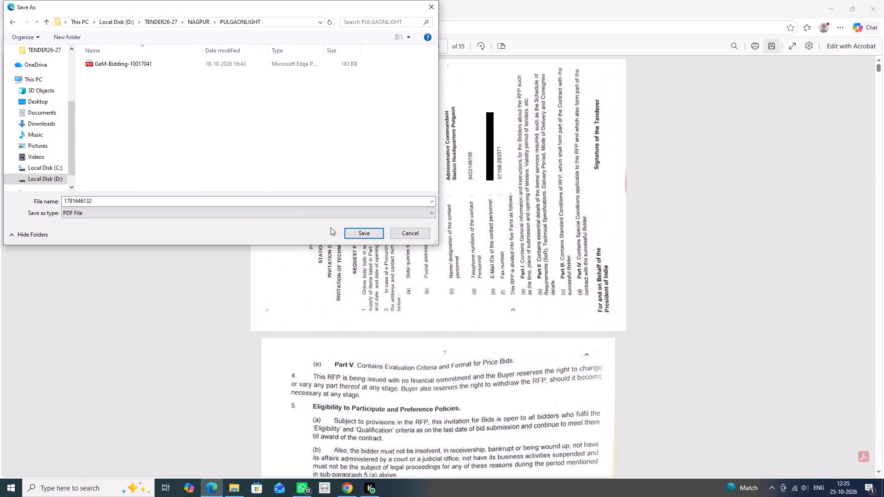
left_click(356, 231)
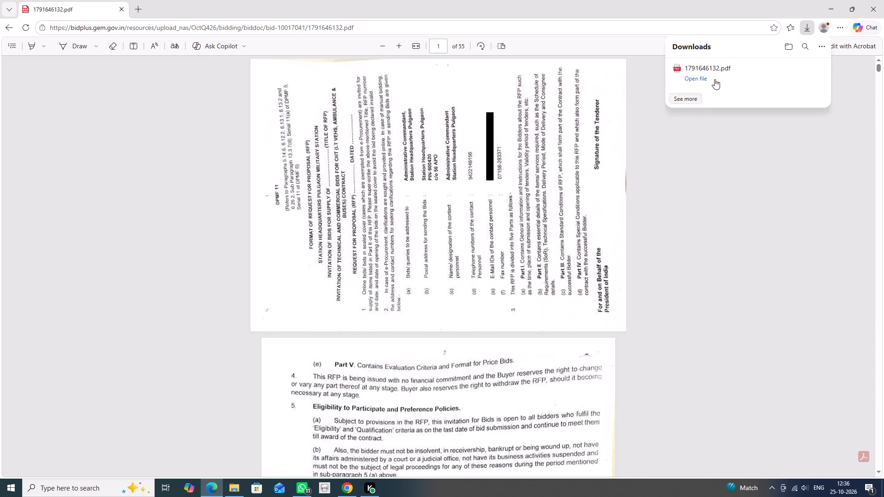
left_click(711, 208)
Return to the bid document GeM-Bidding-10017041.pdf and copy the bid number GEM/2026/B/8145010 from its first page.
left_click(5, 28)
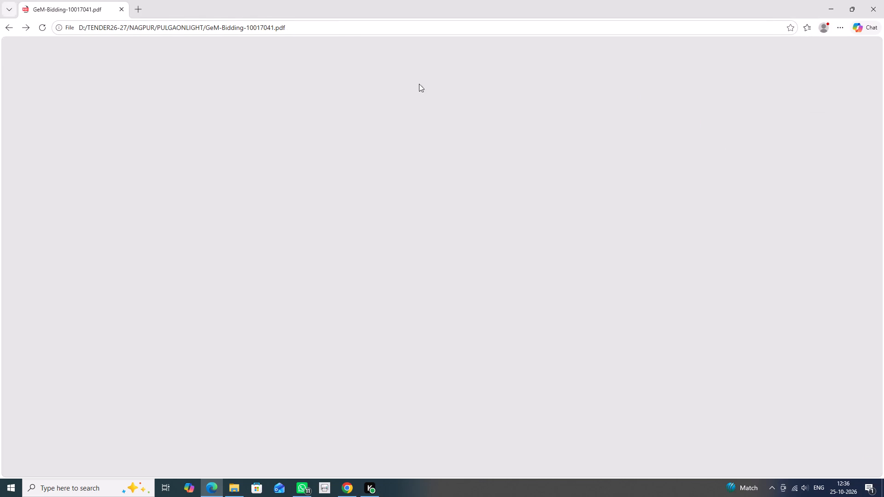
scroll(677, 172, "up", 20)
scroll(677, 172, "up", 4)
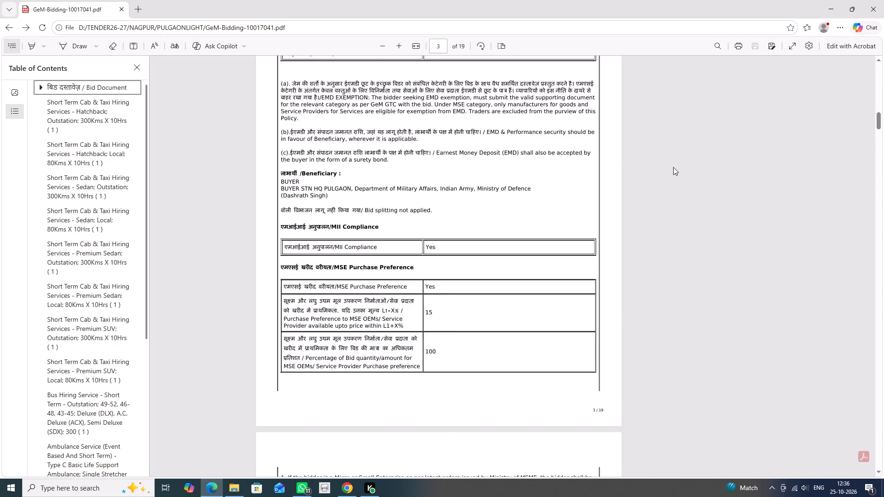
scroll(673, 167, "up", 20)
scroll(673, 167, "up", 13)
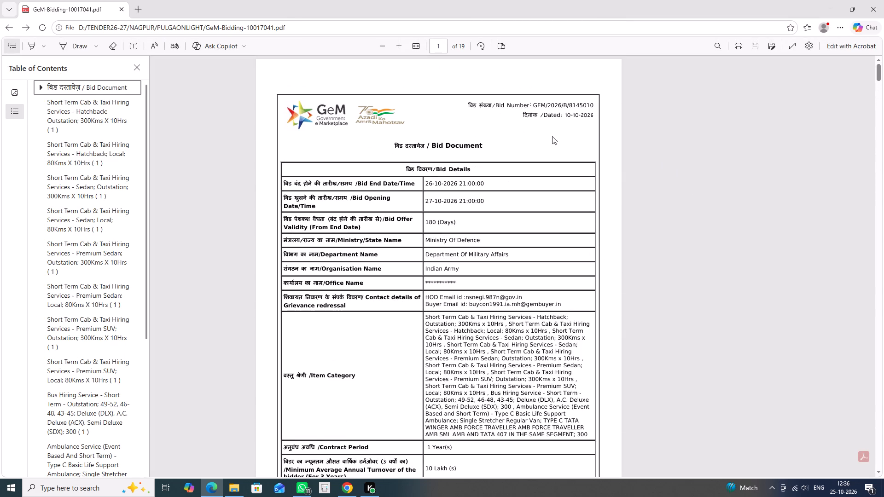
left_click_drag(534, 104, 591, 108)
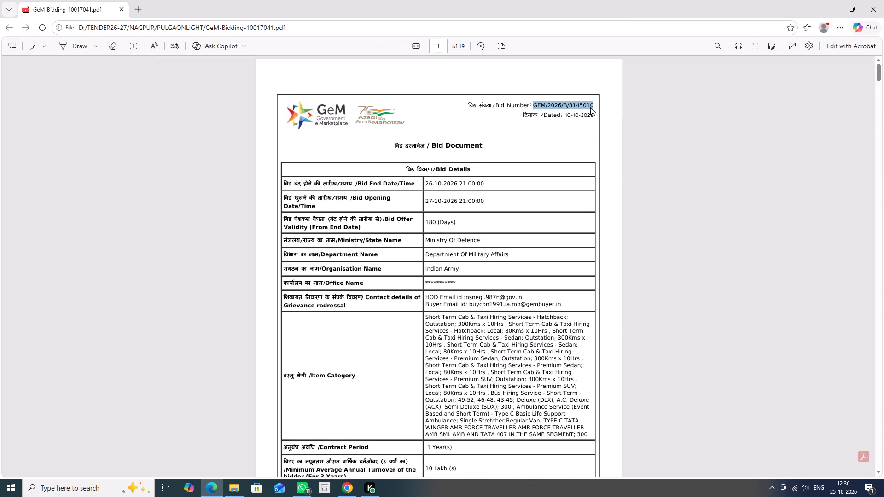
key("ctrl+c")
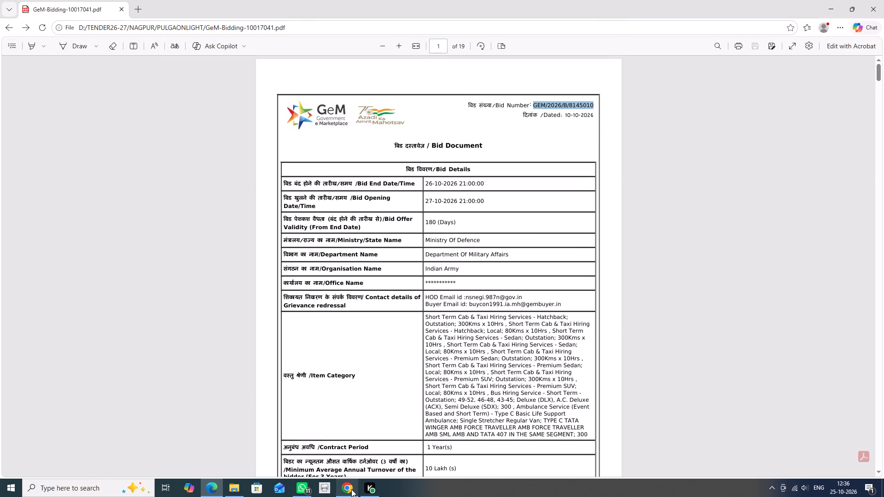
Switch to Google Chrome and search the bid listing for the copied bid number GEM/2026/B/8145010.
left_click(351, 489)
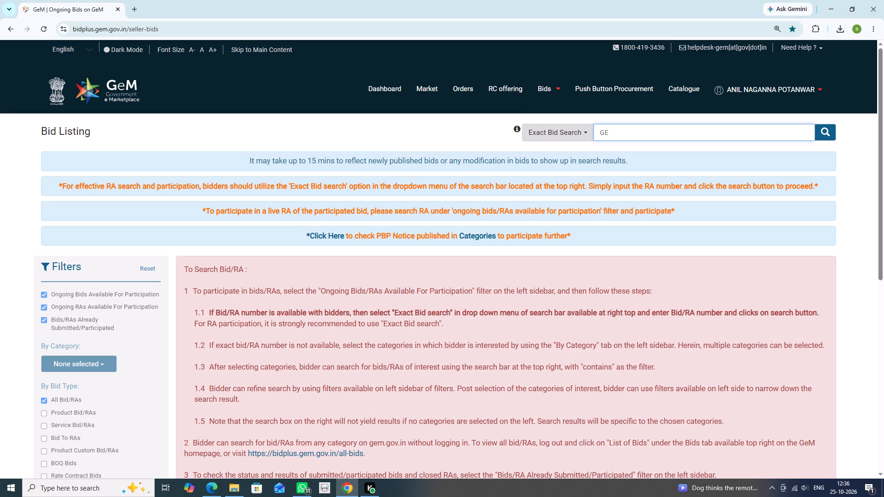
left_click(612, 135)
key("BackSpace")
key("BackSpace")
key("ctrl+v")
left_click(823, 133)
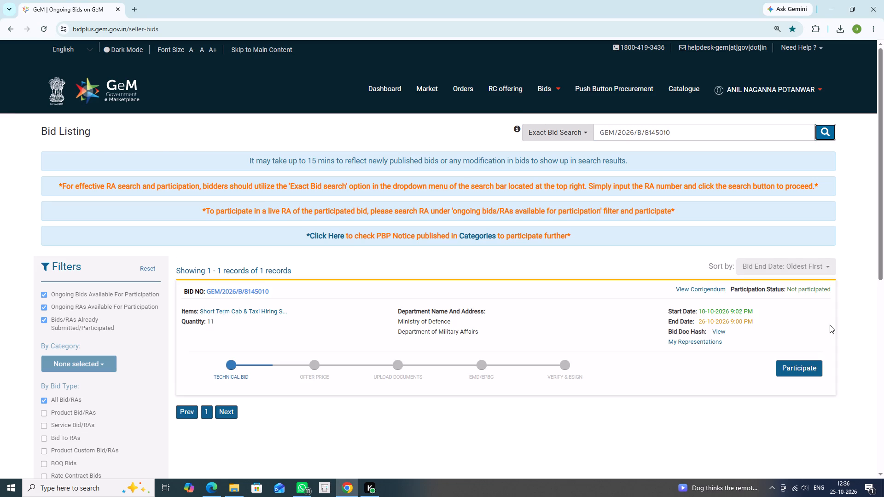
Participate in the bid and save the compliance declaration with No for statements 1 and 2 and Yes for statement 3.
left_click(798, 374)
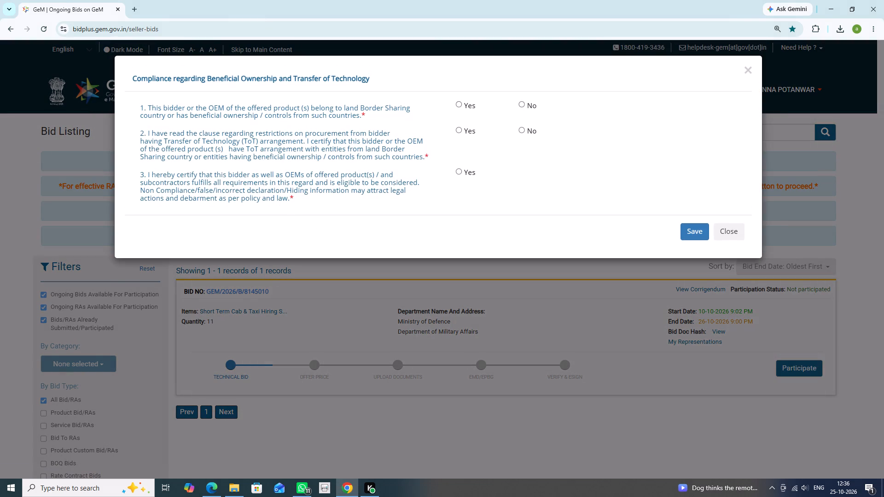
left_click(523, 104)
left_click(522, 127)
left_click(462, 170)
left_click(690, 230)
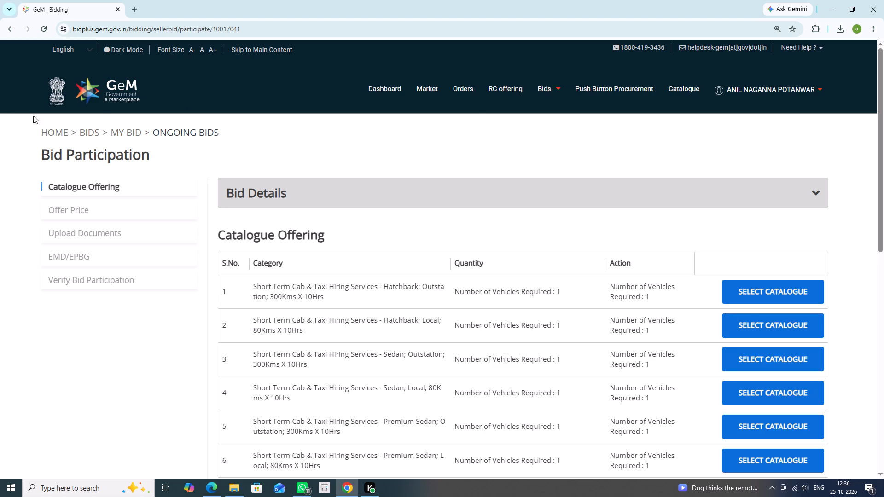
Return to the bid listing, filter to Bids/RAs Already Submitted/Participated, and review the first two pages of bids.
left_click(9, 31)
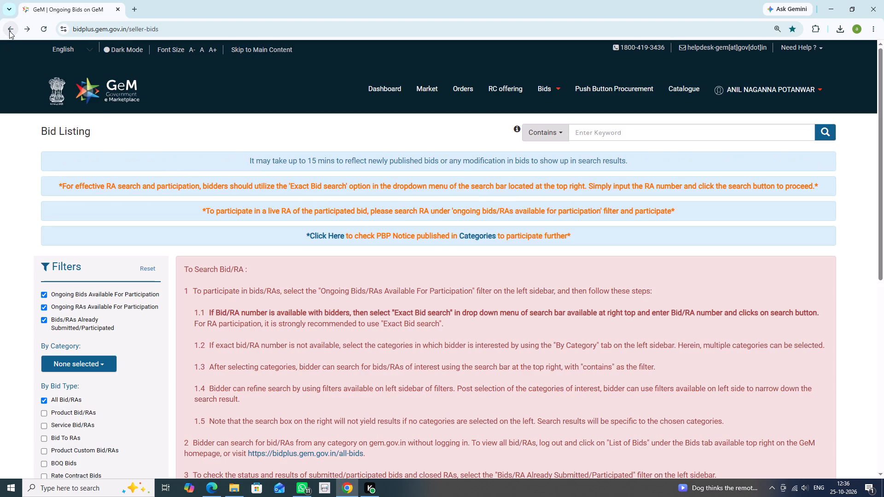
left_click(142, 267)
left_click(41, 321)
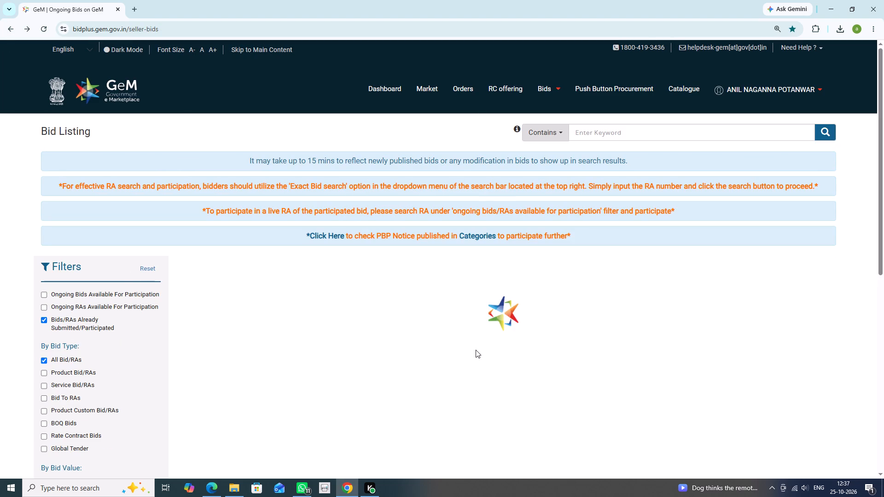
scroll(477, 347, "down", 6)
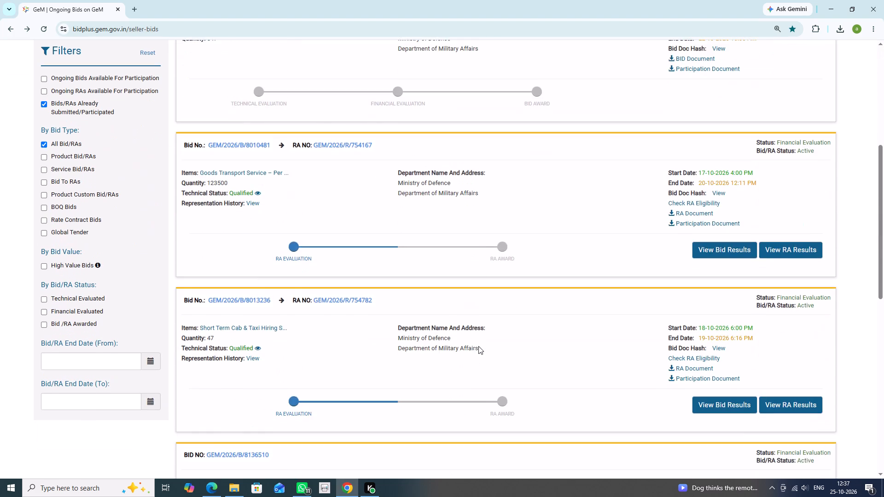
scroll(478, 346, "down", 8)
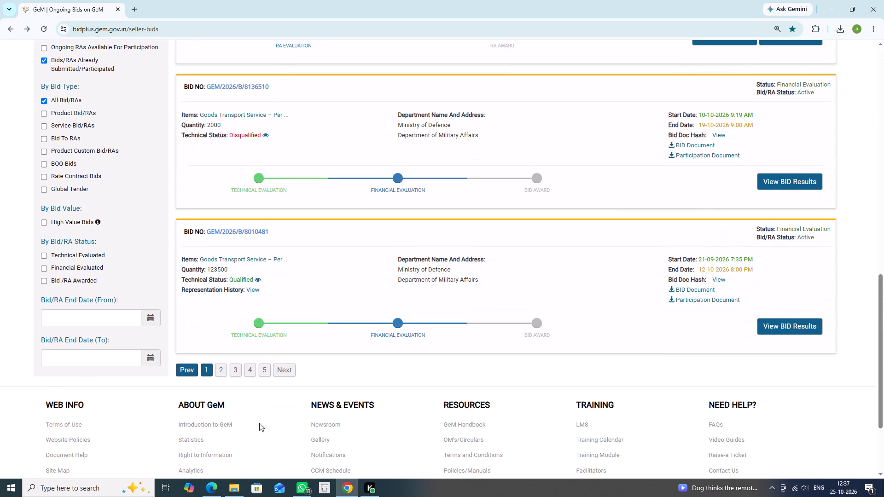
left_click(281, 368)
scroll(349, 350, "up", 6)
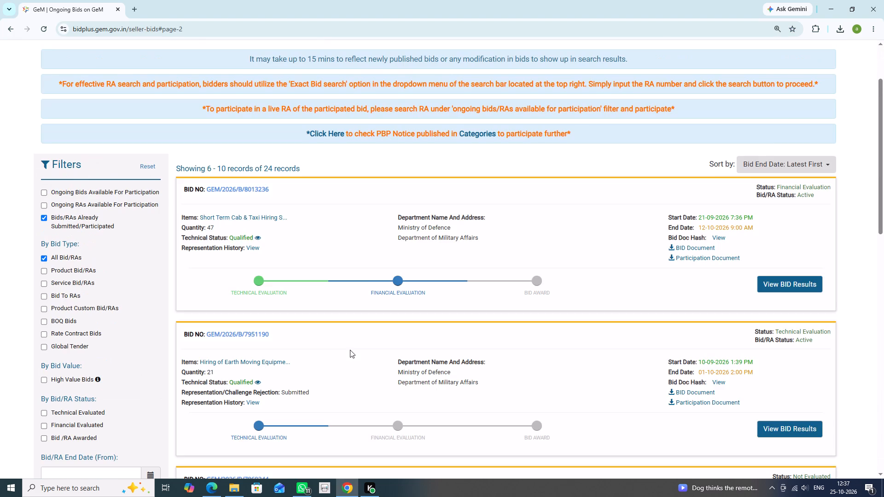
scroll(350, 350, "down", 3)
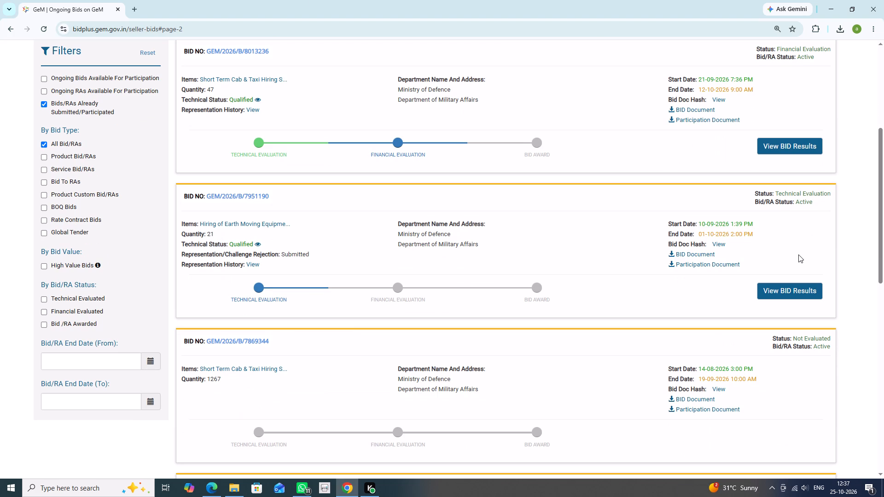
scroll(798, 254, "up", 12)
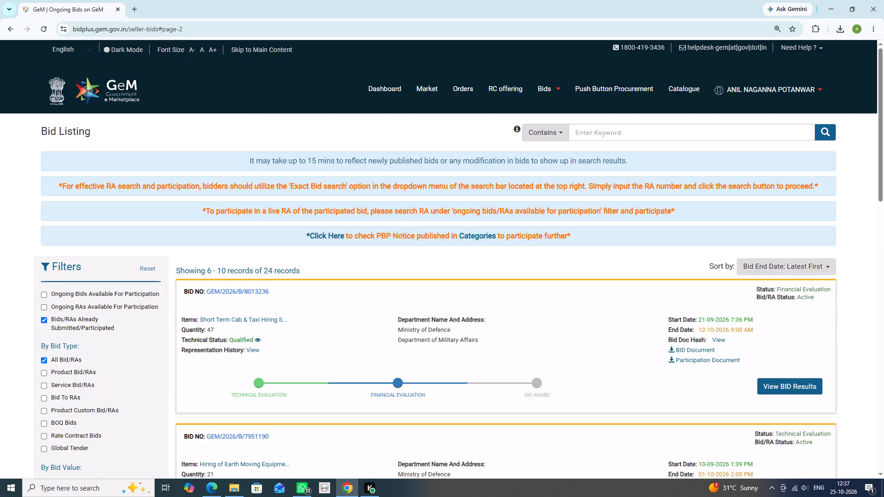
Find bid GEM/2026/B/8145010 again with Exact Bid Search and open its participation page.
left_click(555, 136)
left_click(556, 197)
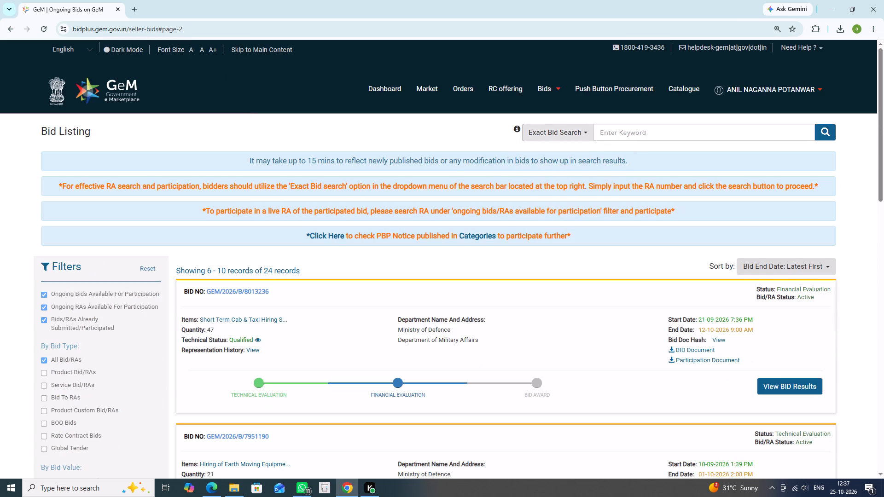
left_click(614, 133)
key("ctrl+v")
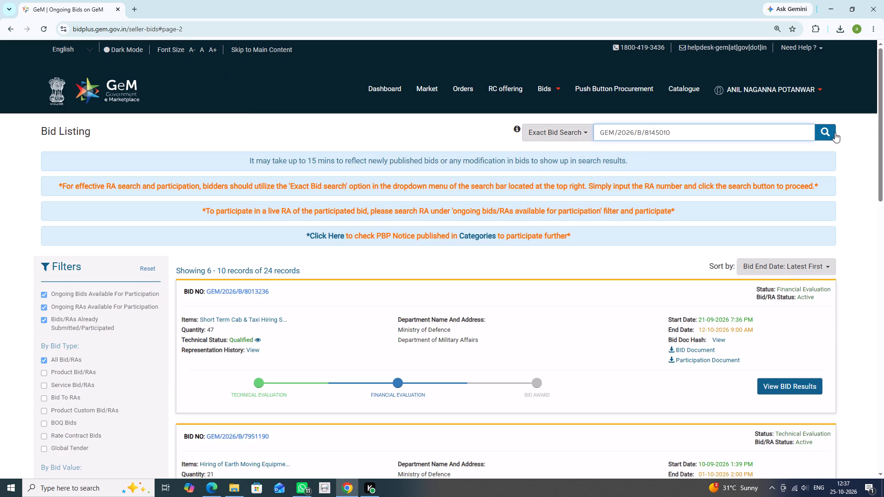
left_click(832, 131)
left_click(798, 374)
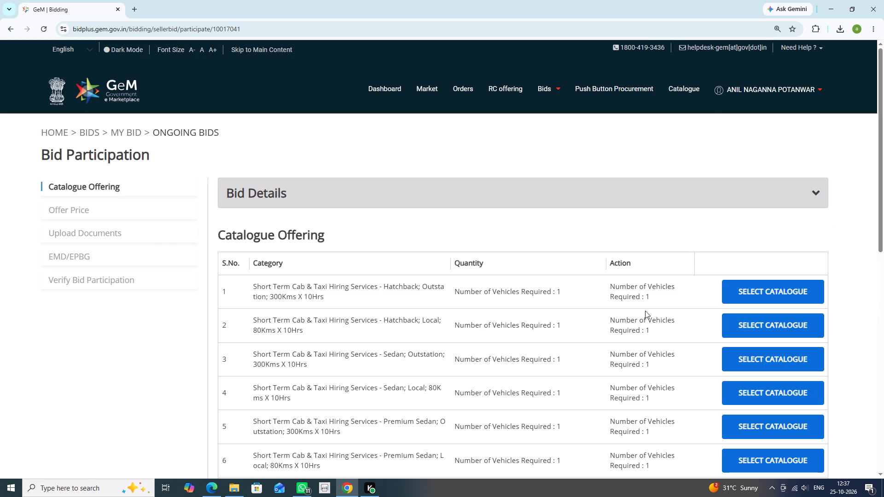
Select the catalogue for Hatchback; Outstation; 300Kms X 10Hrs, then encrypt and save the offering.
left_click(744, 289)
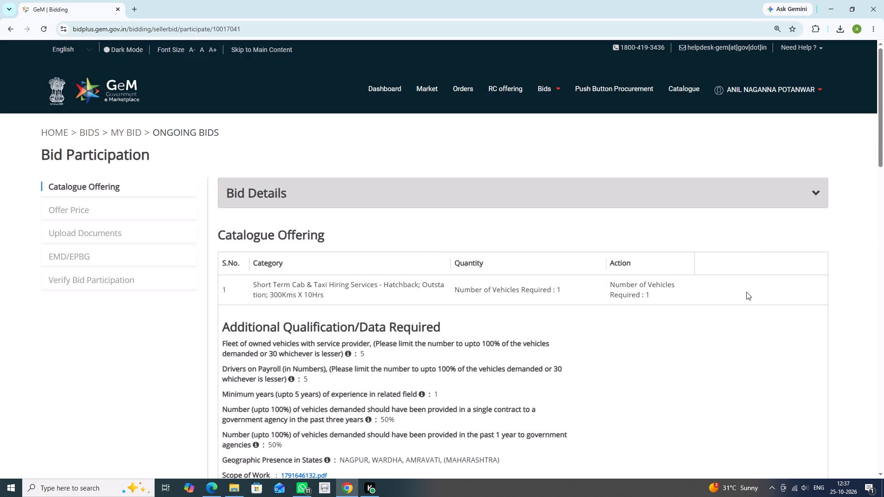
scroll(736, 284, "down", 13)
left_click(739, 318)
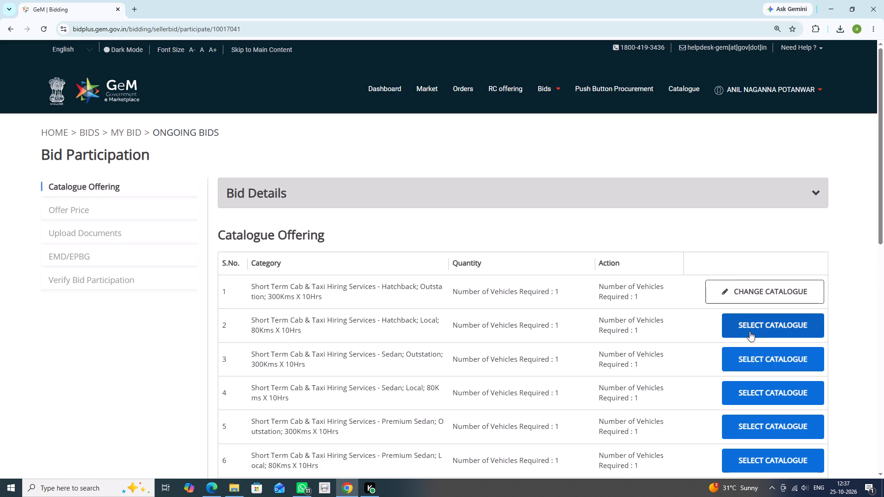
Select the catalogue for Hatchback; Local; 80Kms X 10Hrs, then encrypt and save the offering.
left_click(750, 331)
scroll(730, 228, "down", 9)
scroll(772, 329, "down", 6)
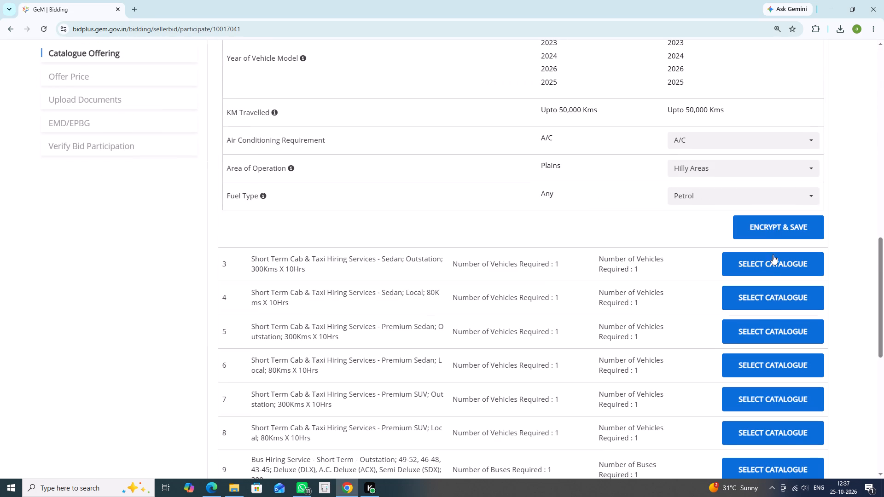
left_click(773, 227)
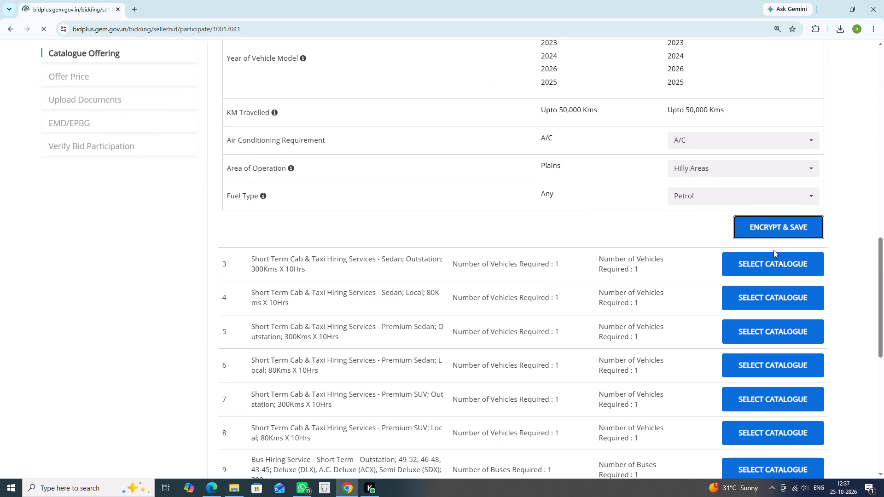
Select the catalogue for Premium SUV; Local; 80Kms X 10Hrs, then encrypt and save the offering.
scroll(773, 250, "down", 6)
left_click(767, 237)
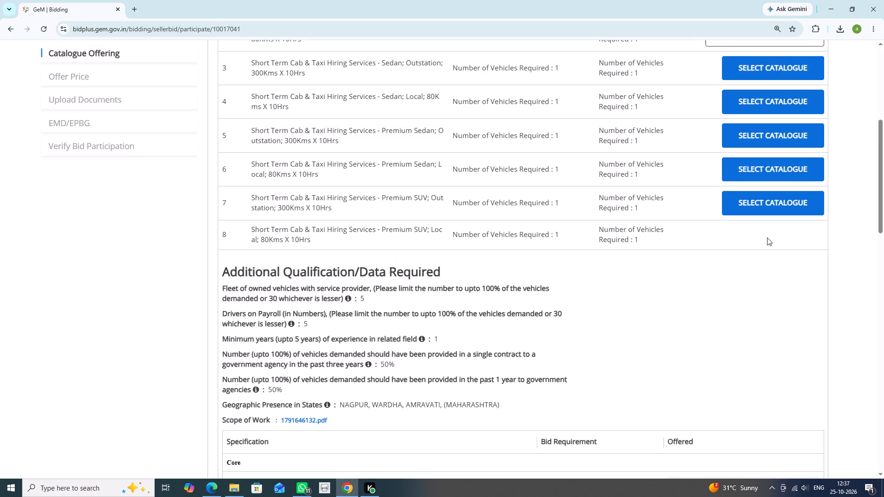
scroll(767, 237, "down", 15)
left_click(768, 243)
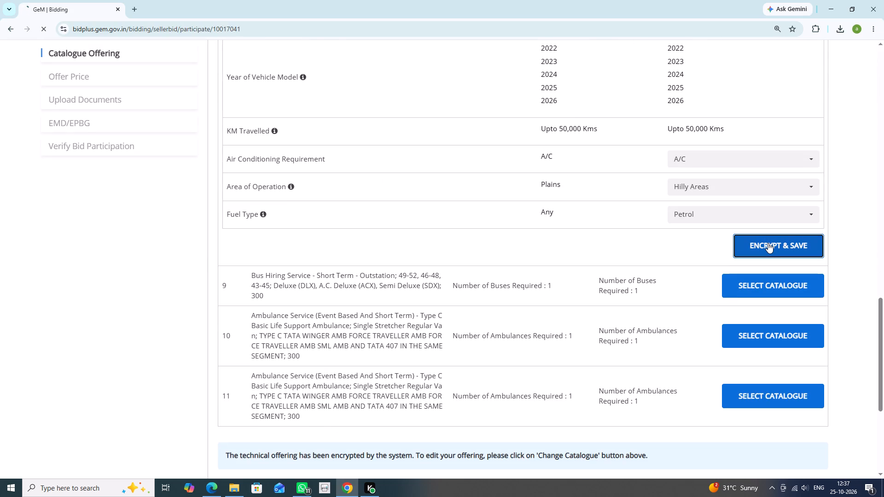
Select the catalogue for Sedan; Outstation; 300Kms X 10Hrs, then encrypt and save the offering.
left_click(763, 367)
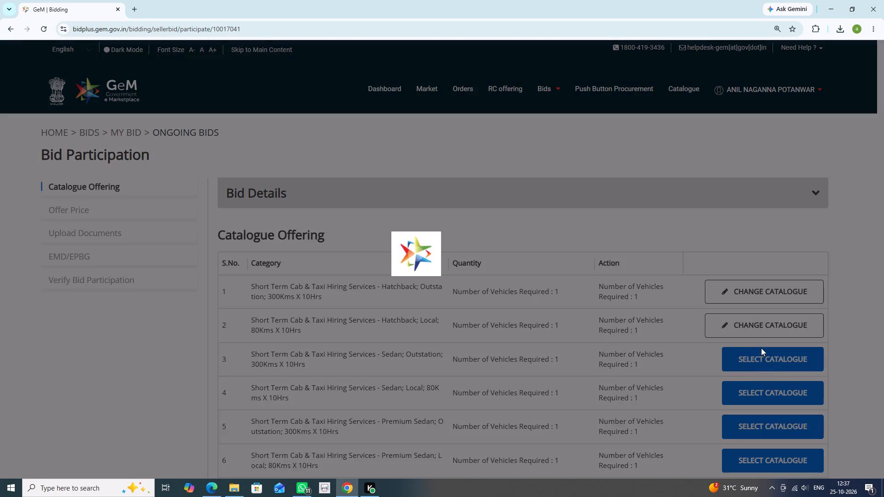
scroll(757, 342, "down", 16)
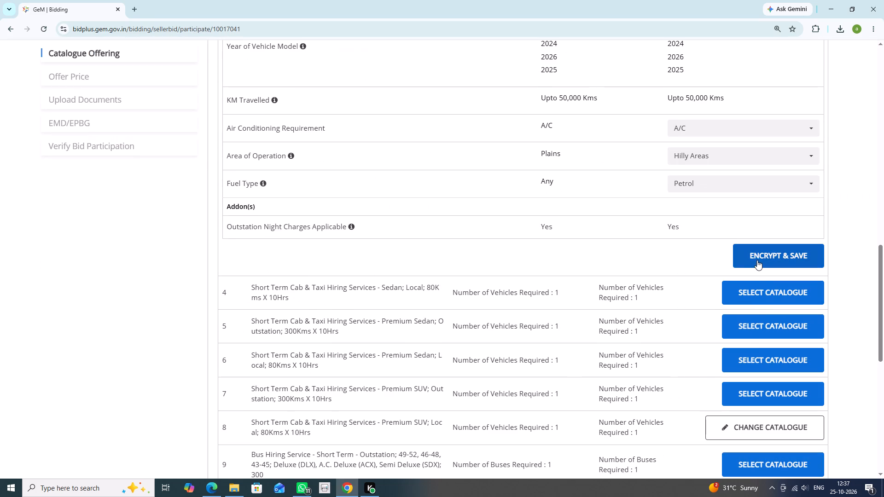
left_click(757, 260)
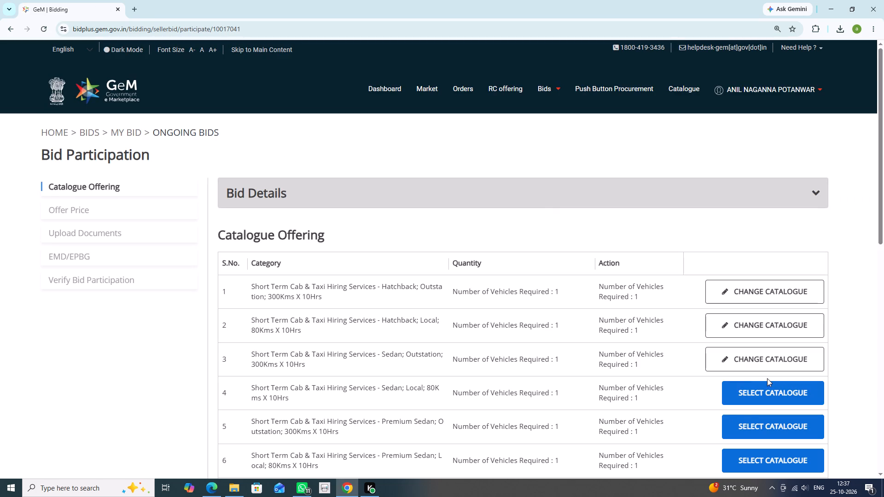
Select the catalogue for Sedan; Local; 80Kms X 10Hrs, then encrypt and save the offering.
left_click(756, 387)
scroll(739, 381, "down", 14)
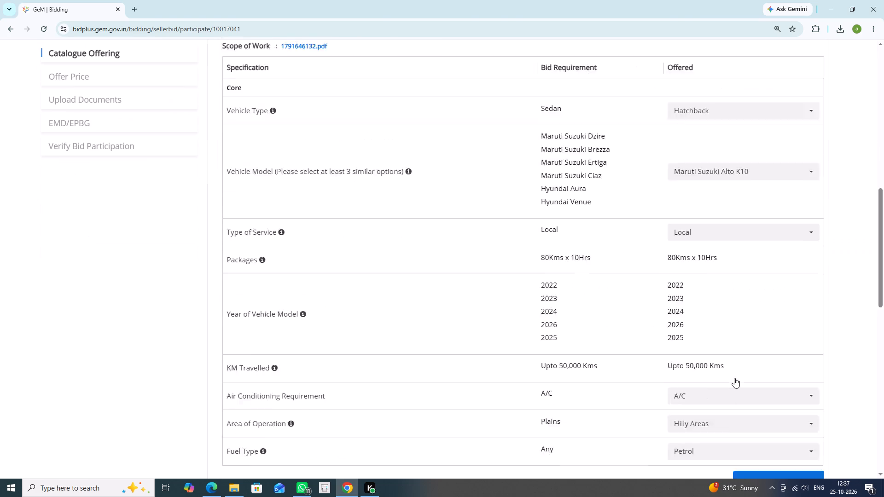
scroll(734, 378, "down", 2)
left_click(750, 261)
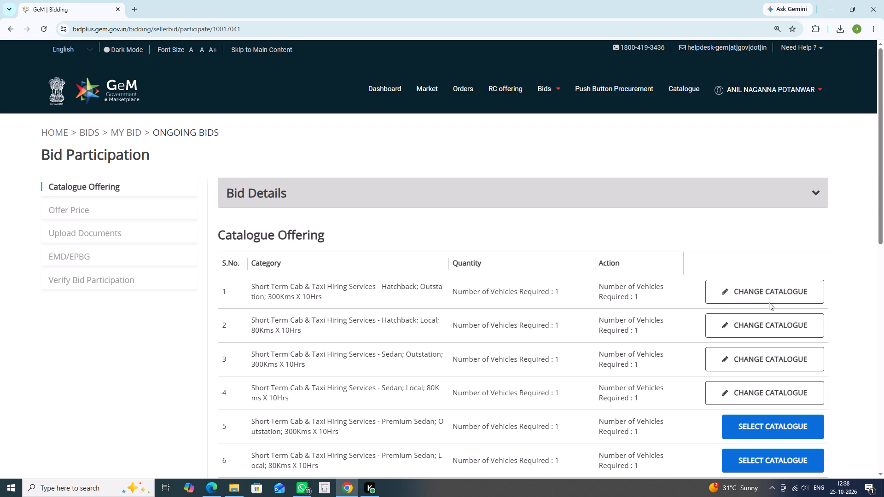
Select the catalogue for Premium Sedan; Outstation; 300Kms X 10Hrs, then encrypt and save the offering.
scroll(852, 277, "down", 5)
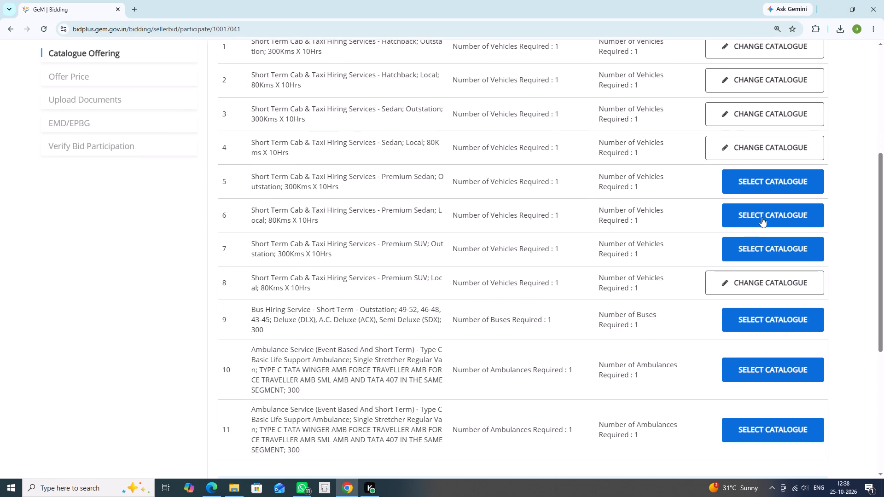
left_click(776, 179)
scroll(795, 216, "down", 10)
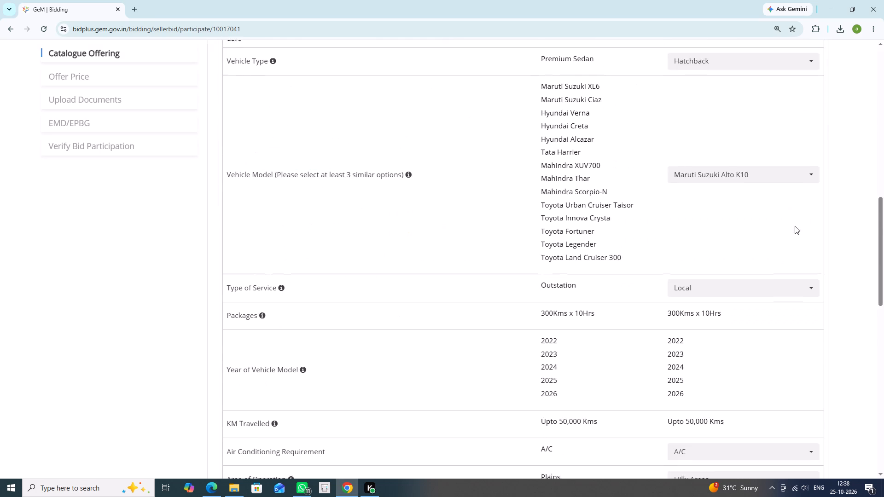
scroll(795, 226, "down", 5)
left_click(761, 263)
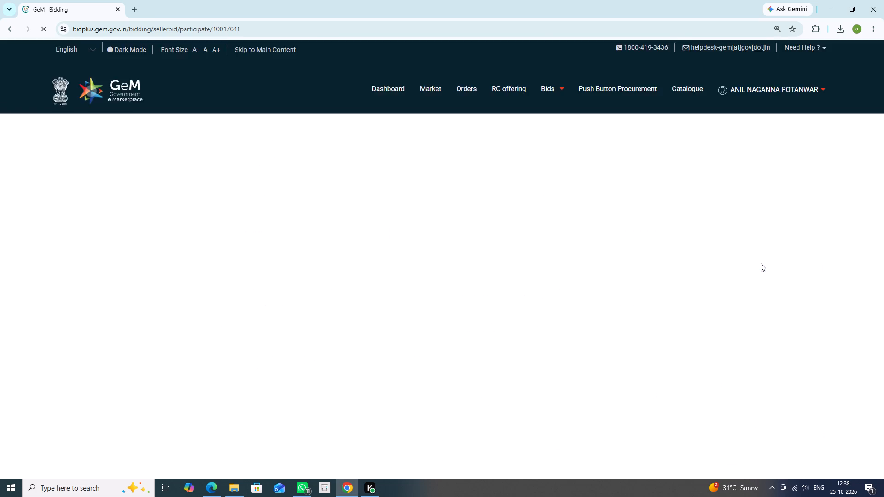
Select the catalogue for the second Type C Basic Life Support Ambulance entry (S.No. 11), then encrypt and save the offering.
scroll(761, 263, "down", 9)
left_click(765, 256)
scroll(765, 255, "down", 5)
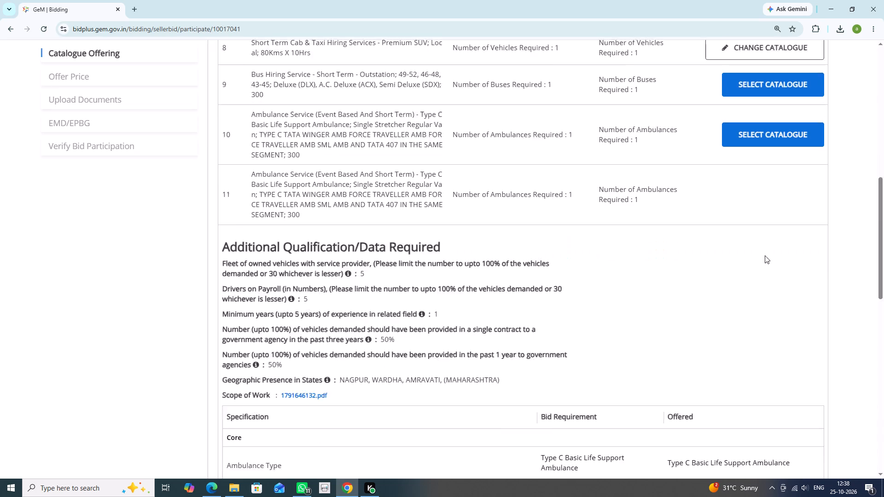
scroll(765, 255, "down", 8)
left_click(768, 245)
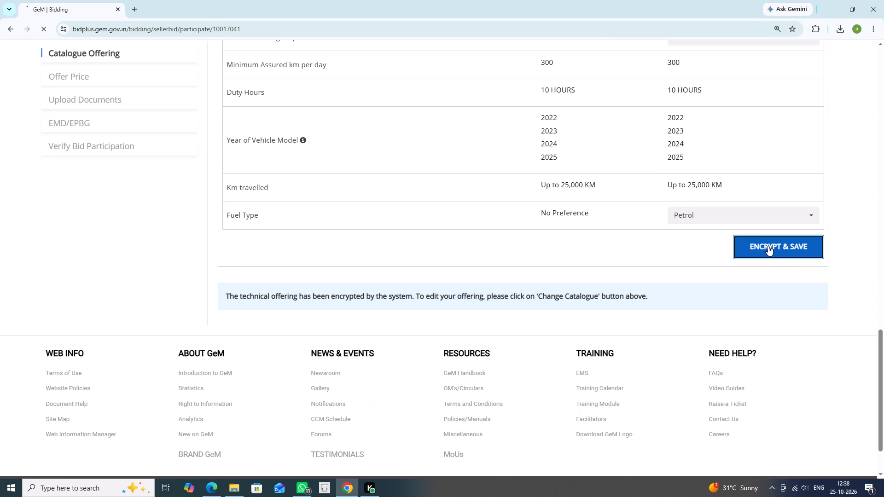
Select the catalogue for Premium Sedan; Local; 80Kms X 10Hrs, then encrypt and save the offering.
scroll(768, 246, "down", 8)
left_click(769, 74)
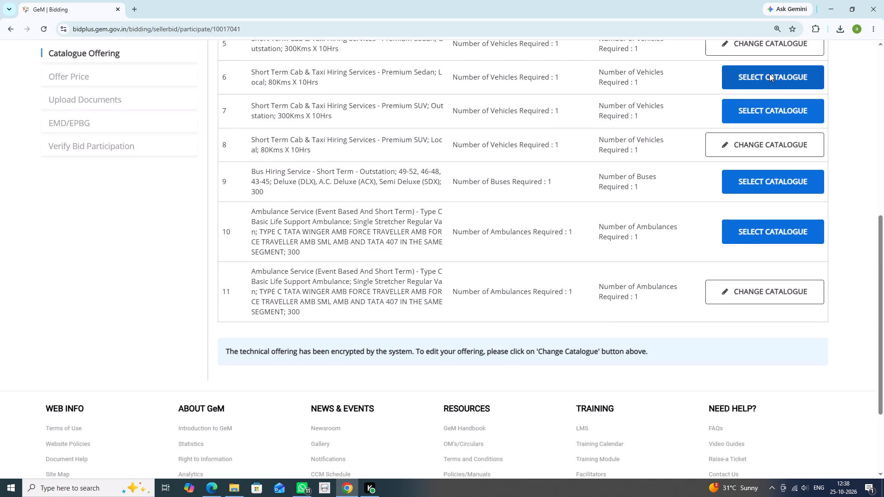
scroll(775, 218, "down", 7)
scroll(784, 325, "down", 4)
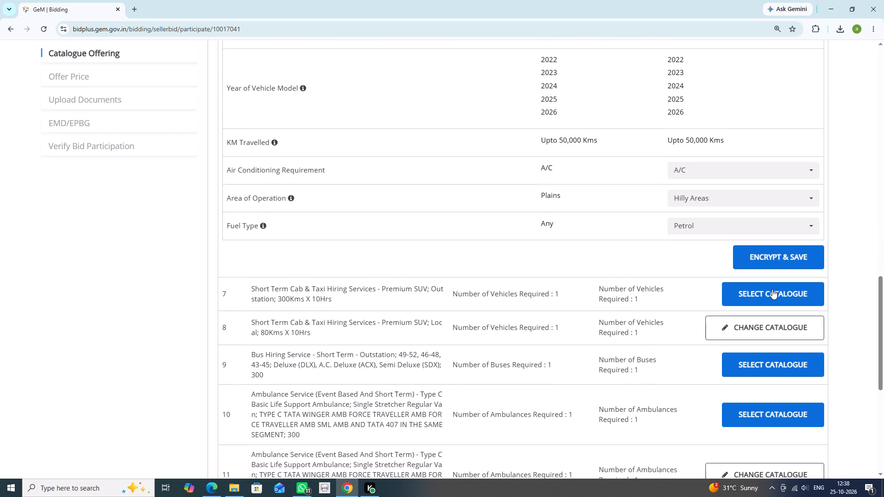
left_click(763, 258)
Select the catalogue for Premium SUV; Outstation; 300Kms X 10Hrs, then encrypt and save the offering.
scroll(763, 258, "down", 6)
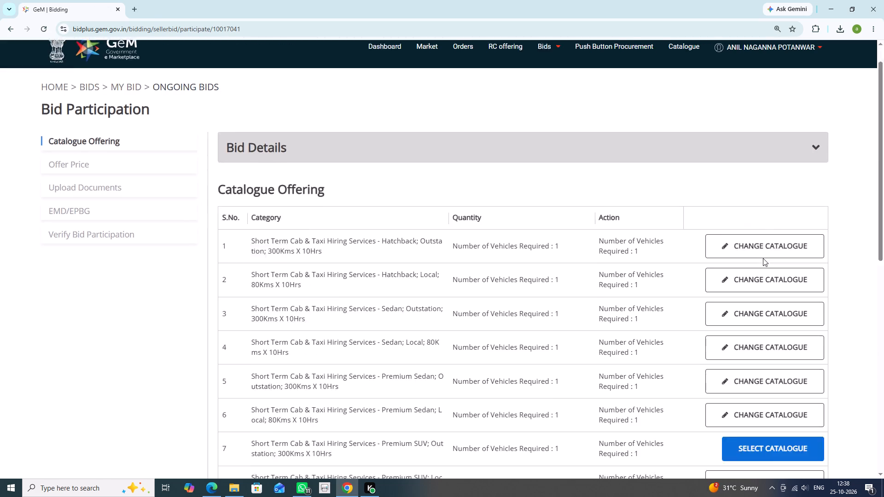
scroll(763, 258, "down", 2)
left_click(765, 111)
scroll(796, 175, "down", 8)
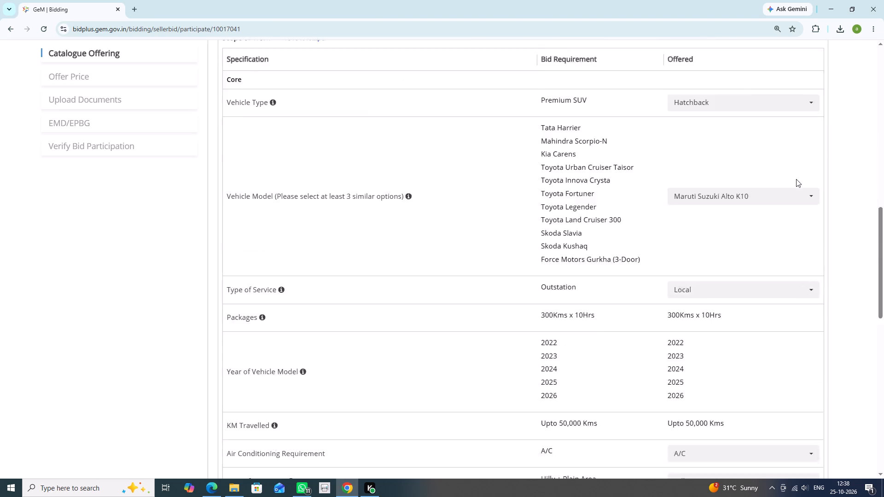
scroll(793, 197, "down", 5)
left_click(772, 233)
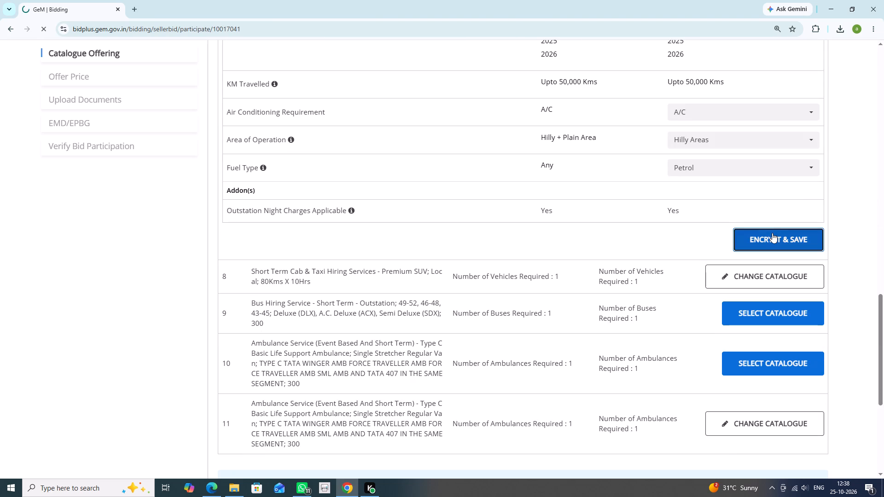
Select the catalogue for the Short Term Outstation Bus Hiring Service (S.No. 9), then encrypt and save the offering.
scroll(772, 233, "down", 8)
left_click(774, 175)
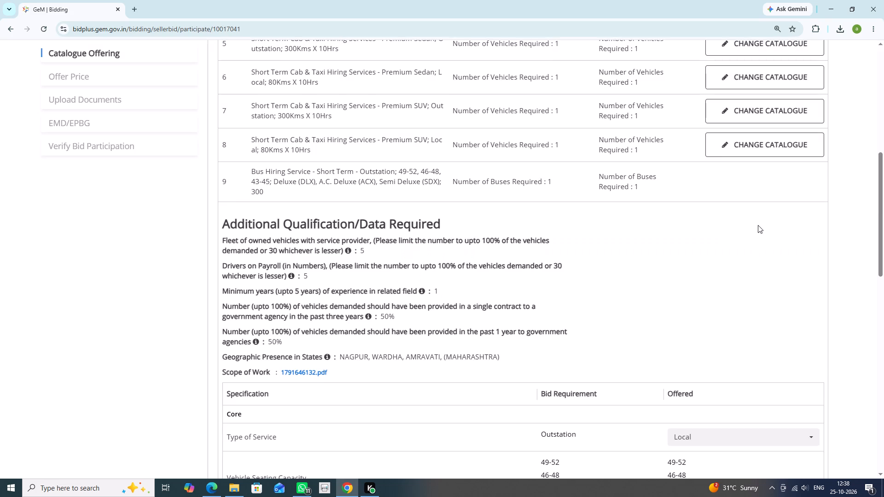
scroll(758, 225, "down", 9)
left_click(766, 331)
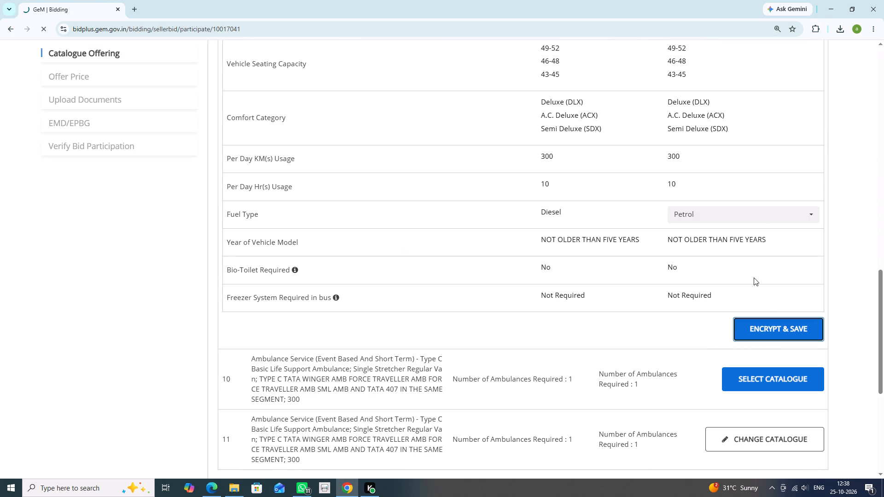
Select the catalogue for the first Type C Basic Life Support Ambulance entry (S.No. 10), then encrypt and save the offering.
scroll(754, 276, "down", 8)
left_click(771, 231)
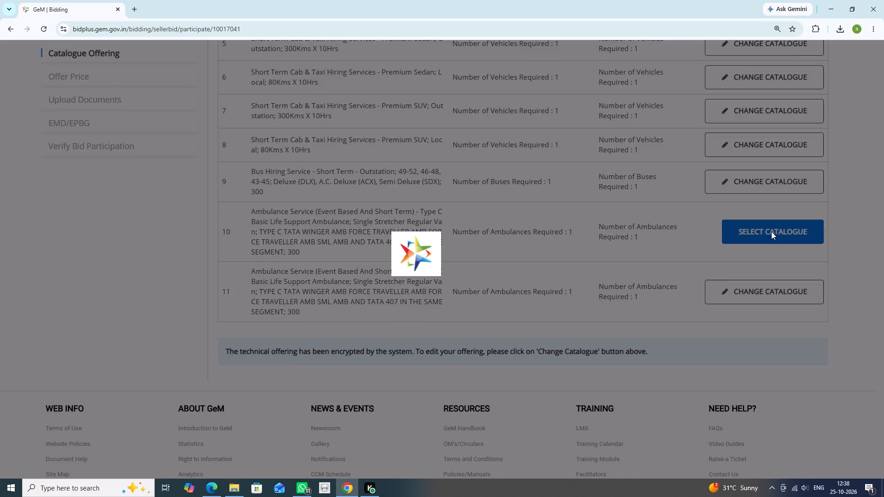
scroll(757, 256, "down", 9)
scroll(761, 340, "down", 3)
left_click(767, 320)
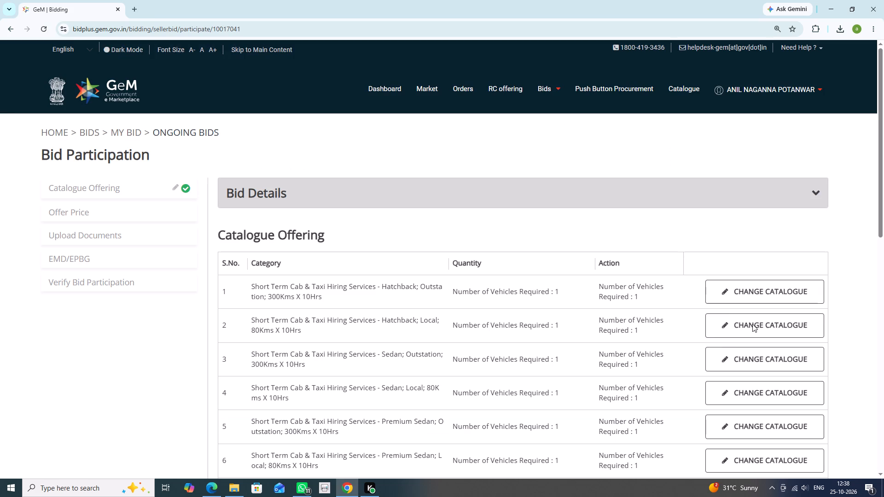
Proceed from the completed Catalogue Offering stage to the Offer Price stage.
scroll(760, 318, "down", 13)
left_click(788, 196)
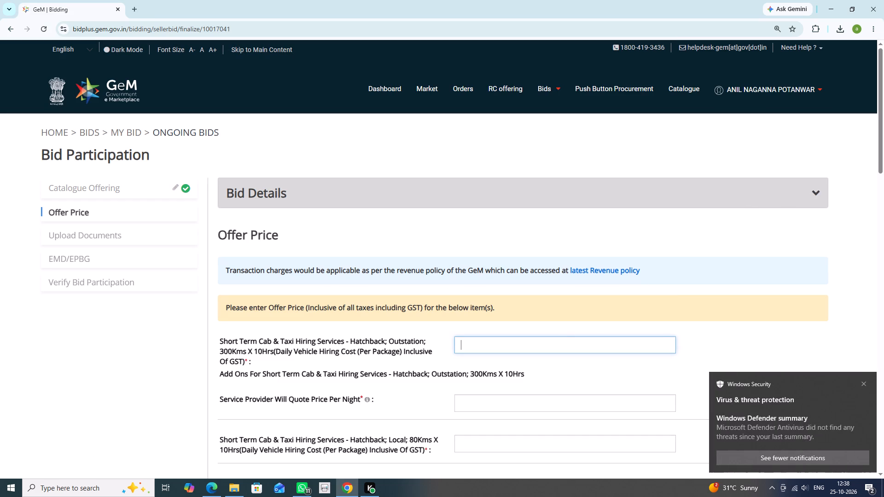
Enter the Hatchback offer prices: 8000 for Outstation 300Kms X 10Hrs, 500 per night, and 2200 for Local 80Kms X 10Hrs.
left_click(494, 345)
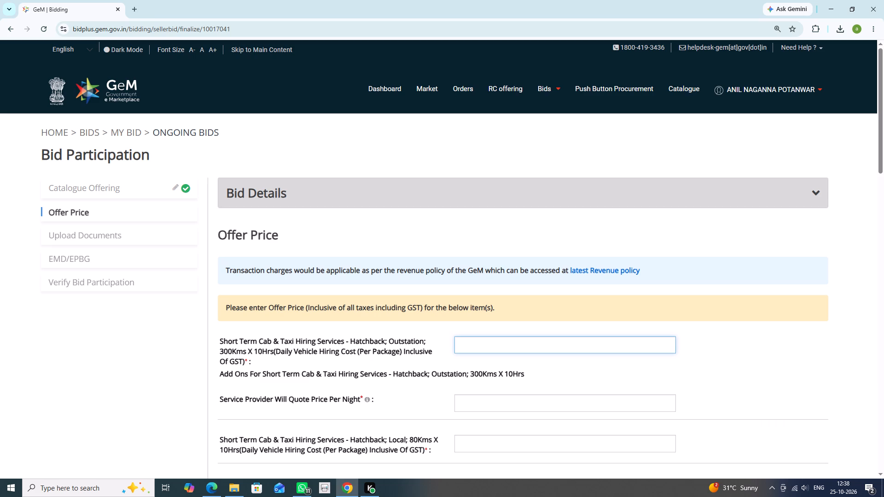
type("8000")
key("Tab")
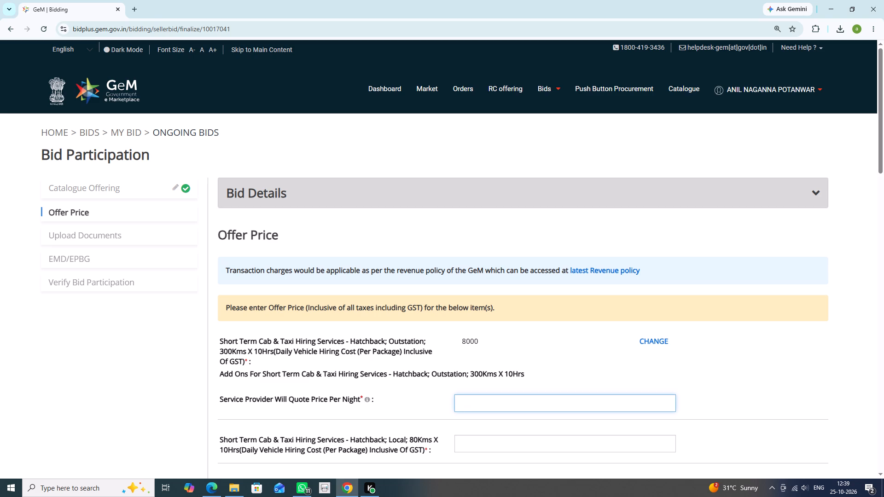
type("500")
key("Tab")
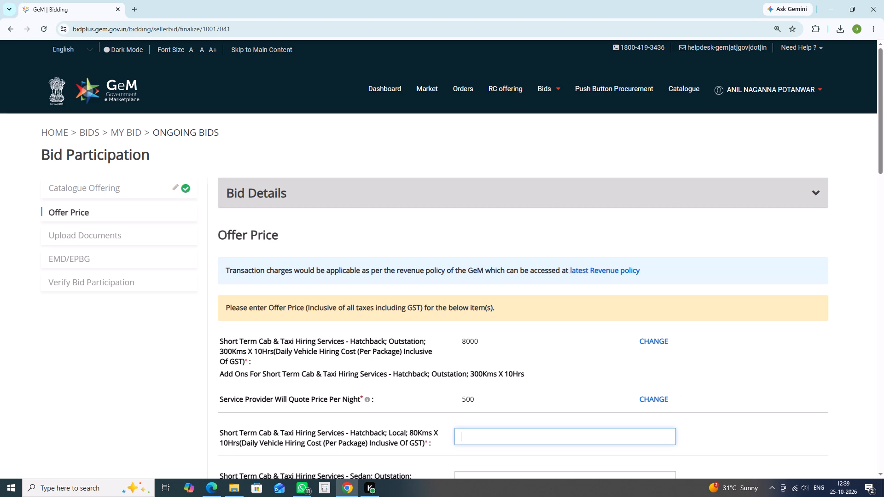
type("2200")
key("Tab")
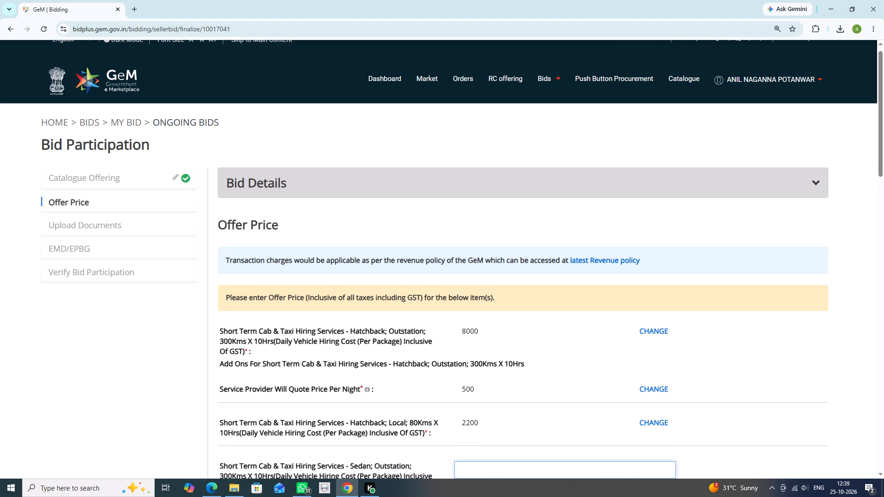
Enter 2500 as the Sedan Outstation 300Kms X 10Hrs offer price and 500 as its price per night.
scroll(658, 372, "down", 7)
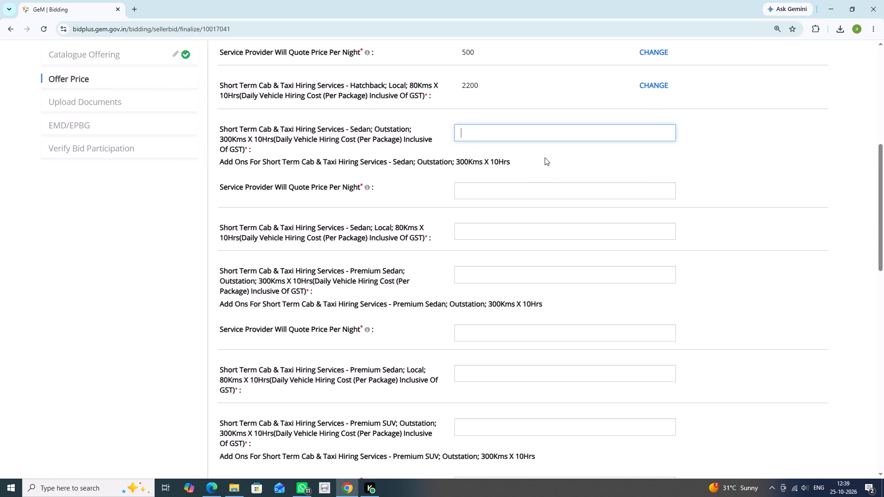
type("2500")
key("Tab")
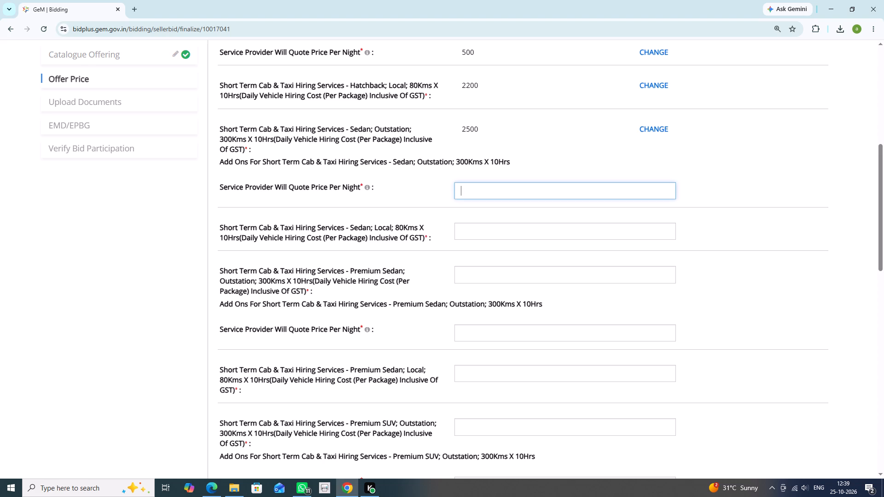
type("500")
key("Tab")
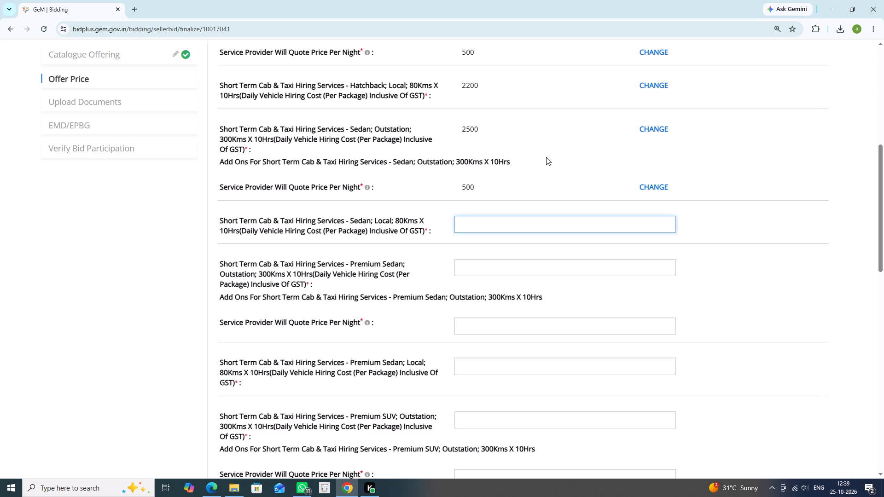
Change the Sedan Outstation offer price to 7500 and enter 2200 for Sedan Local 80Kms X 10Hrs.
left_click(639, 132)
key("BackSpace")
key("BackSpace")
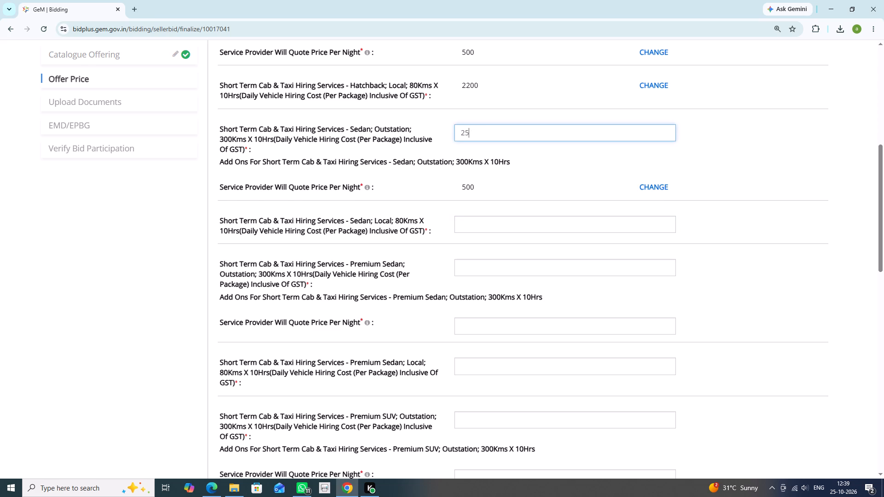
key("BackSpace")
key("BackSpace")
type("7500")
key("Tab")
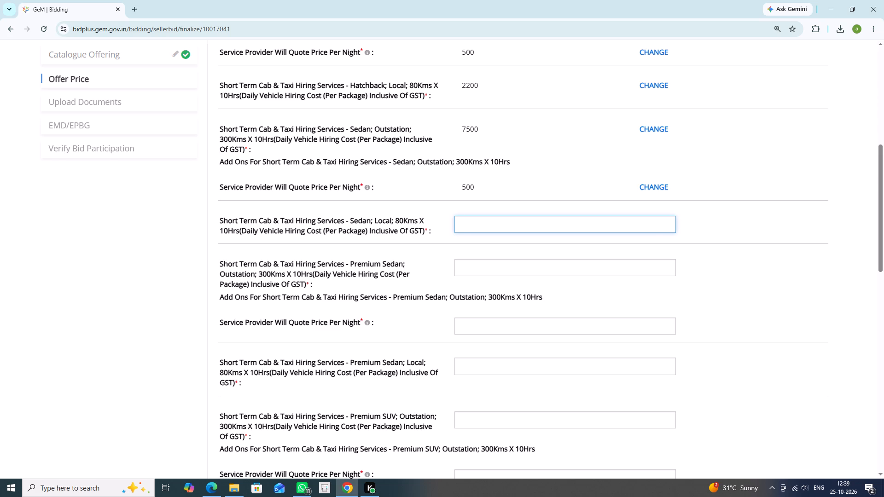
type("2200")
key("Tab")
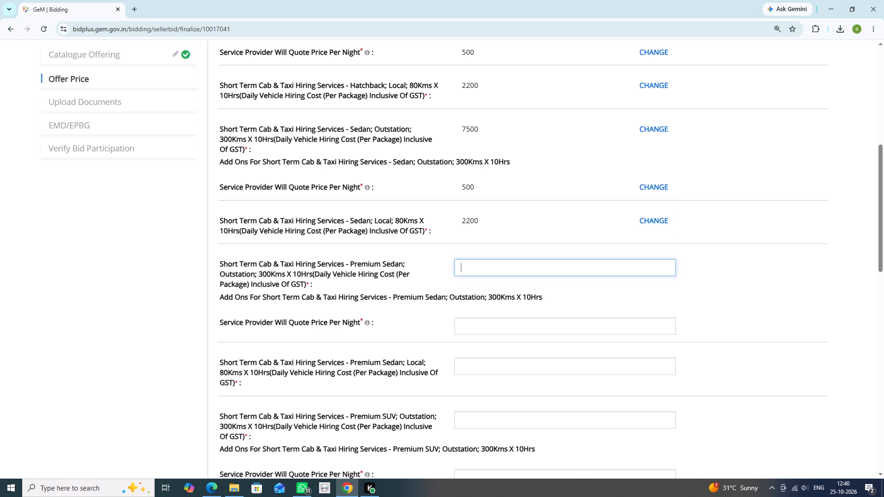
Enter 8000 as the Premium Sedan Outstation 300Kms X 10Hrs offer price and 500 as its price per night.
type("8000")
key("Tab")
type("500")
key("Tab")
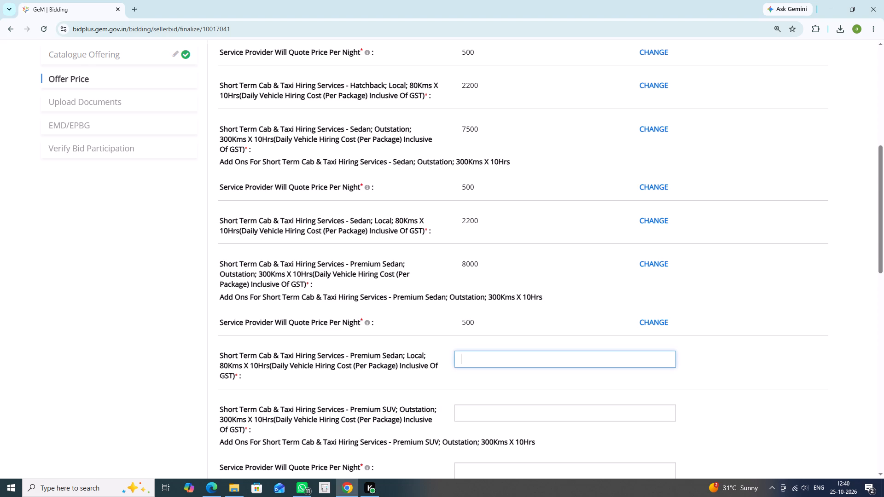
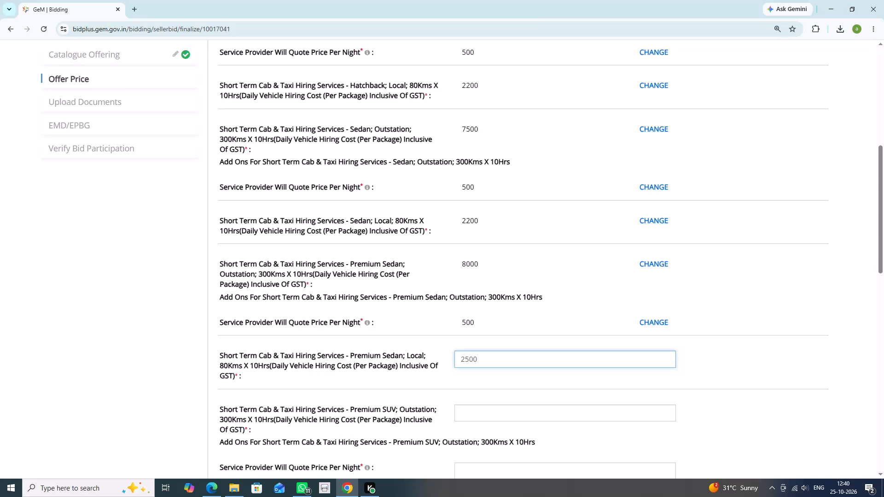
Enter the Premium SUV offer prices: 7500 for Outstation 300Kms X 10Hrs, 500 per night, and 7500 for Local 80Kms X 10Hrs.
key("Tab")
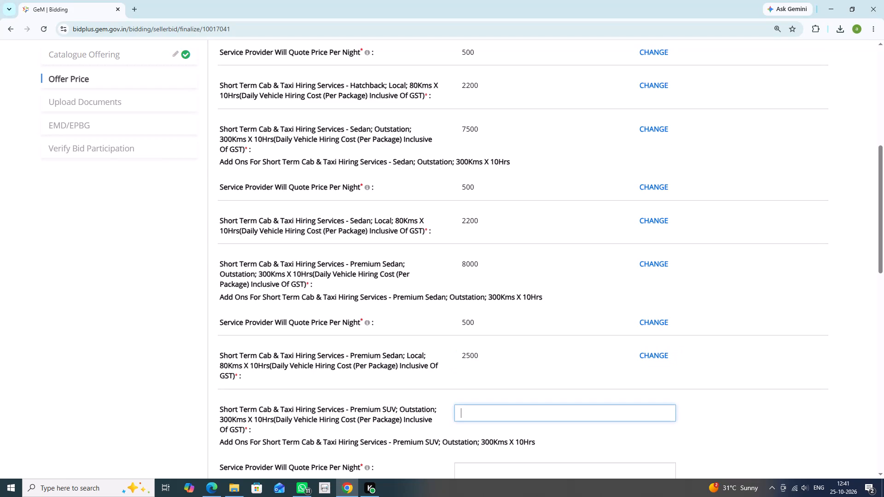
type("7500")
key("Tab")
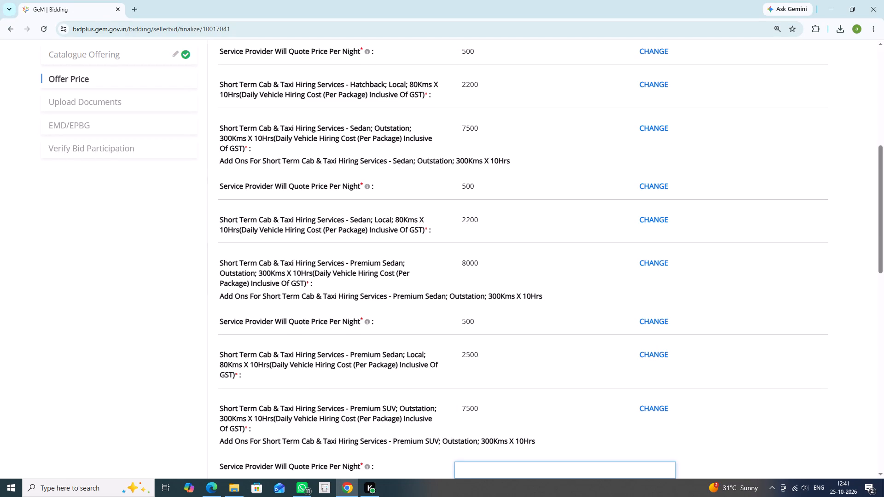
type("500")
key("Tab")
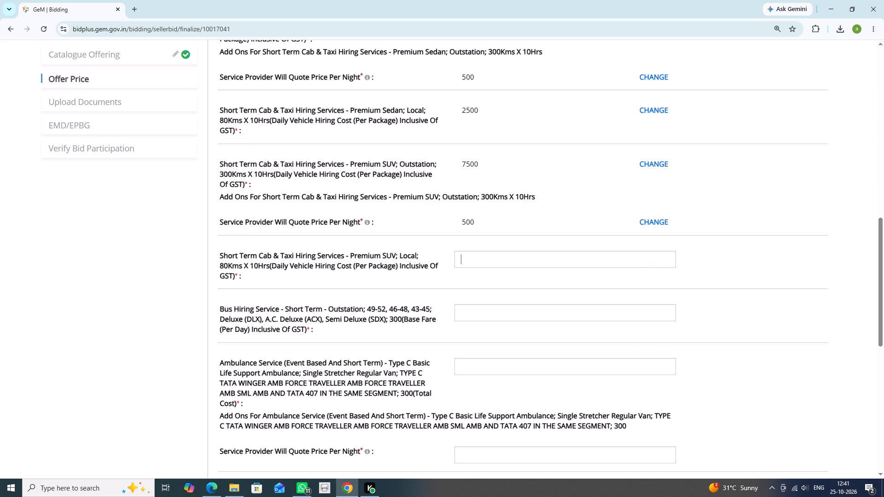
type("7500")
key("Tab")
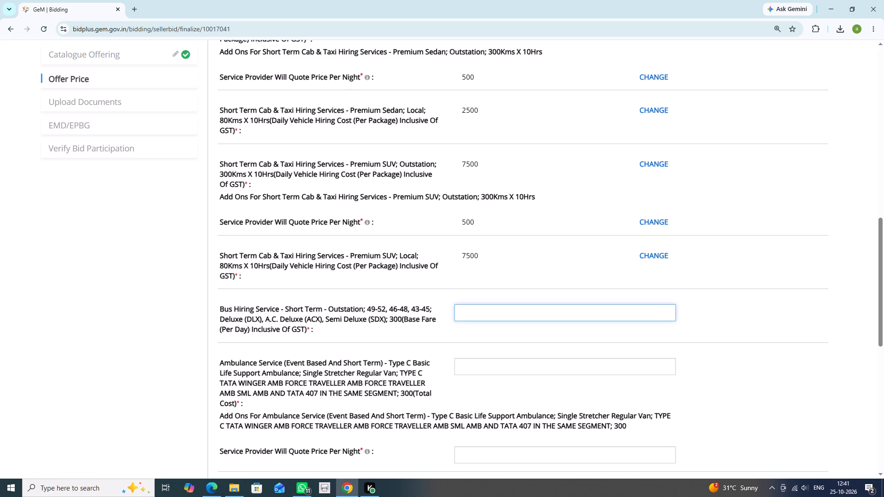
Enter 15000 as the base fare per day for the short-term Outstation Bus Hiring Service.
type("15000")
key("Tab")
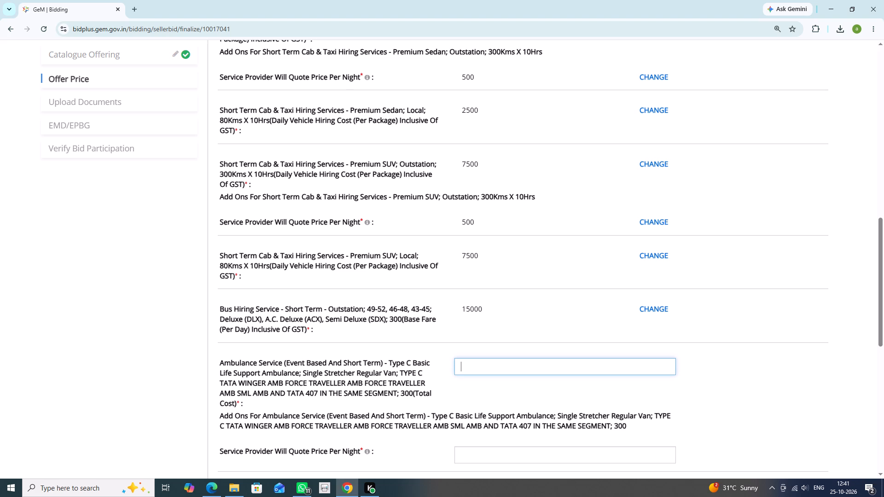
Enter the Ambulance Service prices: 5000 total cost with 500 per night for the first item, and 6000 for the second.
type("5000")
key("Tab")
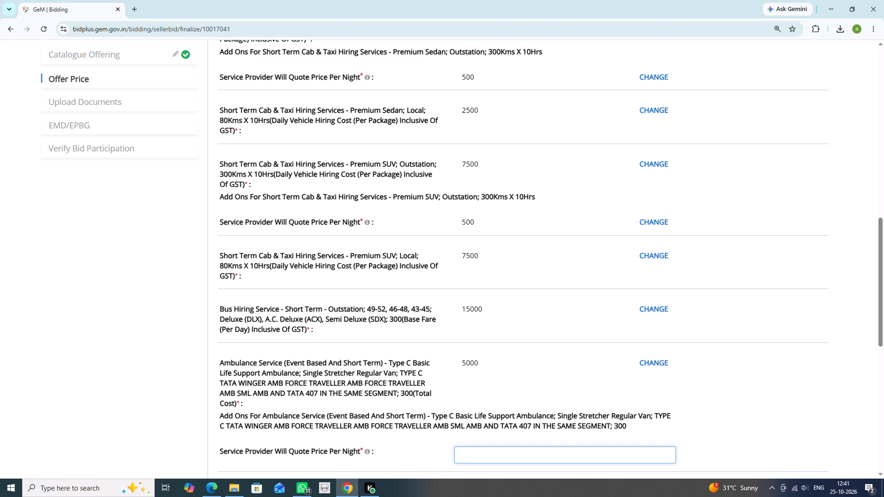
type("500")
key("Tab")
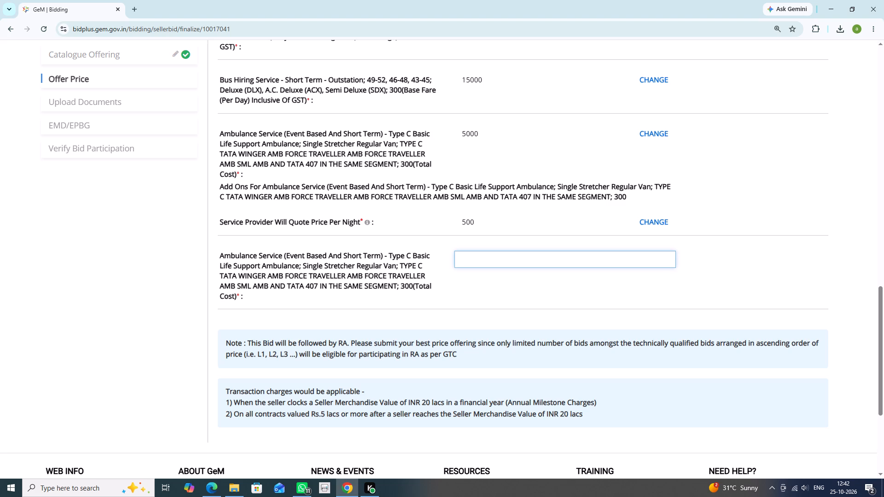
type("6000")
left_click(670, 290)
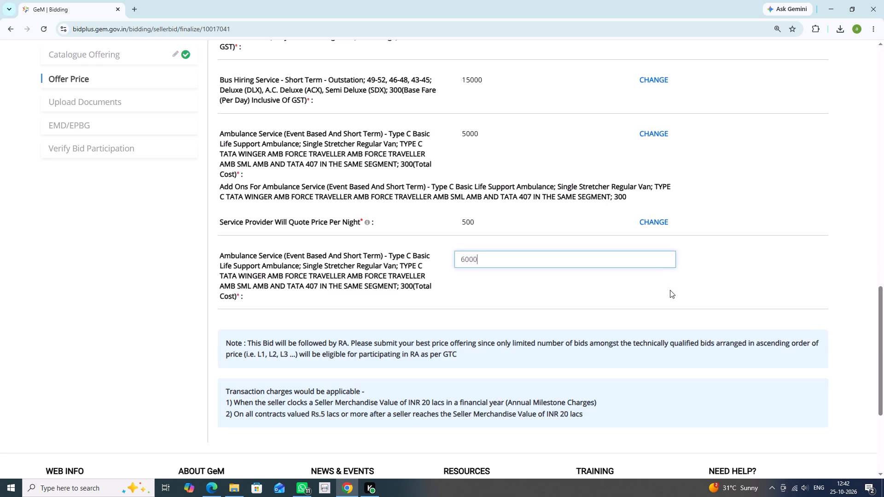
Show the estimated price breakdown, review it through to the total offer price, and proceed.
left_click(763, 324)
scroll(809, 194, "down", 20)
scroll(809, 194, "down", 1)
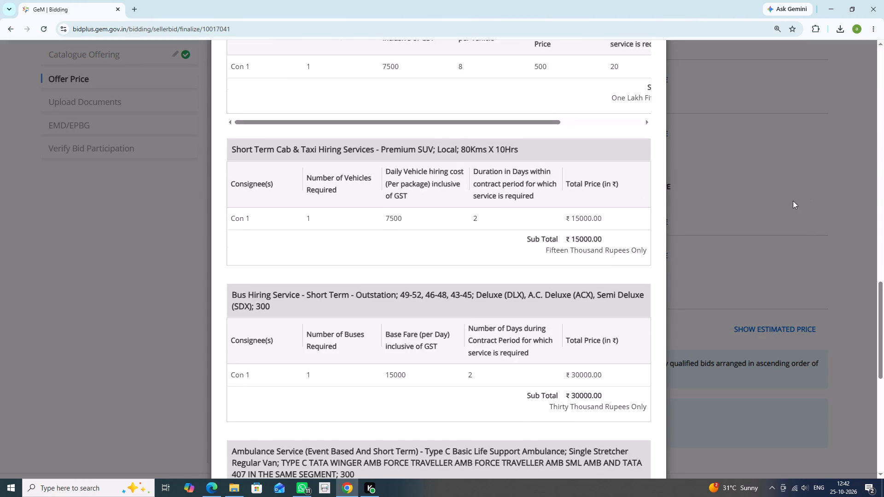
scroll(793, 201, "down", 20)
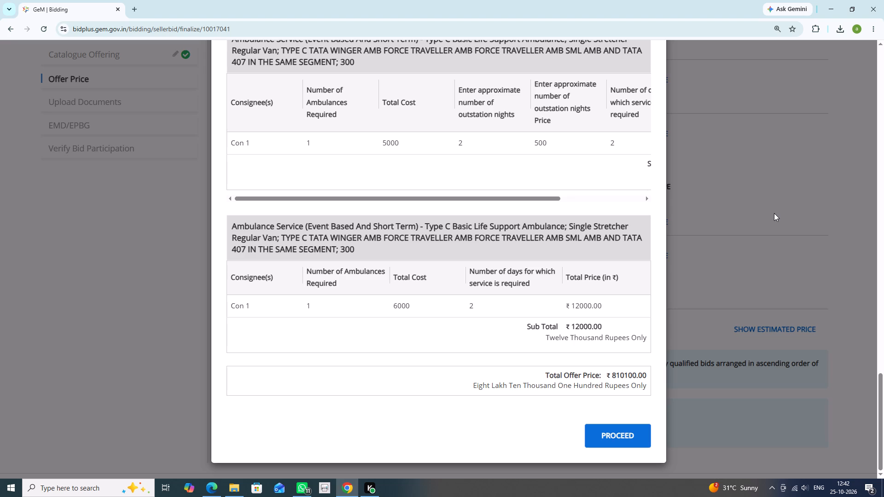
left_click(626, 432)
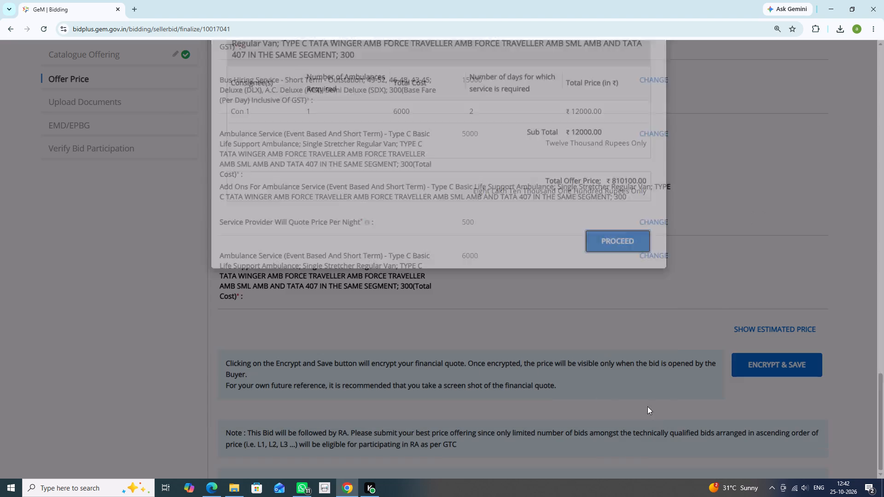
Change the Hatchback Outstation price per night to 200.
scroll(700, 348, "up", 4)
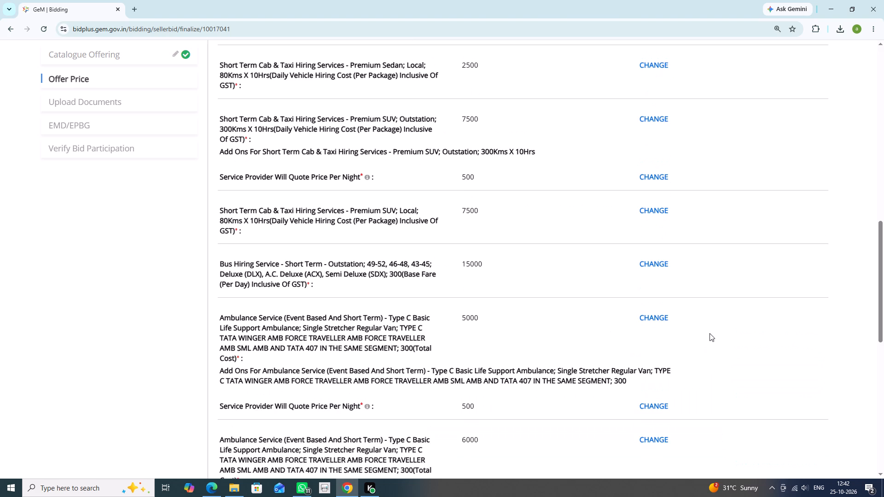
scroll(867, 309, "up", 6)
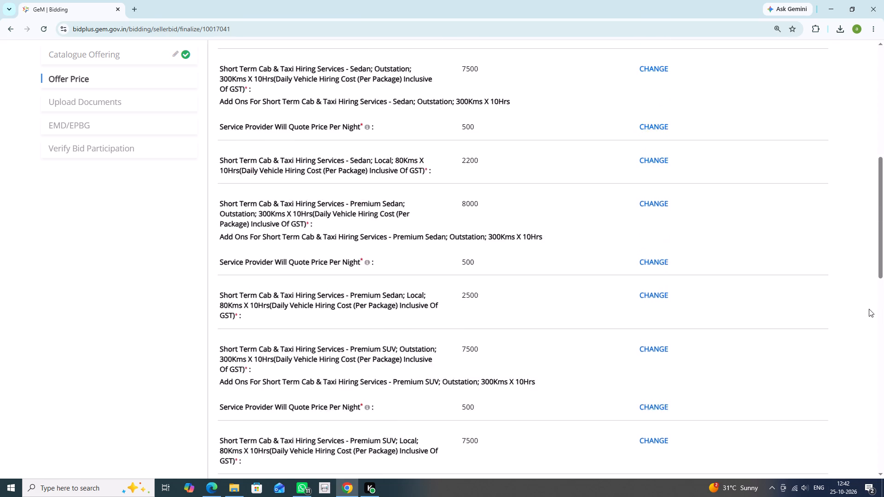
scroll(869, 309, "up", 5)
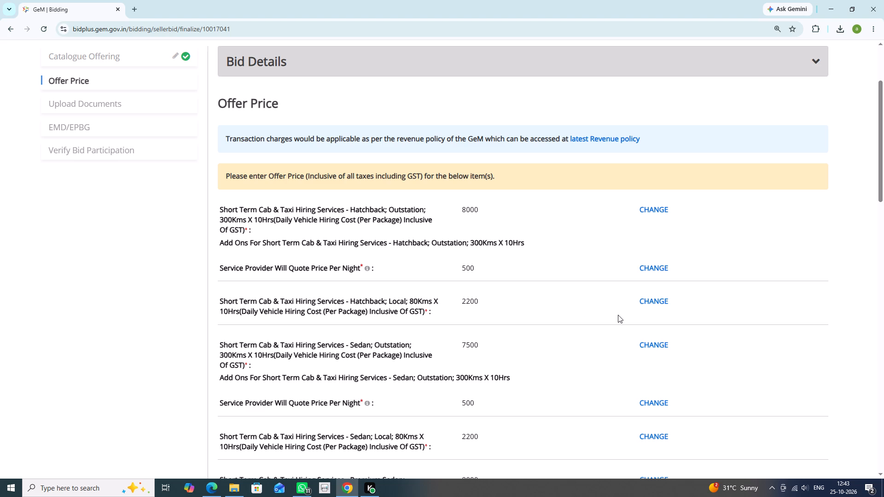
left_click(656, 269)
key("BackSpace")
key("BackSpace")
key("BackSpace")
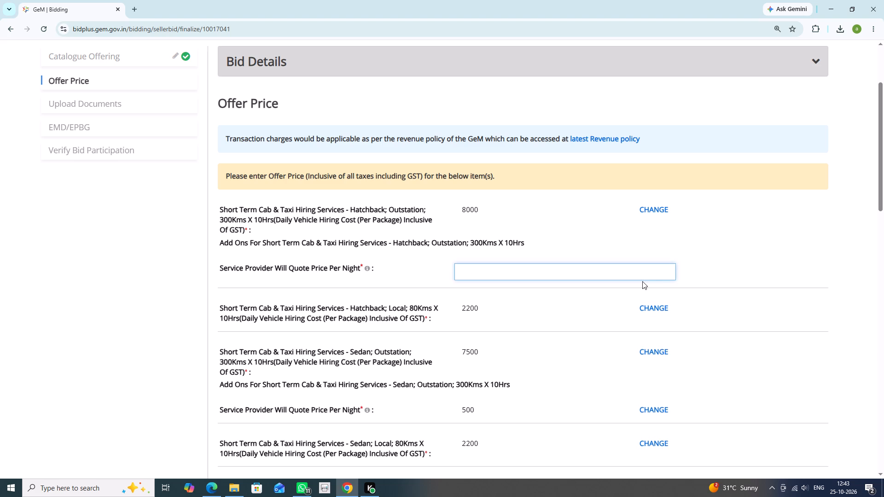
type("20")
key("0")
Change the Sedan Outstation price per night to 200.
scroll(637, 353, "down", 4)
left_click(658, 224)
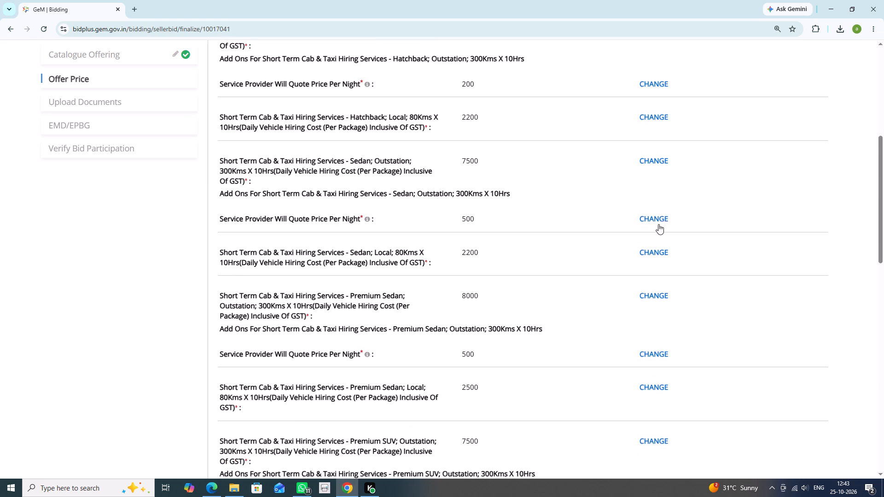
key("BackSpace")
key("BackSpace")
key("BackSpace")
key("2")
key("0")
key("0")
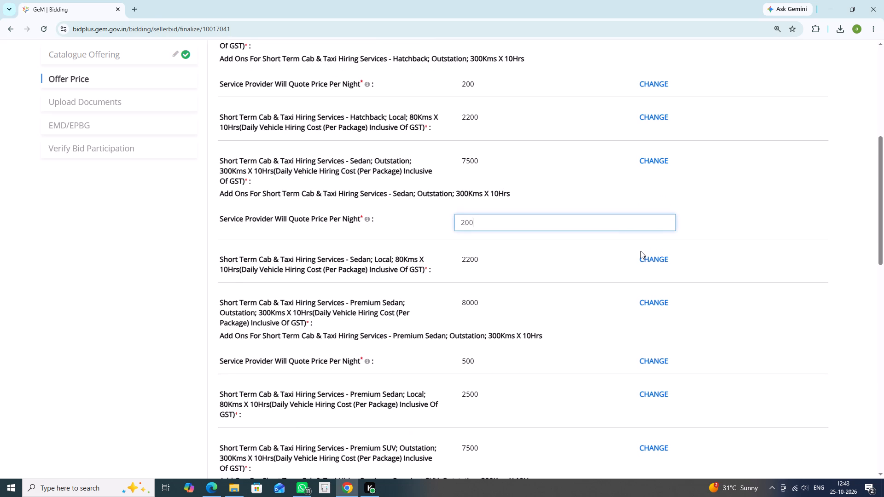
Change the Premium Sedan Outstation price per night to 200.
scroll(640, 253, "down", 2)
left_click(640, 271)
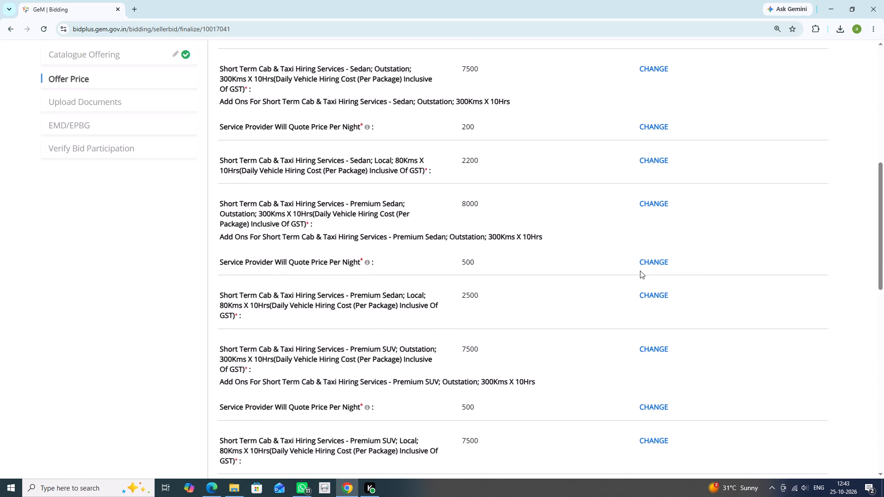
left_click(651, 262)
key("BackSpace")
key("BackSpace")
key("BackSpace")
key("2")
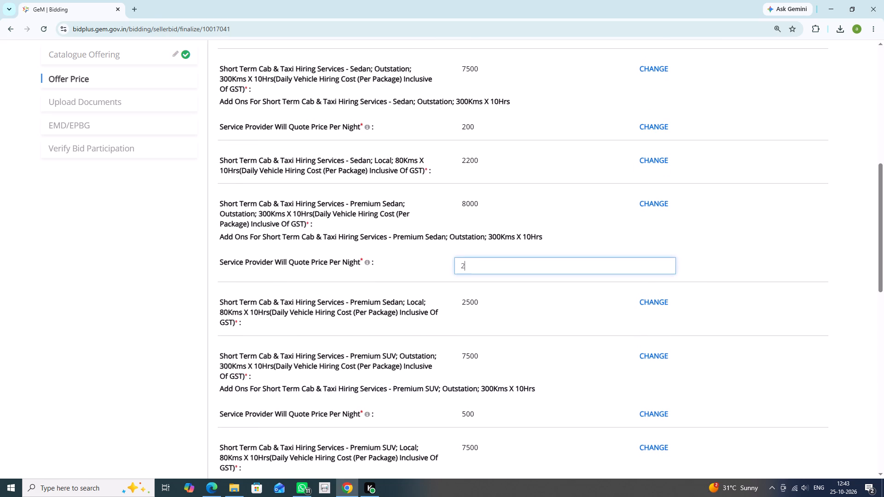
key("0")
key("0")
Change the Premium SUV Outstation price per night to 200.
scroll(667, 280, "down", 2)
left_click(657, 324)
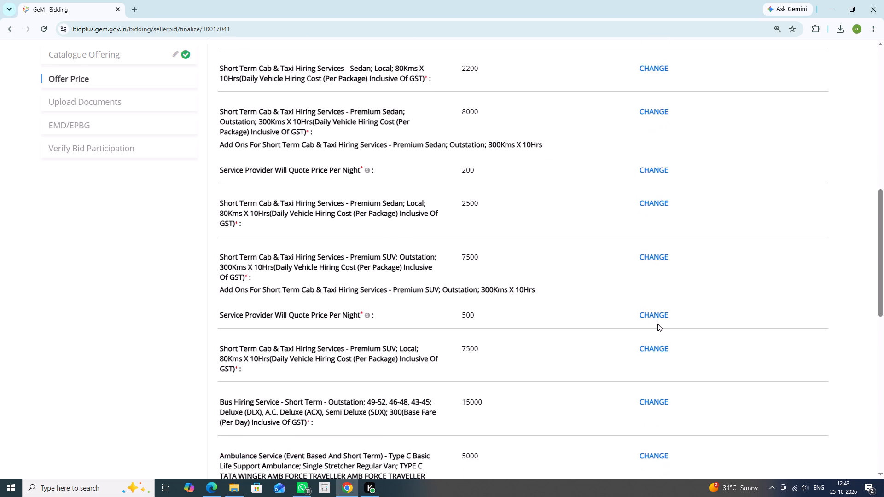
left_click(656, 315)
key("BackSpace")
key("BackSpace")
key("BackSpace")
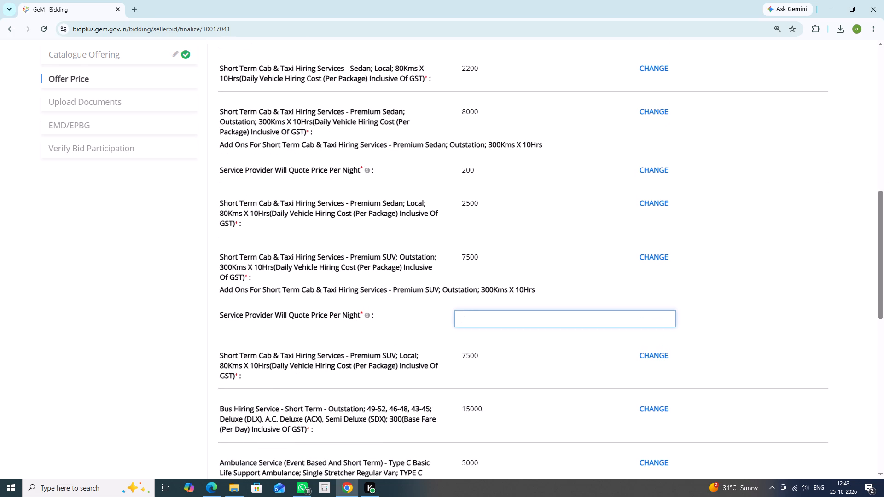
key("2")
type("00")
Change the price per night for the first Ambulance Service item to 200.
scroll(681, 311, "down", 4)
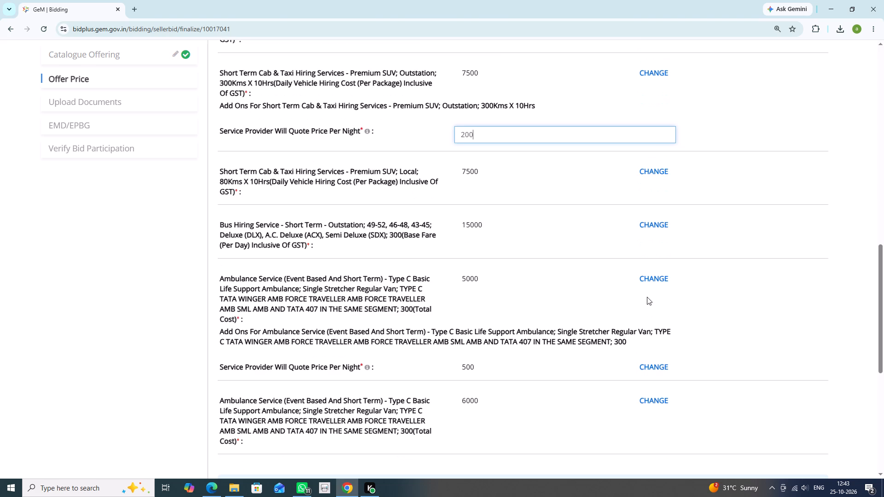
scroll(647, 303, "down", 1)
left_click(656, 316)
left_click(656, 313)
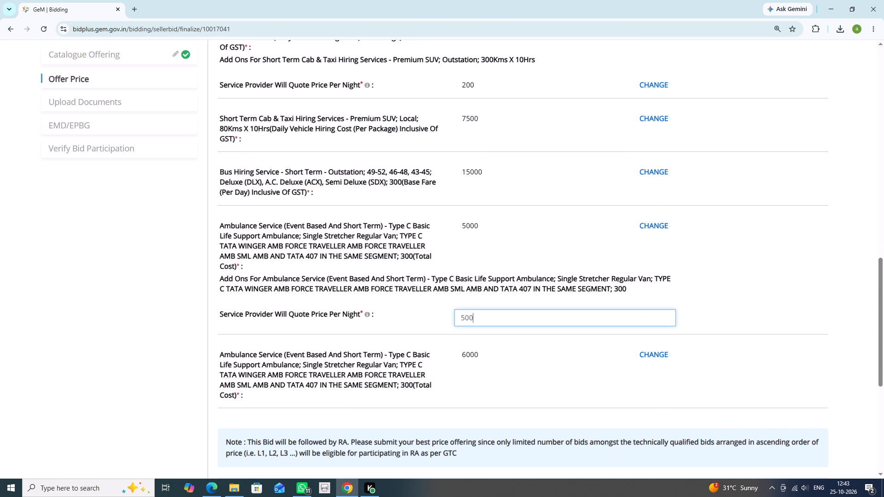
key("BackSpace")
key("BackSpace")
key("BackSpace")
type("20")
key("0")
left_click(766, 353)
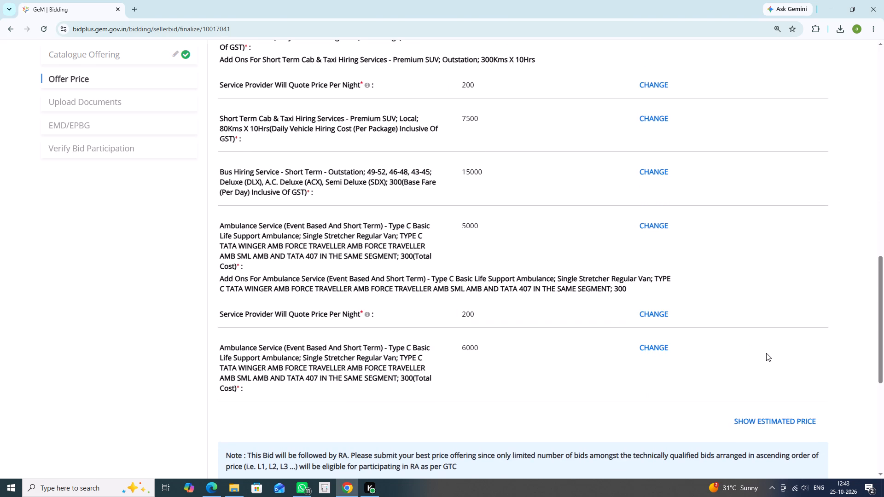
Show the estimated price breakdown for the reduced night prices, check the total offer price, and proceed.
left_click(777, 421)
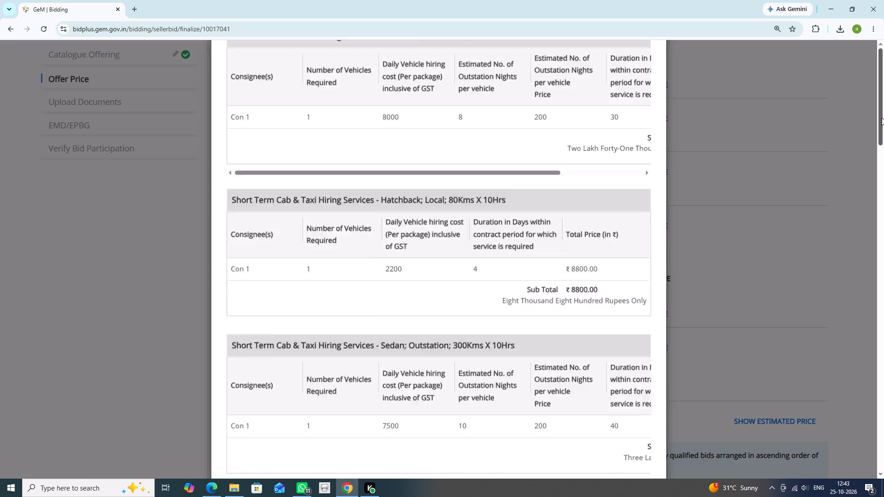
left_click_drag(878, 119, 861, 468)
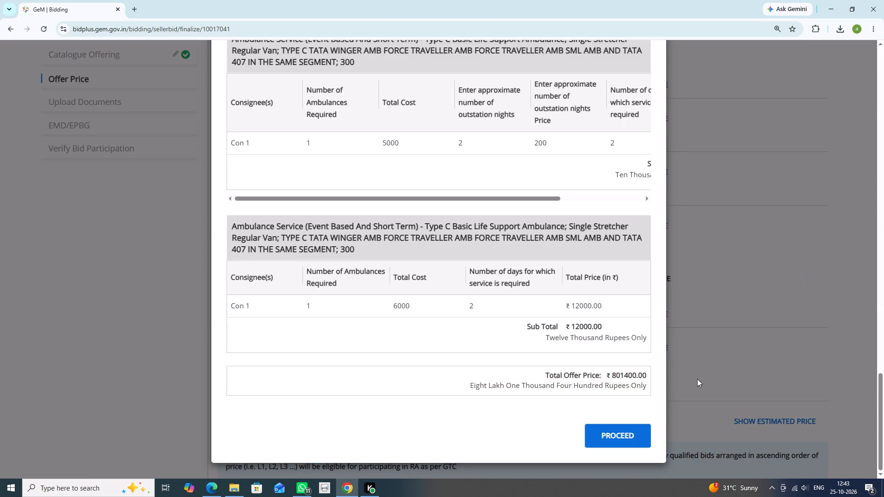
left_click(629, 431)
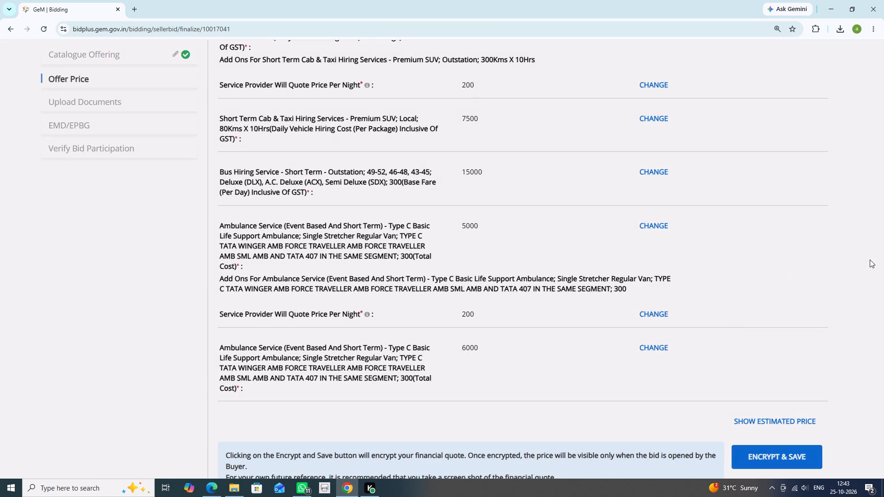
Change the Hatchback Outstation 300Kms X 10Hrs offer price to 7800.
left_click(870, 260)
scroll(865, 248, "up", 13)
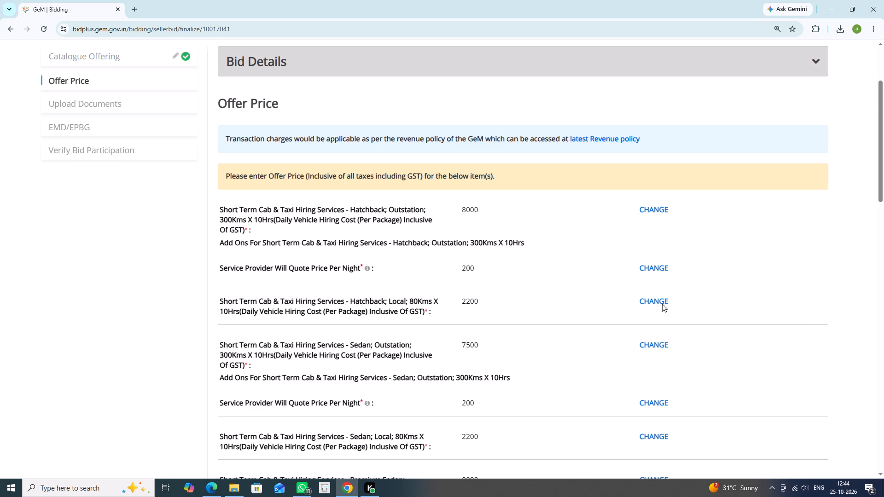
left_click(649, 208)
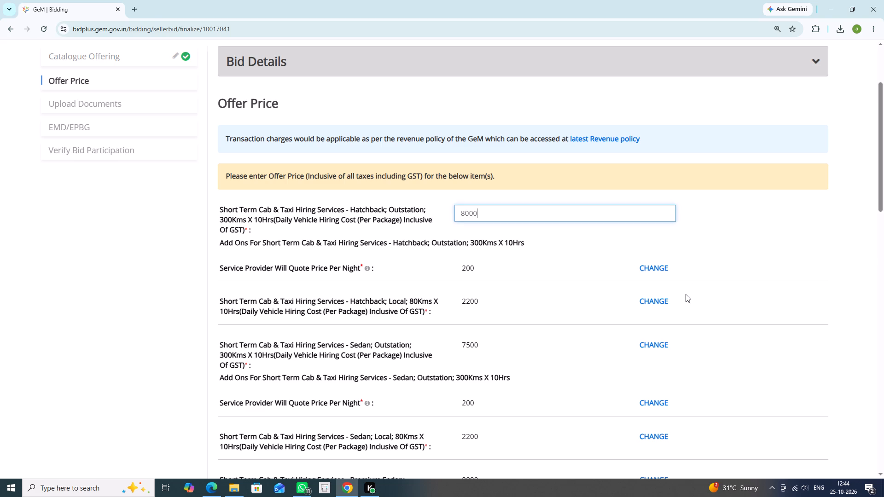
key("BackSpace")
key("BackSpace")
key("BackSpace")
key("BackSpace")
key("7")
type("800")
left_click(781, 266)
Show the estimated price breakdown, check the total offer price at its end, and close the breakdown without proceeding.
scroll(803, 301, "down", 20)
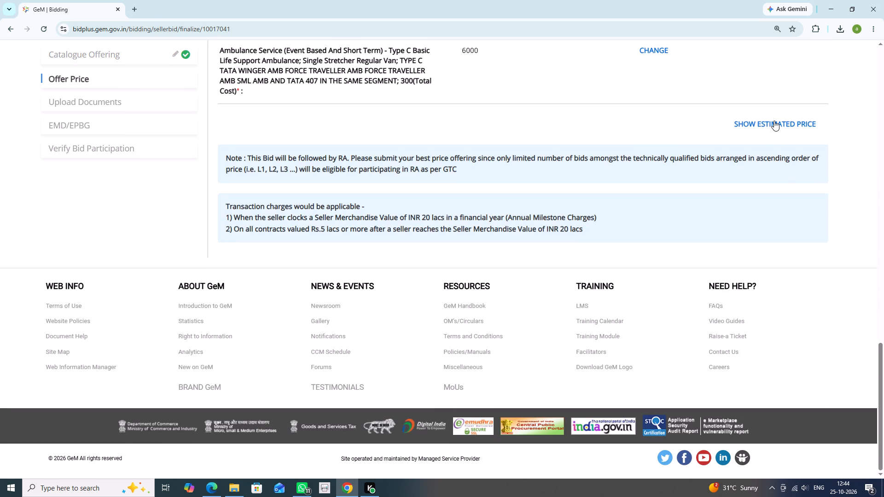
left_click(774, 121)
left_click_drag(883, 76, 883, 405)
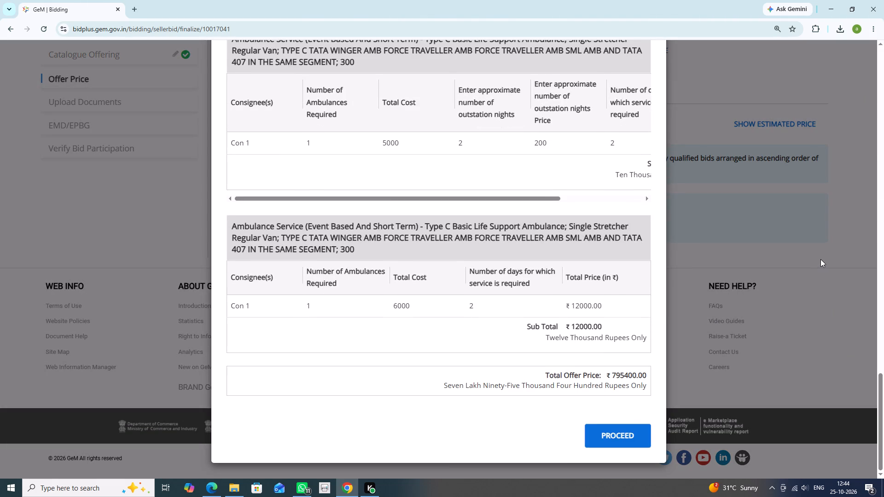
left_click(811, 242)
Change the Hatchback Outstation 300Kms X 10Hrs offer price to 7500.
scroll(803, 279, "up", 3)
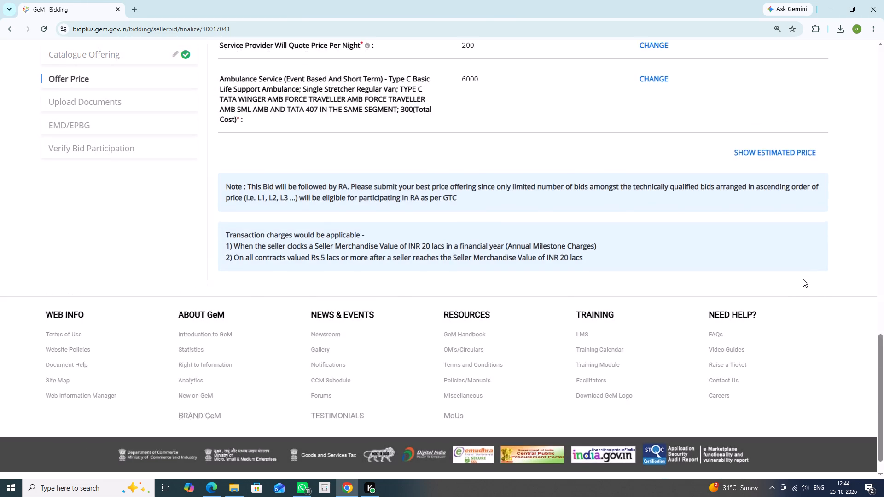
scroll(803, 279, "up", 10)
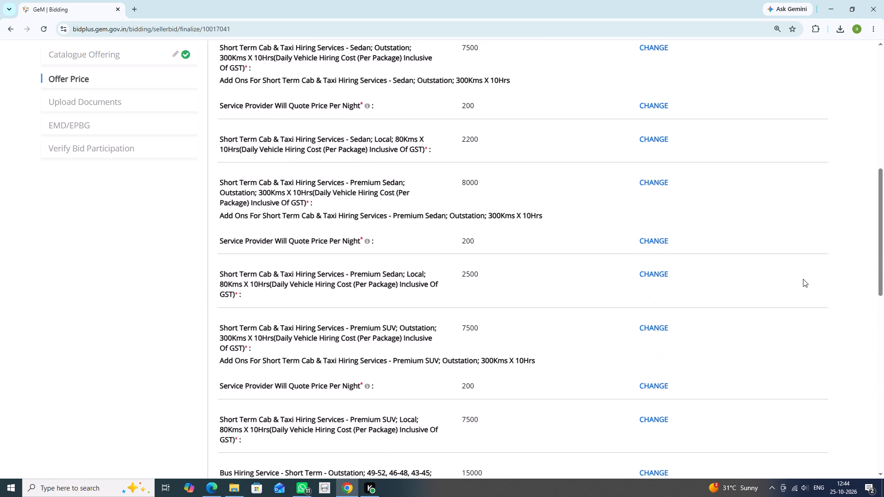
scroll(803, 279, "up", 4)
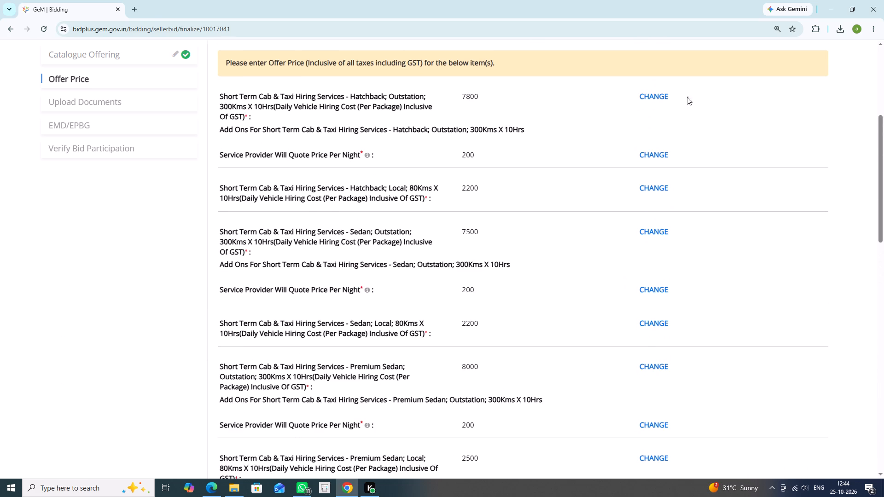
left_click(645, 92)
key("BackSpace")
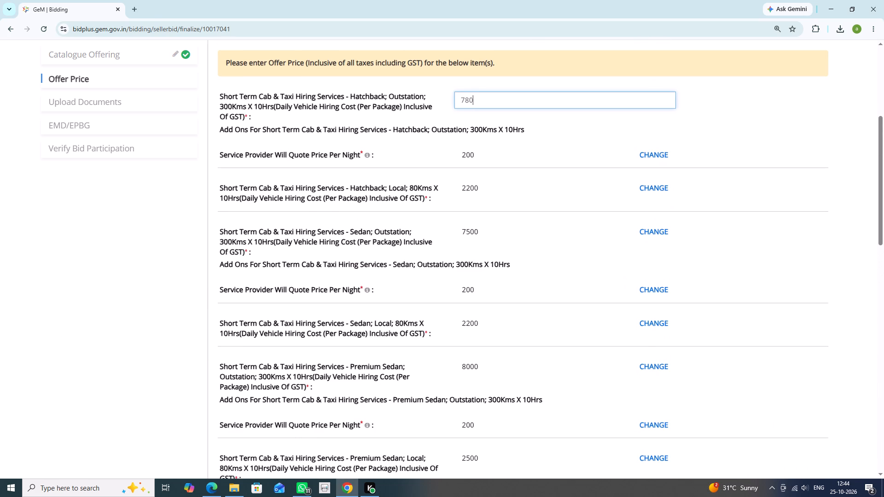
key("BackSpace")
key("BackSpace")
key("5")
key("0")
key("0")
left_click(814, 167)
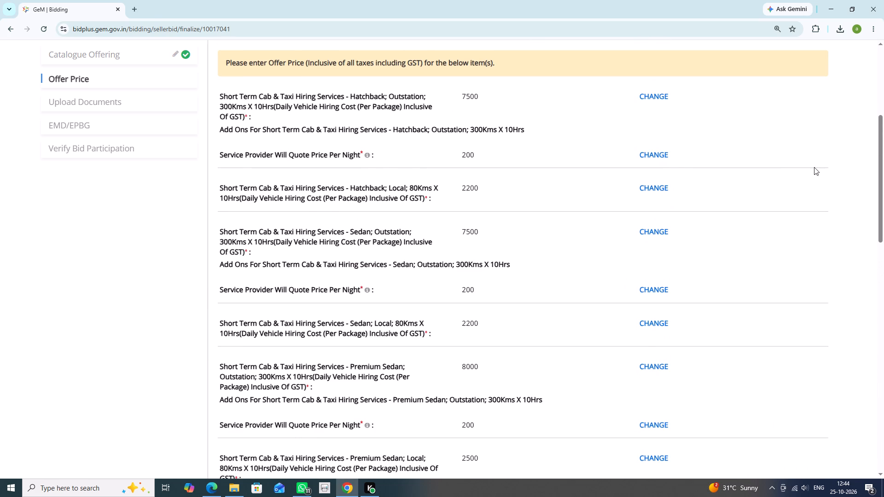
Show the estimated price breakdown for the revised Hatchback Outstation price, check the total offer price, and proceed.
scroll(864, 323, "down", 15)
left_click(787, 215)
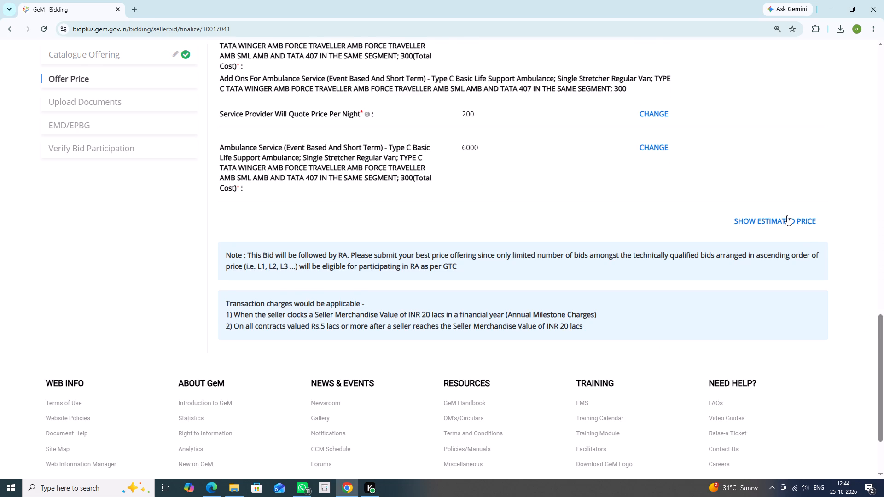
left_click_drag(883, 88, 883, 440)
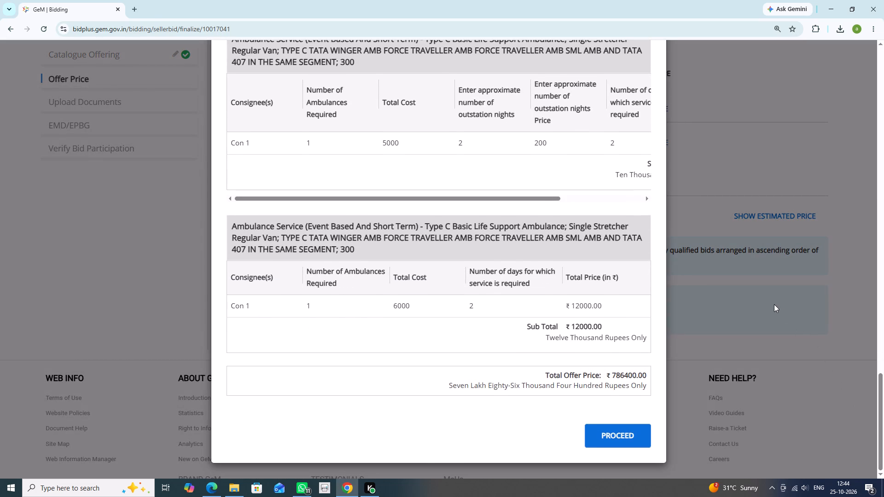
left_click(625, 433)
Change the Hatchback Outstation 300Kms X 10Hrs offer price to 7400.
scroll(849, 150, "up", 4)
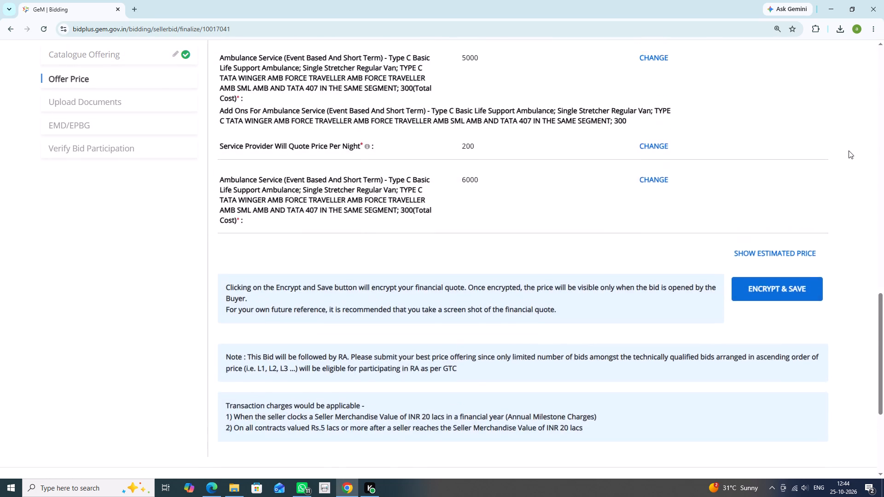
scroll(849, 150, "up", 17)
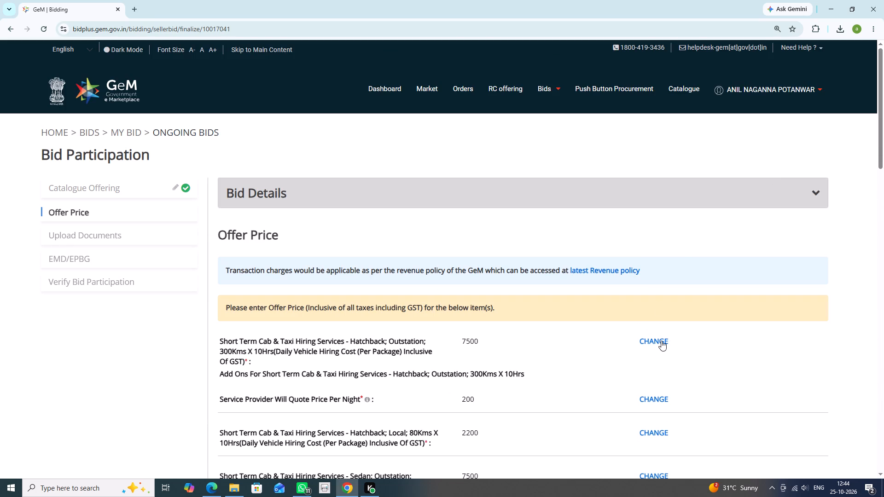
left_click(661, 341)
key("BackSpace")
key("BackSpace")
key("BackSpace")
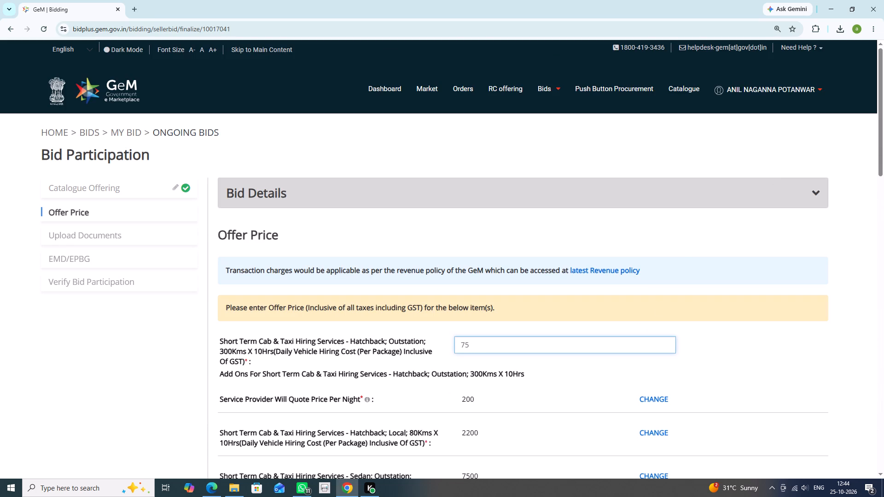
type("40")
key("0")
left_click(851, 345)
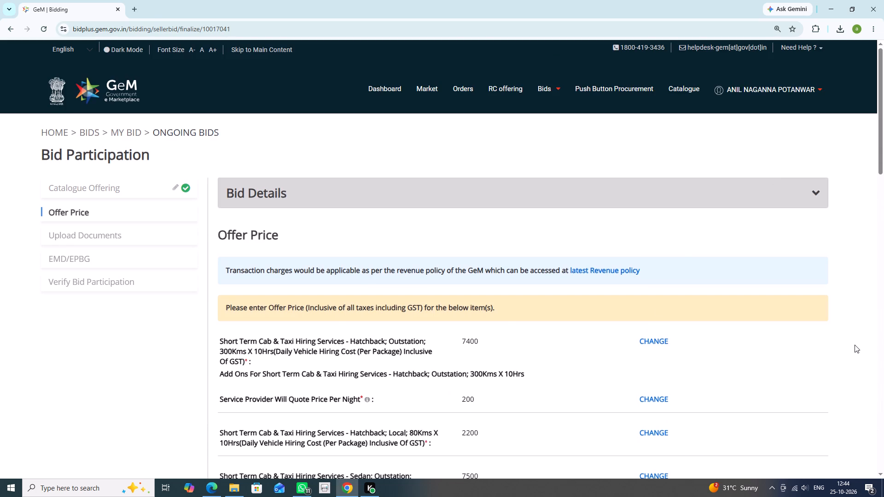
Show the estimated price breakdown again, check the total offer price, and close the breakdown without proceeding.
scroll(855, 345, "down", 14)
scroll(780, 401, "down", 5)
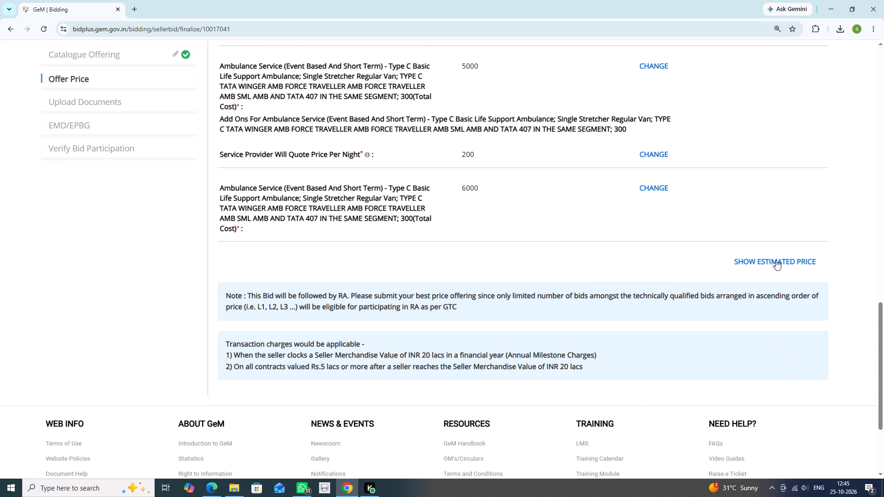
left_click(776, 261)
left_click_drag(883, 81, 883, 432)
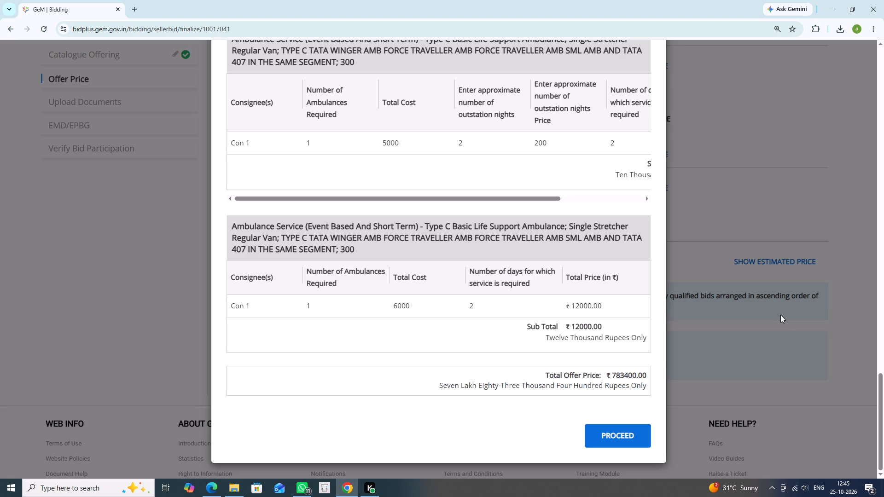
left_click(778, 314)
Review the entered offer prices and night prices across the cab, bus and ambulance items.
scroll(858, 260, "up", 6)
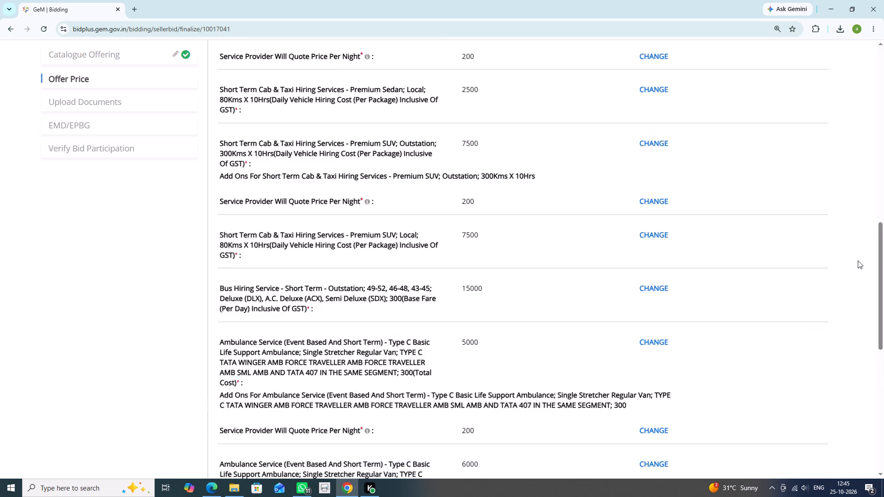
scroll(858, 260, "up", 10)
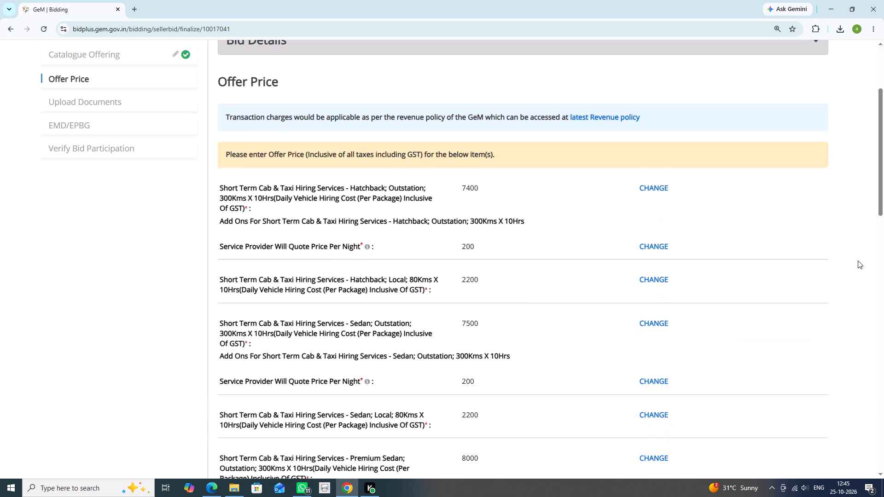
scroll(855, 259, "down", 1)
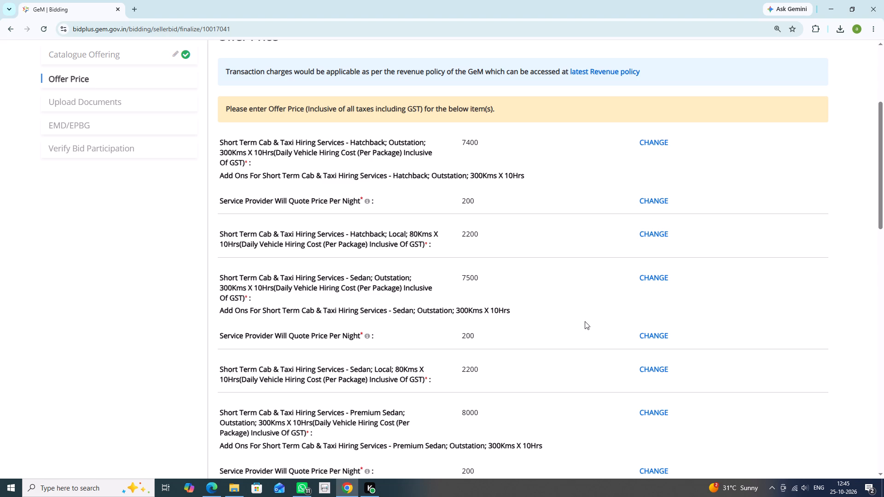
scroll(632, 304, "down", 3)
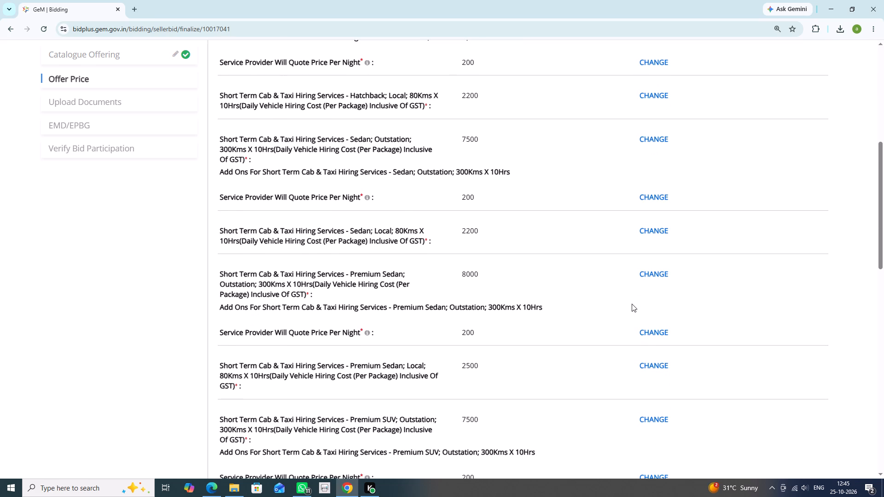
scroll(632, 304, "down", 3)
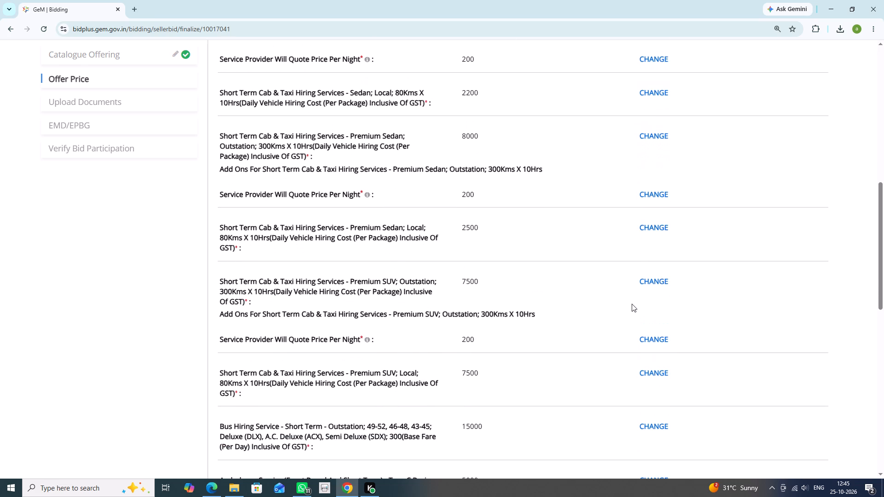
scroll(632, 304, "down", 1)
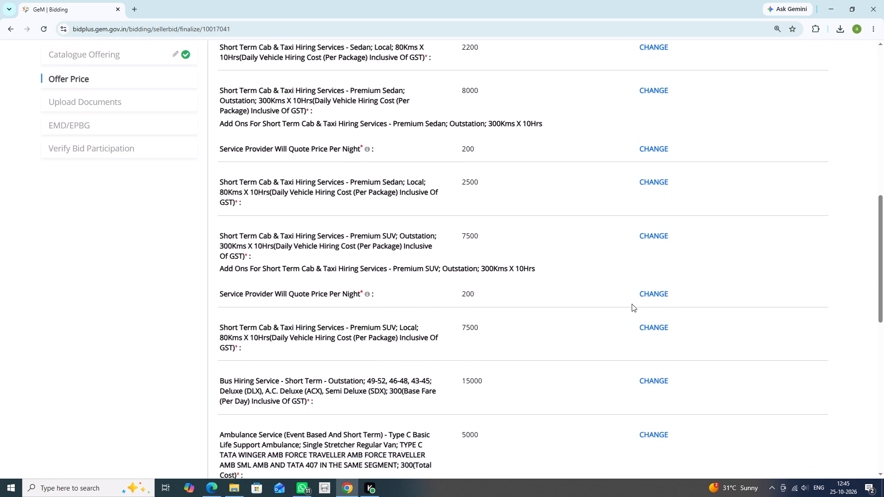
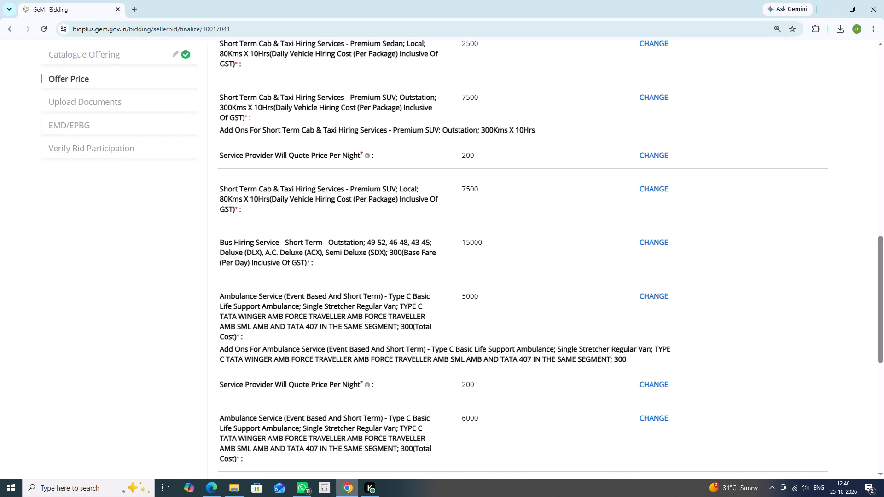
Look at the first page of the bid document PDF in Microsoft Edge and return to the offer price page in Chrome.
left_click(211, 493)
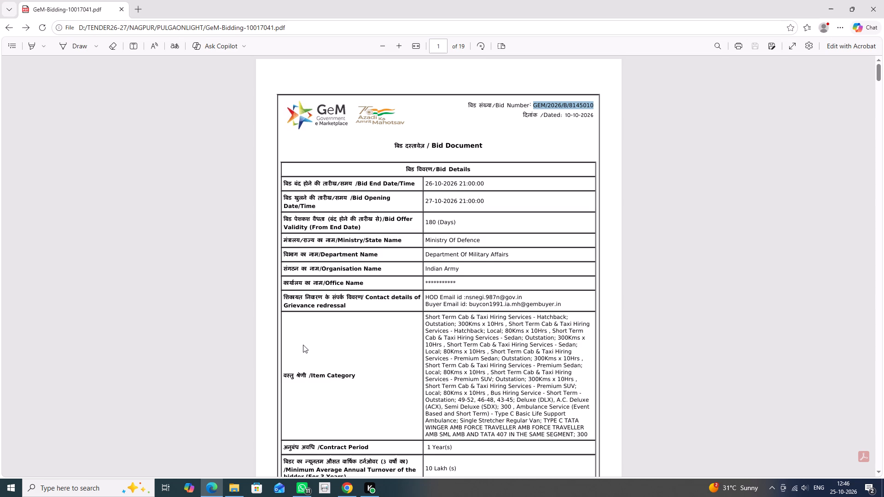
left_click(350, 491)
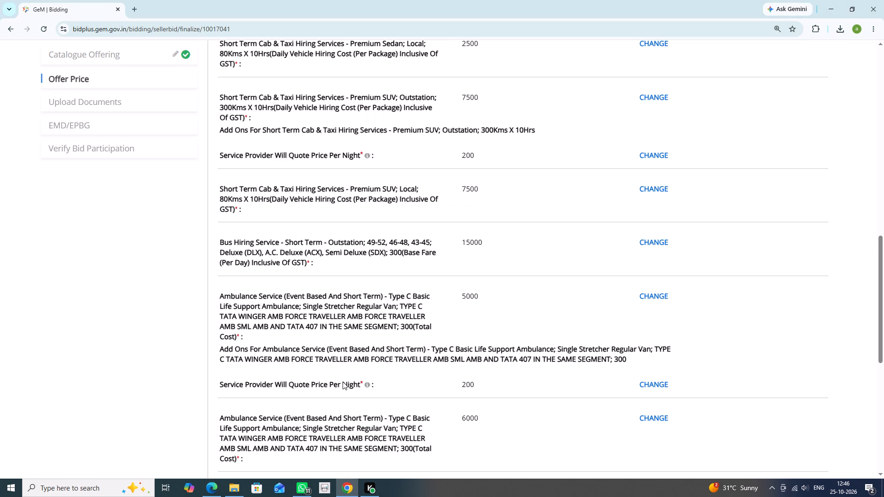
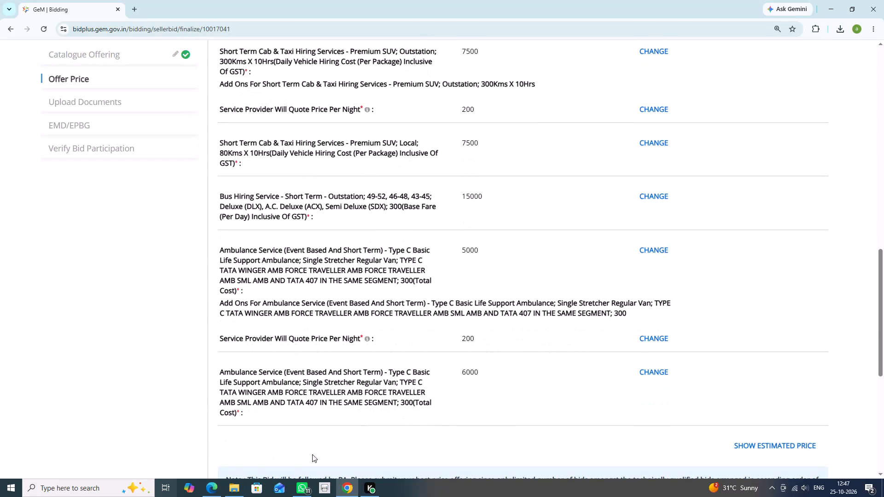
Switch to File Explorer and open the LETTERS NAGPUR Word document from the TENDER26-27 folder.
left_click(236, 490)
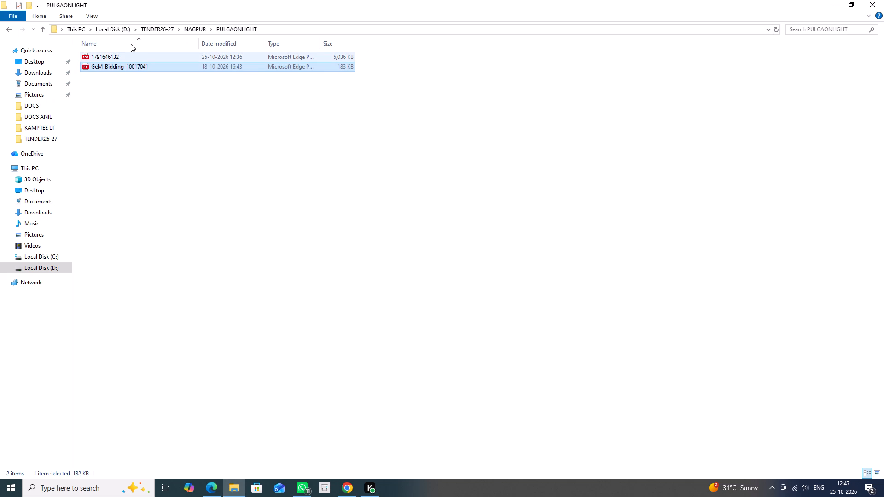
left_click(160, 29)
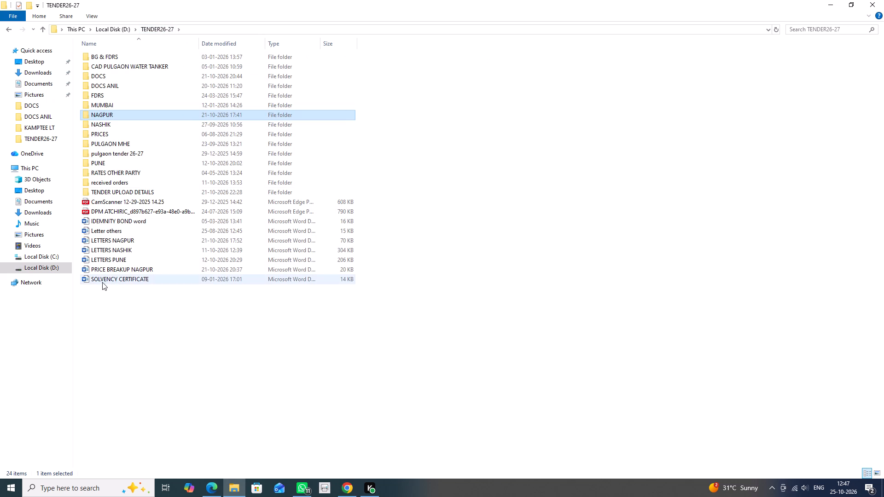
double_click(128, 239)
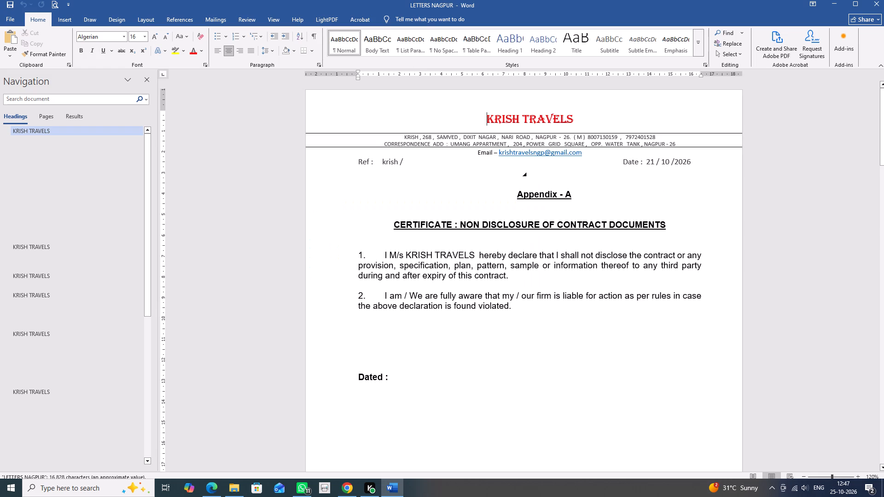
left_click(625, 124)
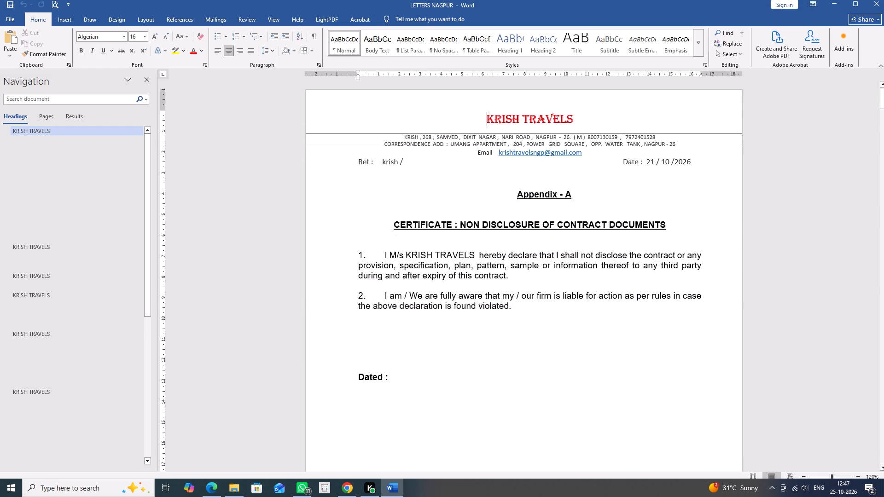
Look through the letters for a reusable template, comparing the Appendix 'B' acceptance letter, the CAD Pulgaon tender conditions acceptance letter and the bid security declaration.
scroll(625, 283, "down", 2)
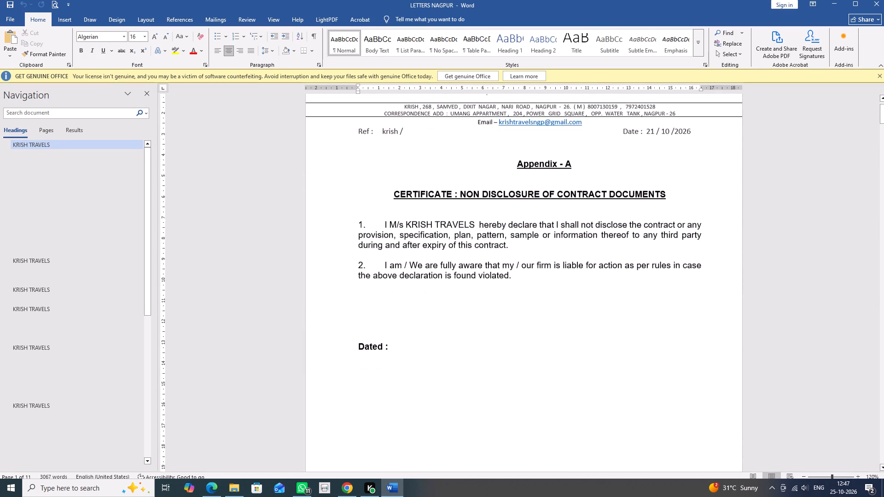
scroll(625, 283, "down", 16)
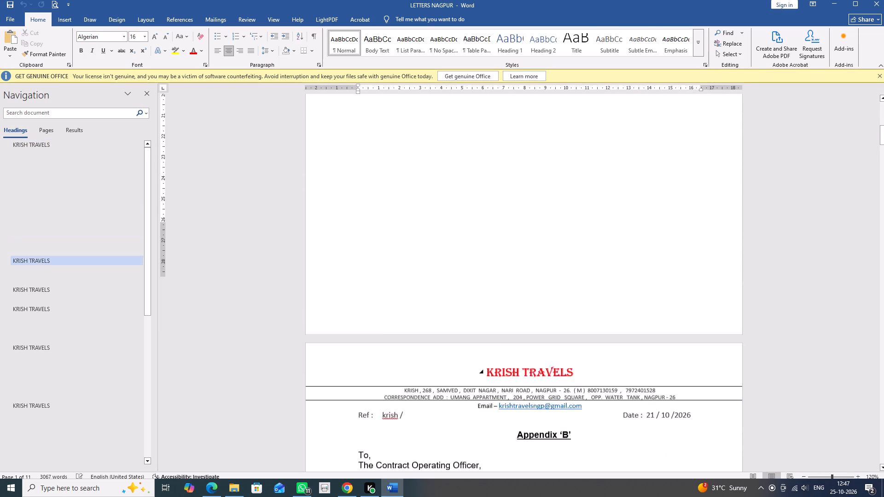
scroll(625, 283, "down", 14)
scroll(625, 283, "down", 14)
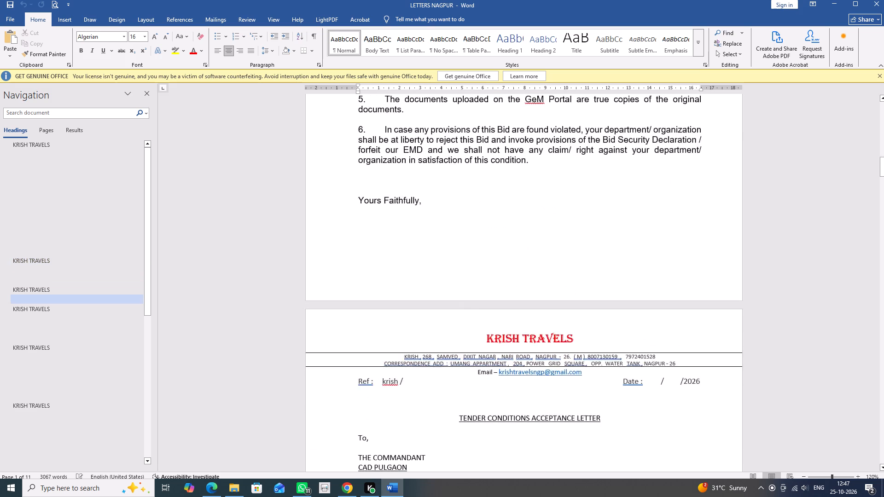
scroll(625, 283, "down", 2)
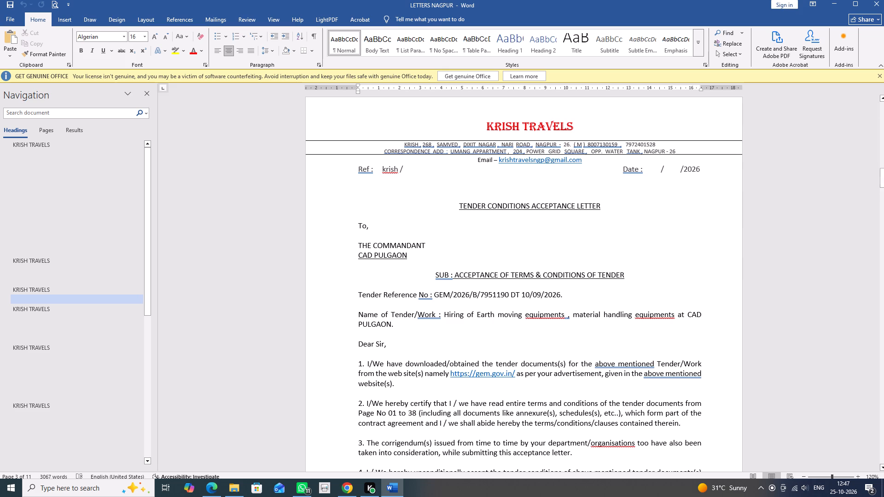
scroll(624, 289, "down", 16)
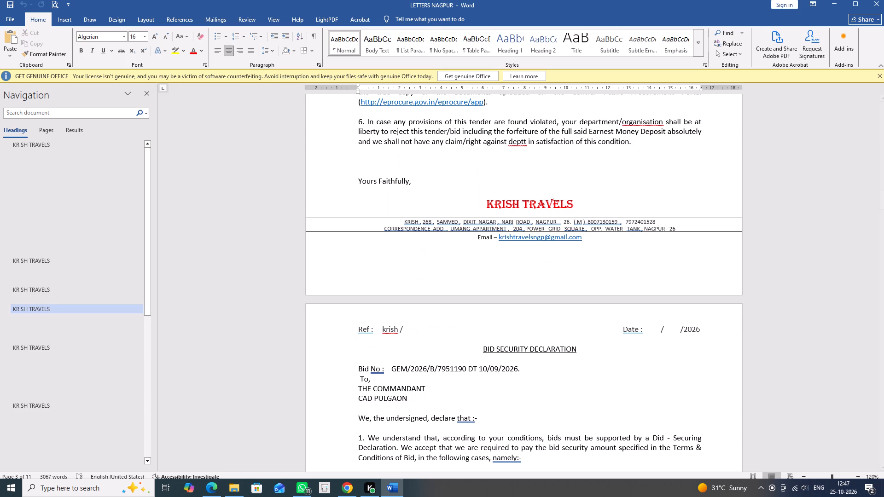
scroll(626, 288, "up", 10)
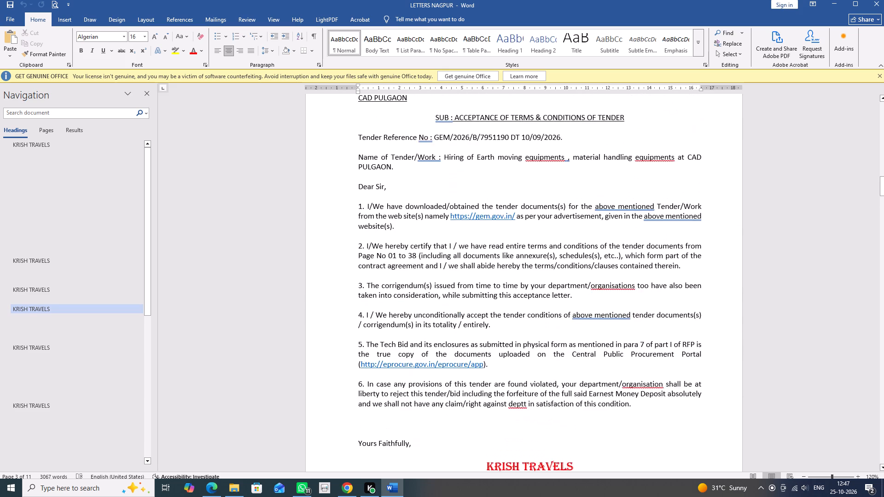
scroll(626, 288, "up", 5)
scroll(626, 288, "down", 6)
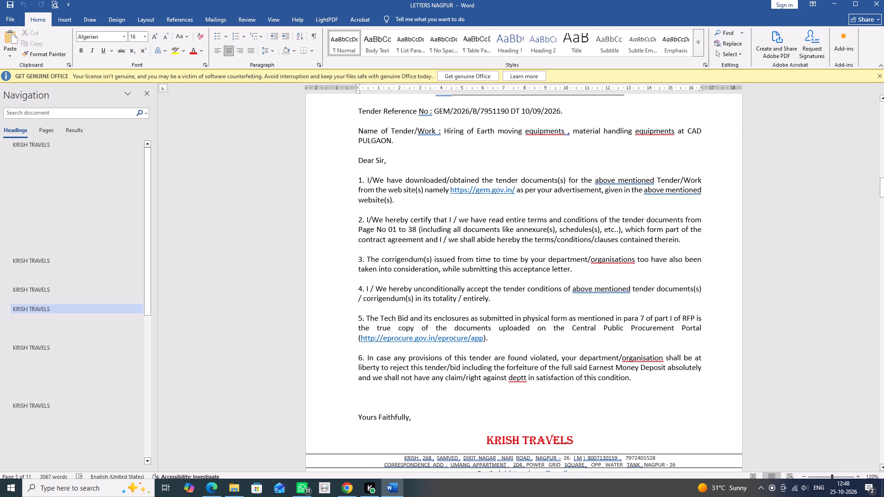
scroll(587, 369, "up", 11)
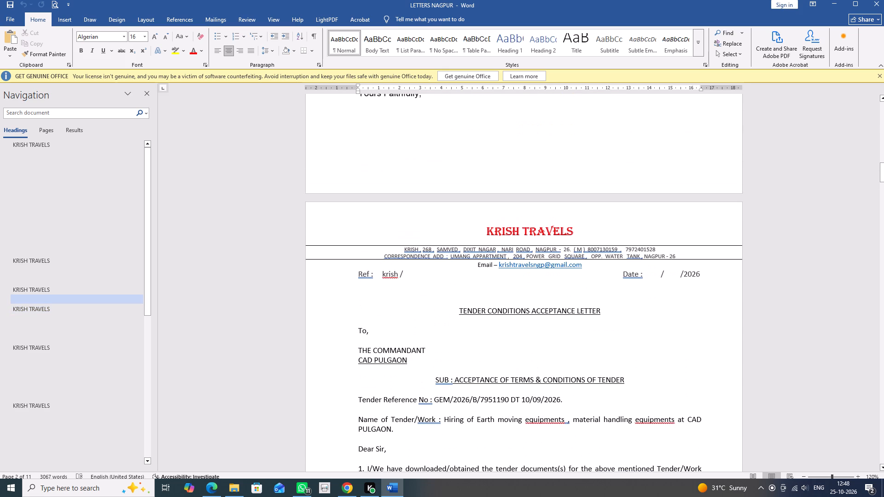
scroll(587, 369, "down", 4)
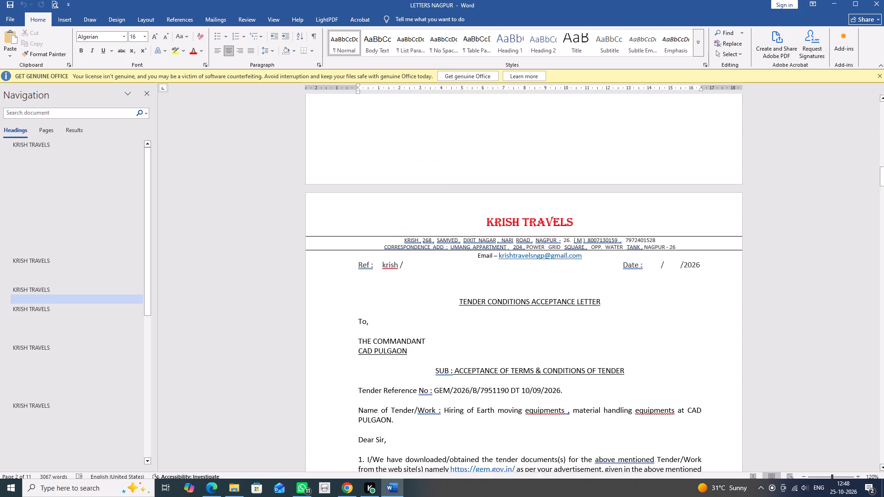
scroll(587, 369, "down", 20)
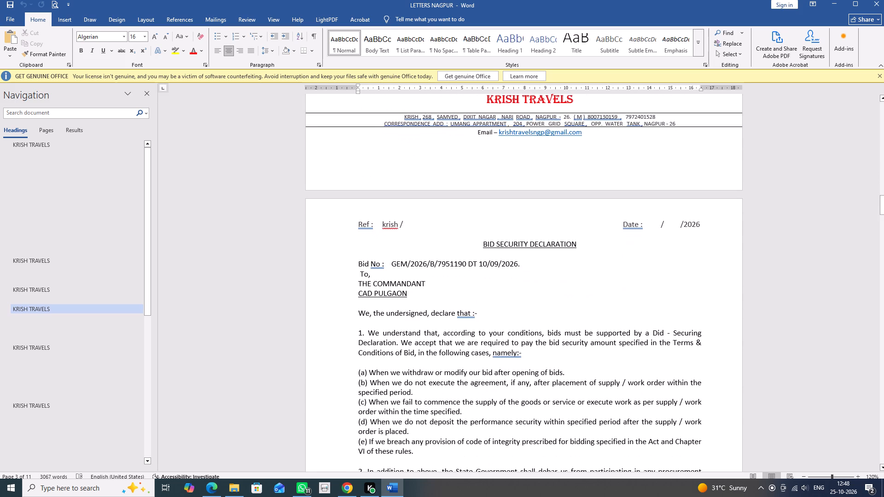
scroll(587, 368, "down", 3)
scroll(587, 368, "up", 6)
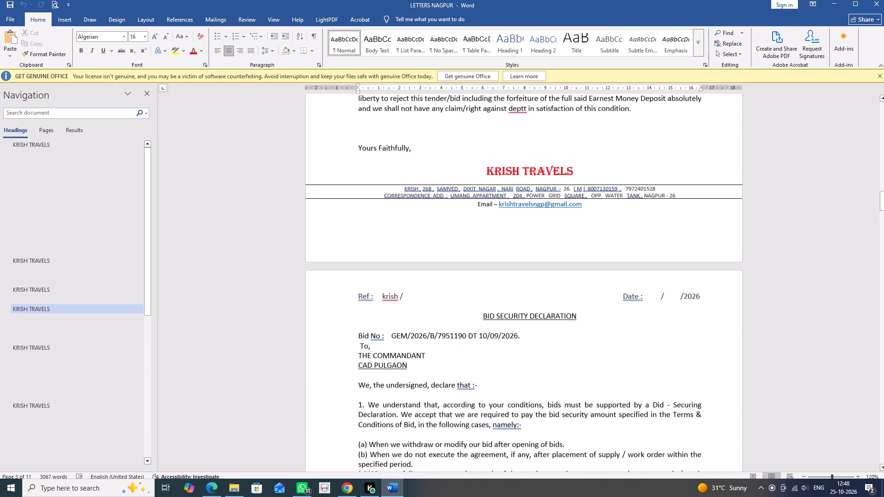
scroll(587, 368, "up", 19)
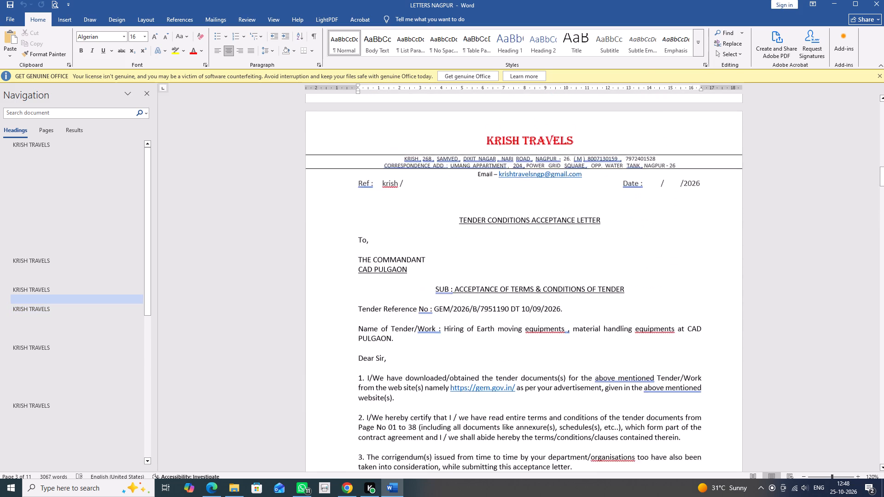
scroll(585, 369, "up", 3)
scroll(585, 369, "up", 18)
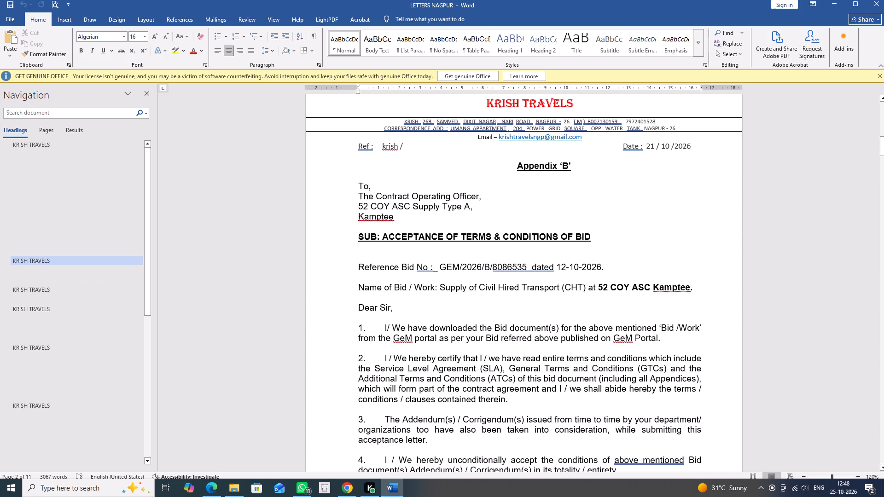
left_click(566, 370)
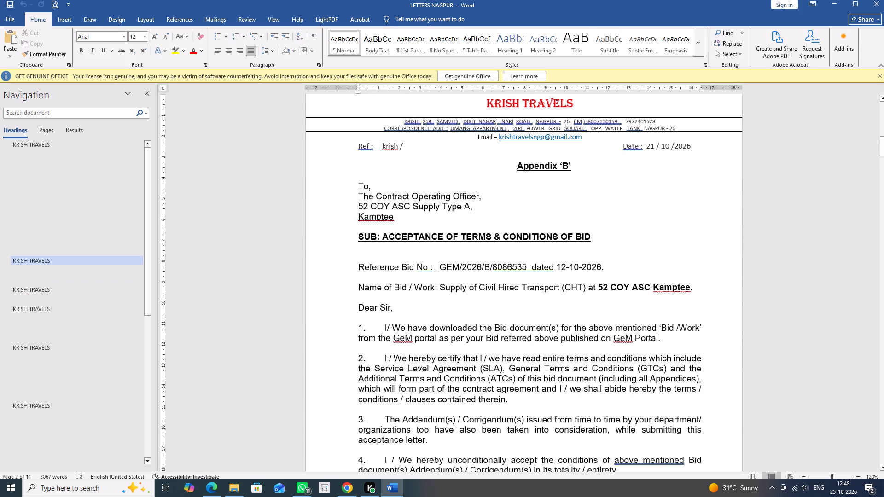
Copy the CAD Pulgaon tender conditions acceptance letter, from its letterhead through "Yours Faithfully,", and paste it at the very start of the document.
scroll(572, 379, "down", 16)
scroll(572, 380, "down", 5)
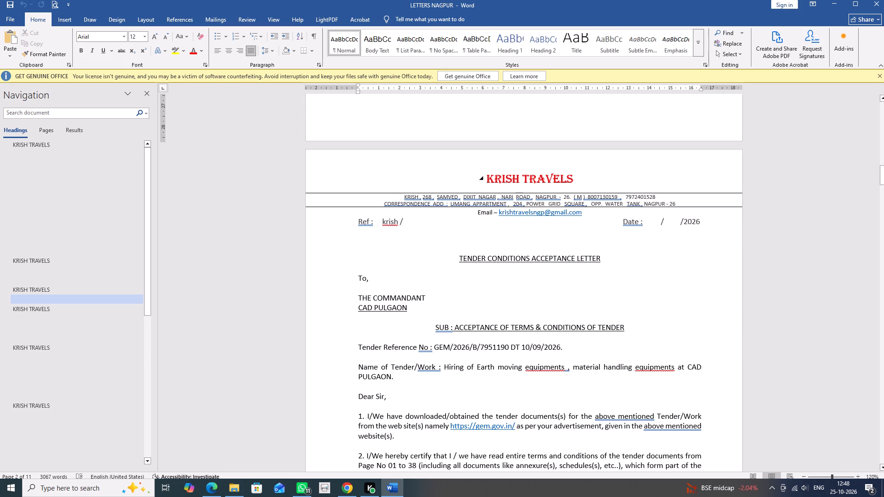
left_click_drag(486, 179, 534, 357)
scroll(534, 357, "down", 10)
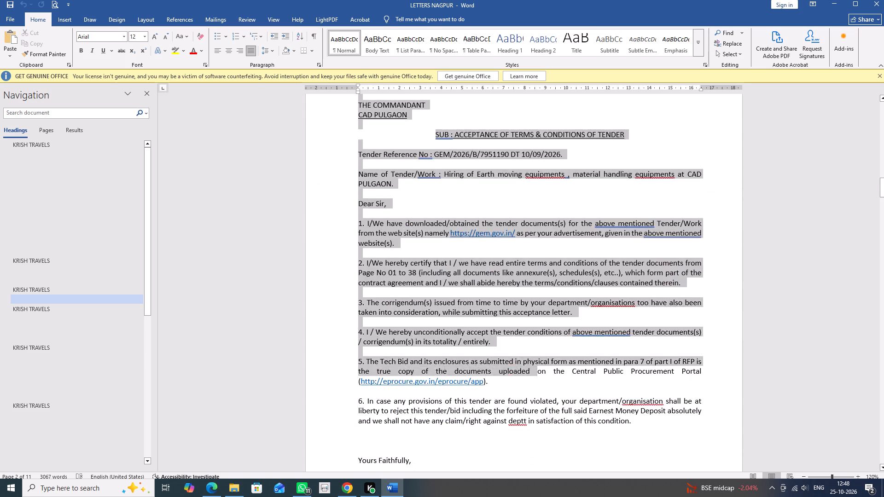
scroll(534, 357, "down", 3)
left_click_drag(534, 357, 549, 305)
scroll(549, 305, "down", 7)
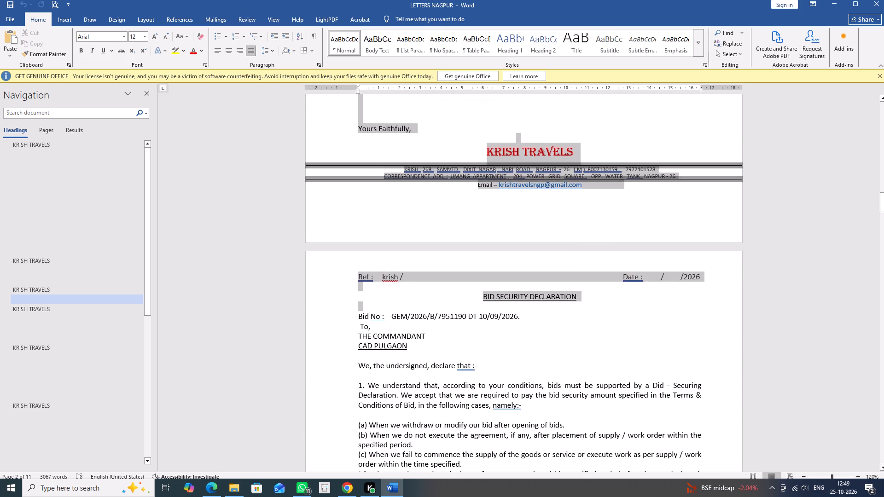
left_click_drag(549, 305, 547, 309)
scroll(549, 305, "up", 12)
scroll(549, 305, "down", 6)
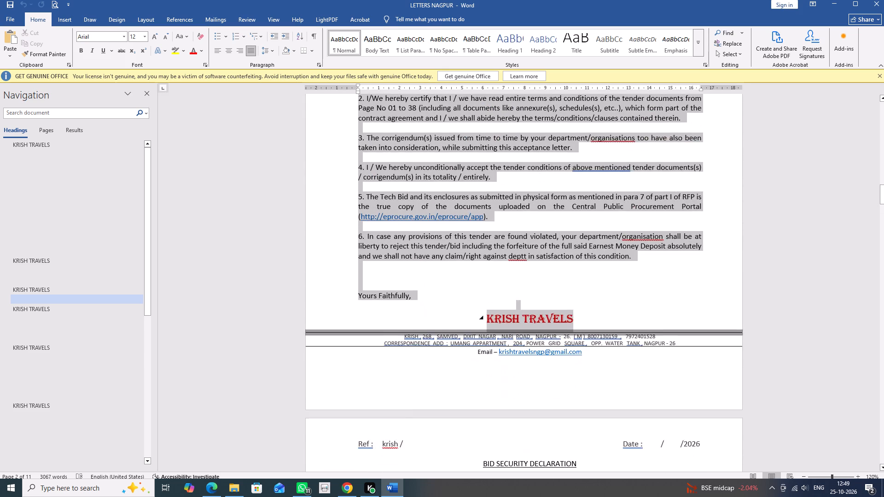
left_click_drag(547, 309, 544, 283)
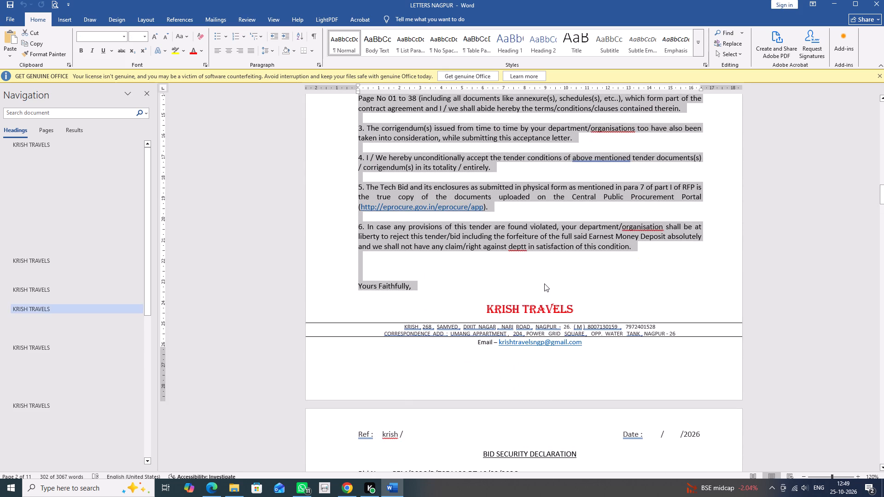
key("ctrl+c")
left_click_drag(883, 191, 883, 95)
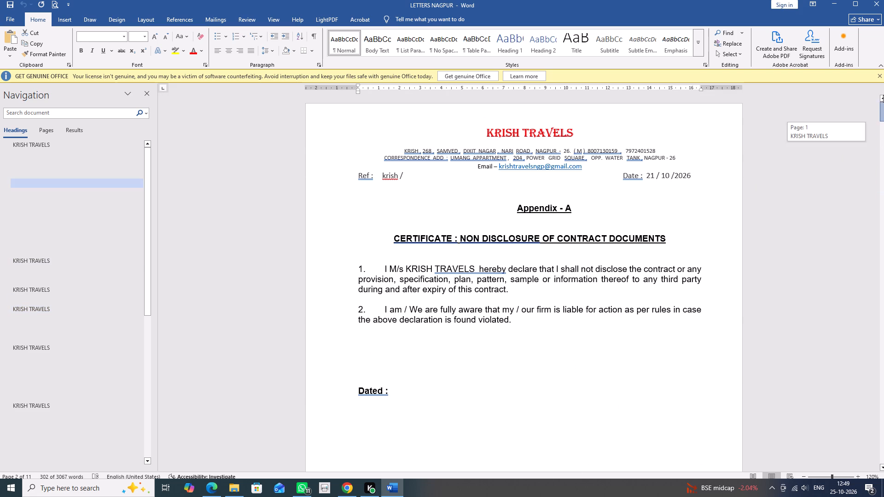
left_click_drag(883, 95, 880, 94)
left_click(490, 130)
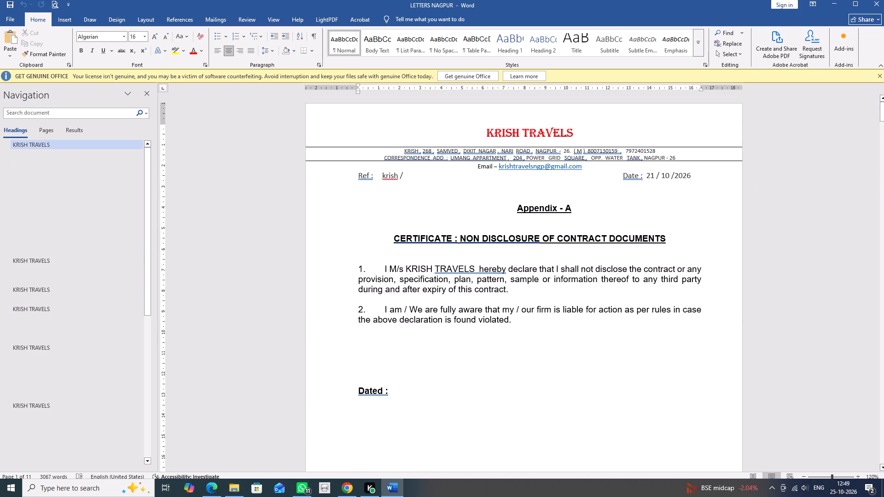
key("ctrl+v")
Push the Appendix - A certificate's letterhead to the top of the page following the pasted letter, and save the document.
scroll(547, 224, "down", 6)
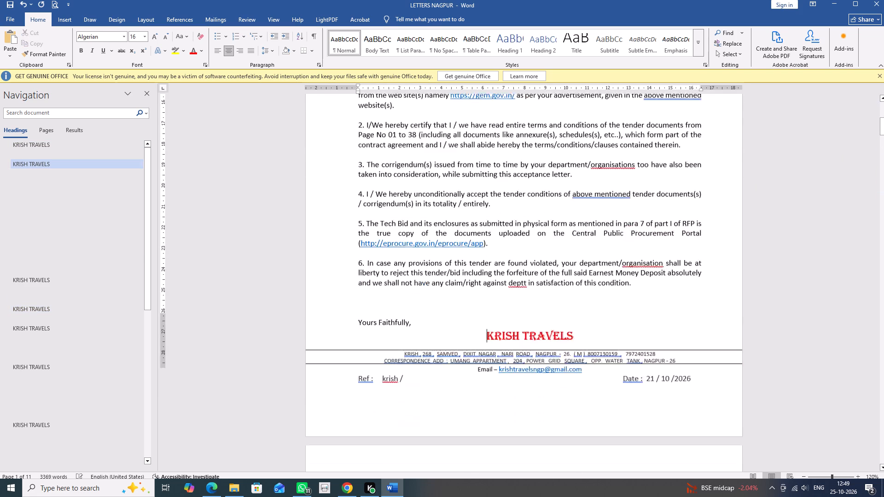
scroll(560, 229, "down", 2)
key("Return")
key("Return")
key("Return")
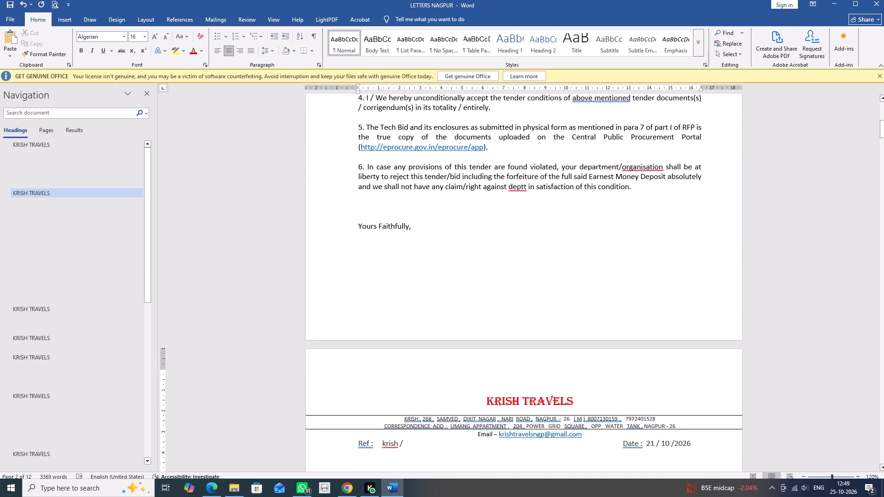
left_click(492, 372)
key("Delete")
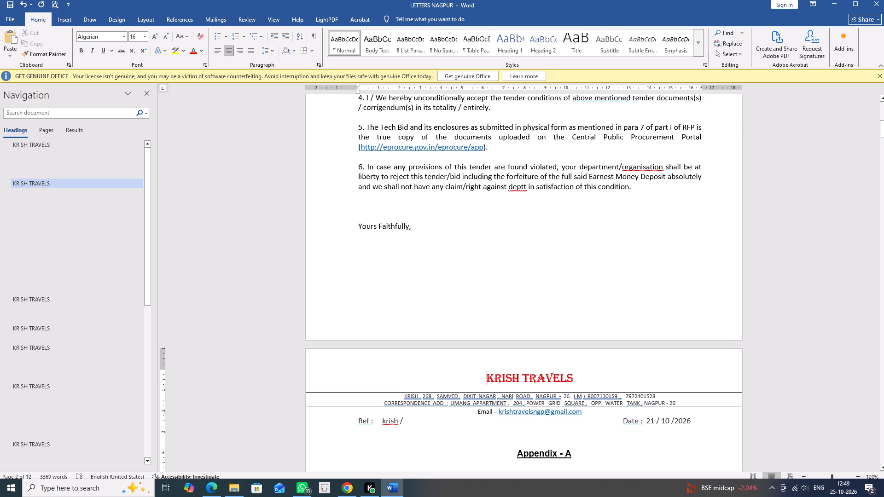
key("ctrl+s")
Replace "CAD" with "STN HQ" in the addressee line above the subject of the pasted acceptance letter.
scroll(573, 254, "up", 13)
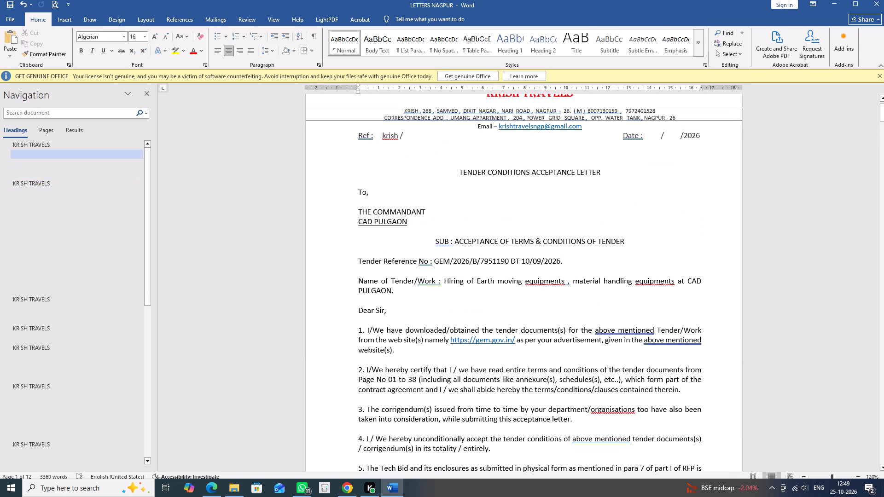
left_click(356, 210)
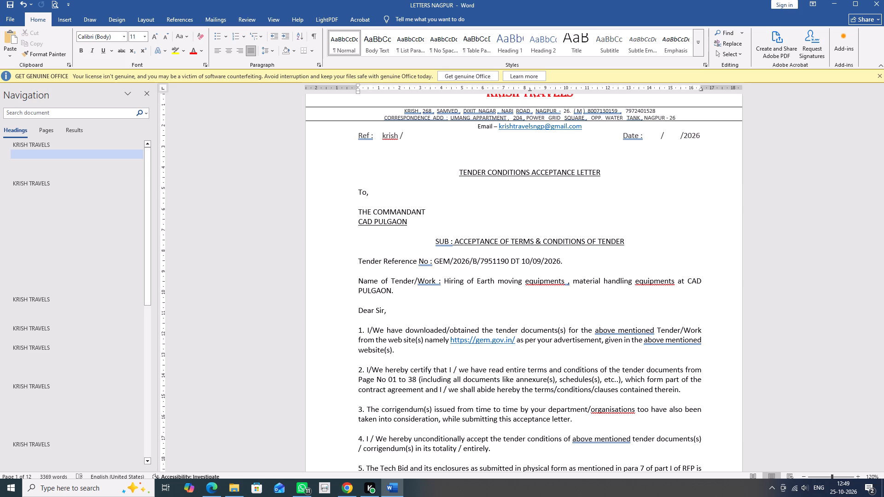
left_click(358, 222)
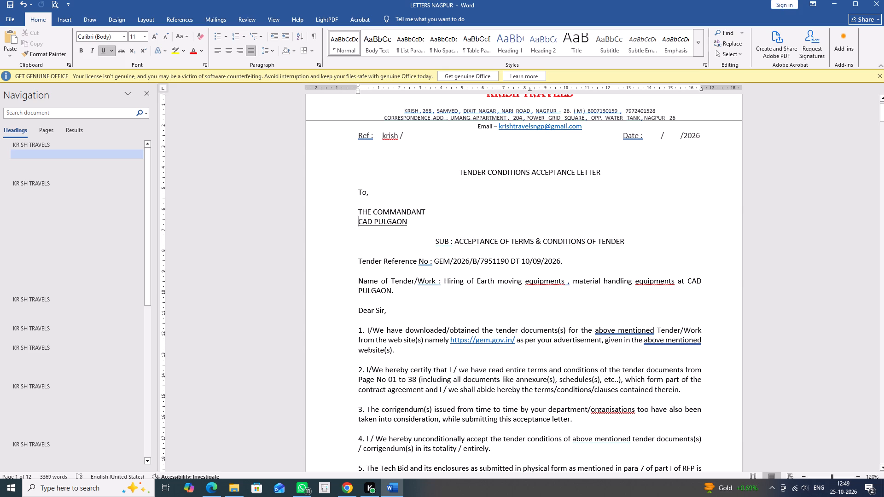
key("Delete")
key("Delete")
key("Delete")
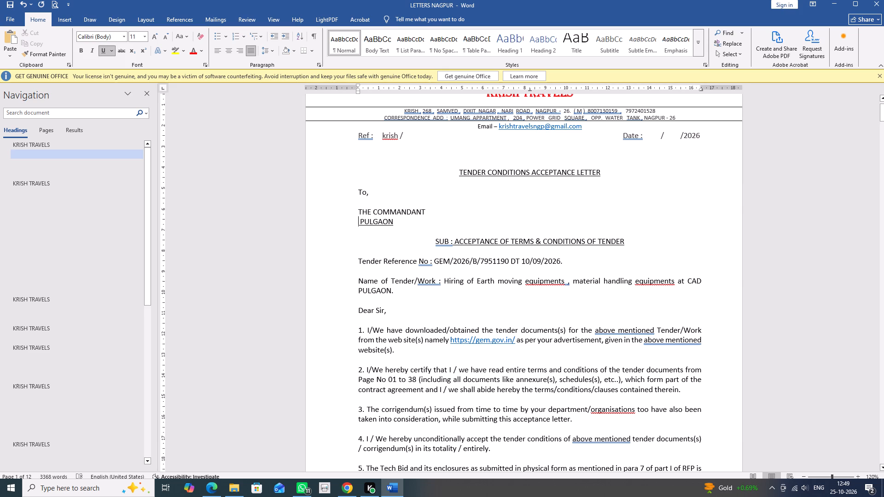
type("STN")
key("space")
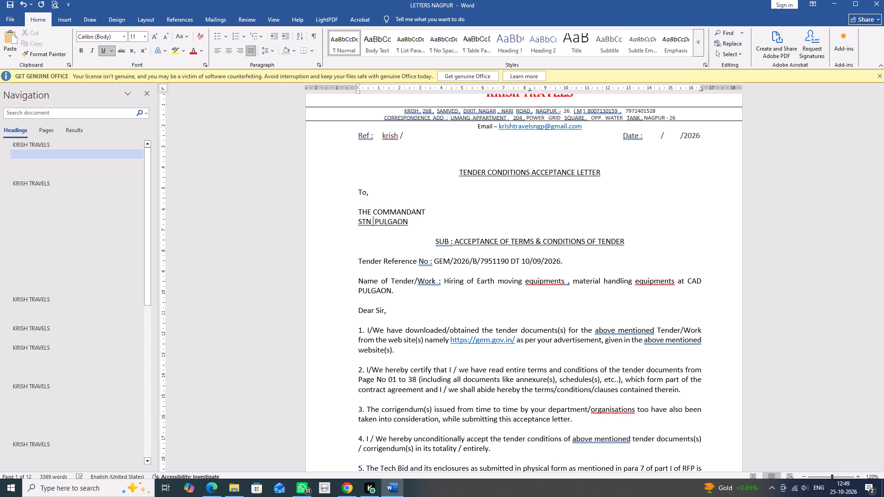
type("HQ")
key("space")
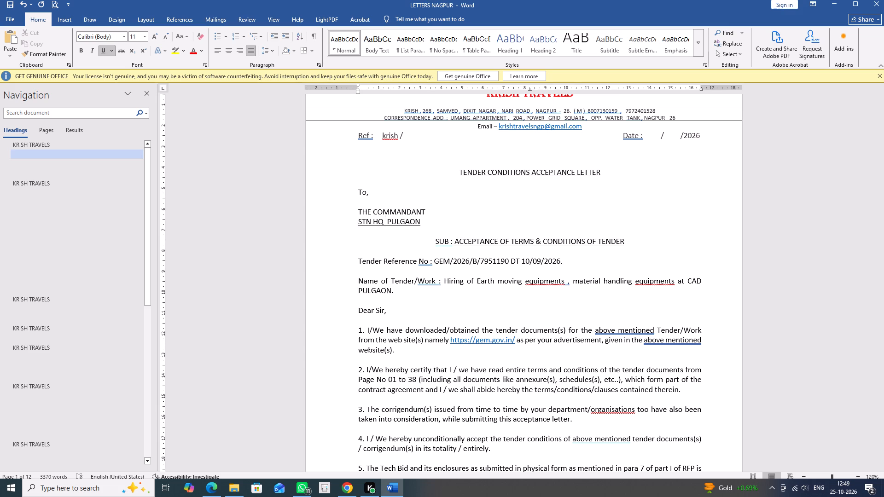
Remove the extra space between "STN HQ" and "PULGAON" in the letter's addressee line.
key("Delete")
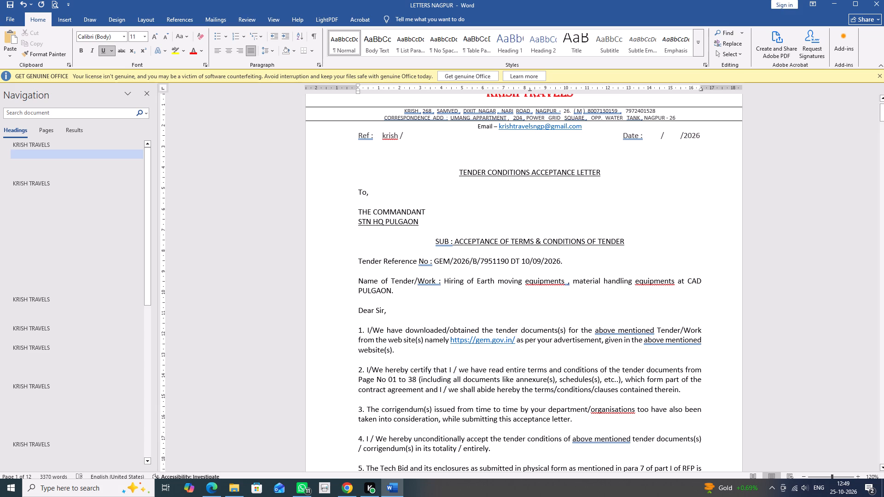
Switch to the GeM bid page in Chrome and set the Hatchback Outstation 300Kms X 10Hrs daily hiring price to 8000.
left_click(339, 487)
scroll(697, 189, "up", 11)
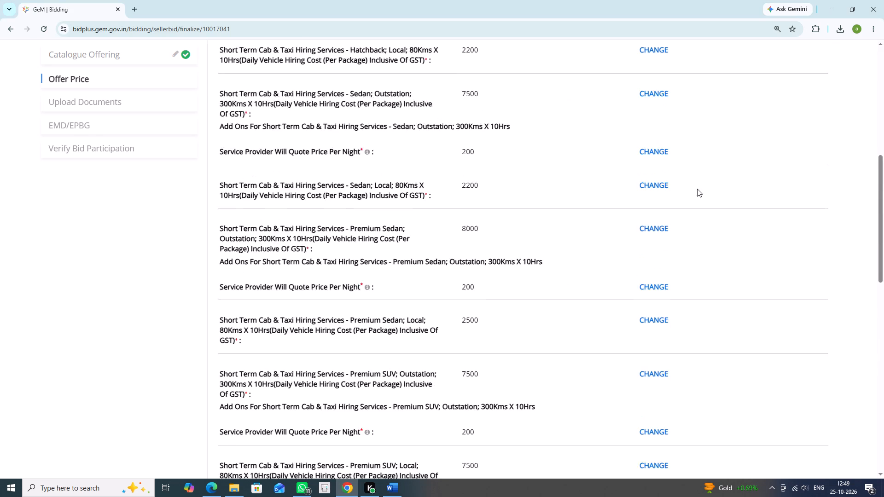
scroll(697, 189, "up", 3)
left_click(659, 281)
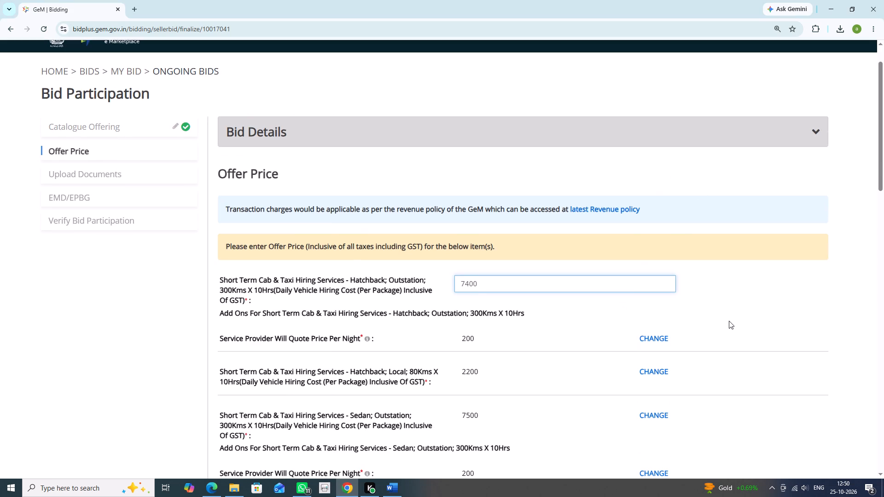
key("BackSpace")
key("BackSpace")
key("BackSpace")
key("BackSpace")
key("8")
type("000")
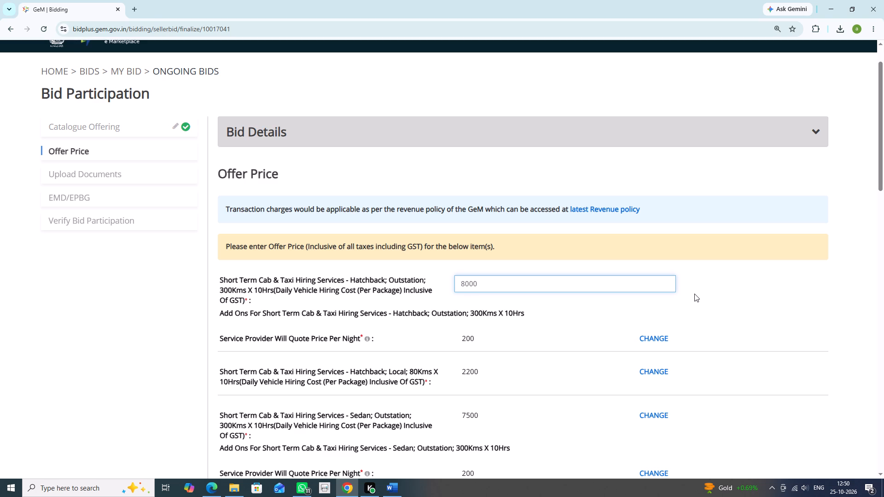
scroll(716, 312, "down", 2)
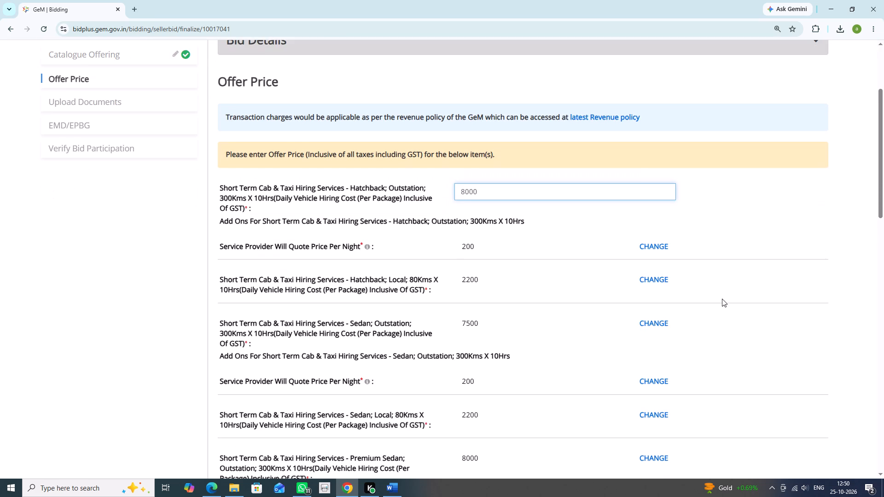
left_click(742, 284)
Review the quoted offer prices for the hatchback, sedan, premium sedan, premium SUV, bus and ambulance items.
scroll(742, 292, "down", 4)
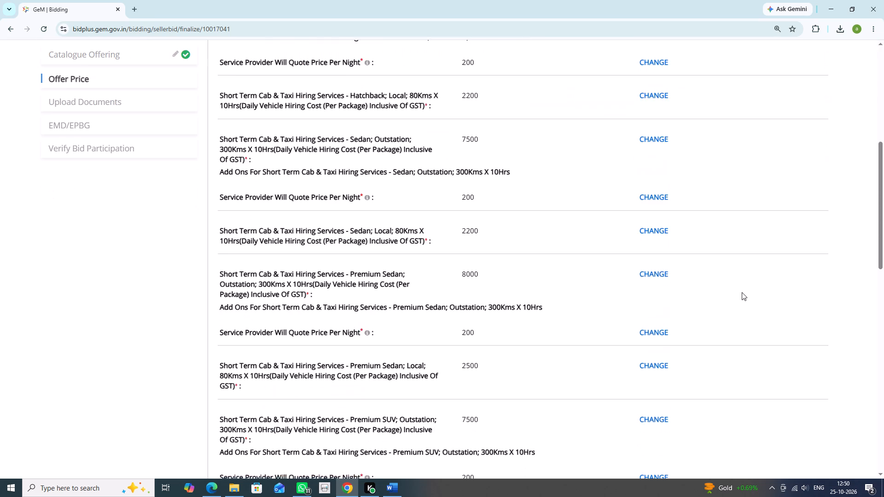
scroll(742, 292, "up", 2)
scroll(742, 292, "down", 4)
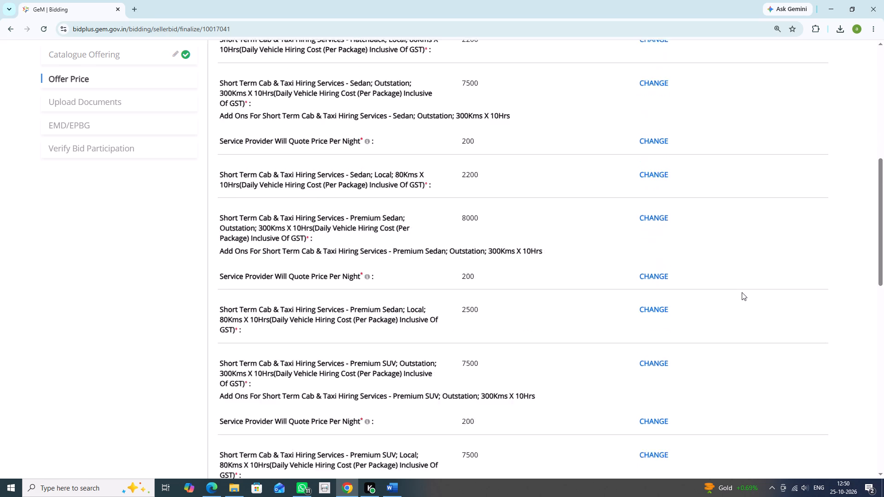
scroll(742, 292, "down", 1)
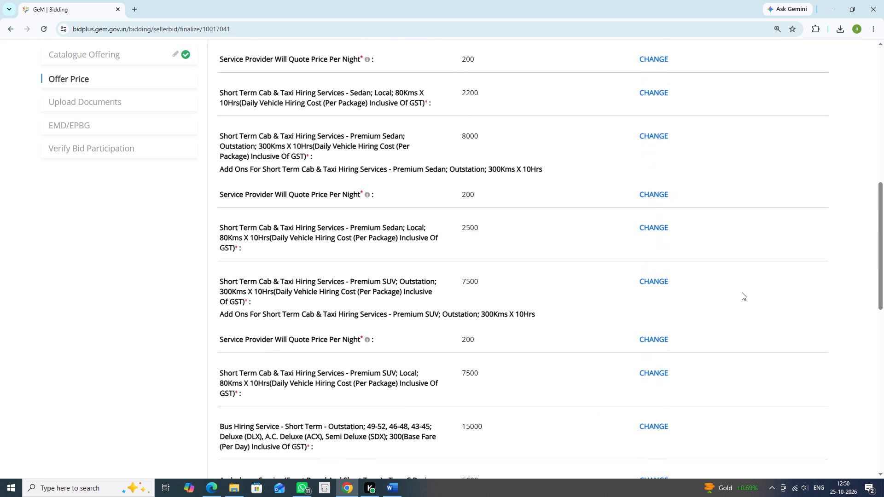
scroll(742, 292, "down", 1)
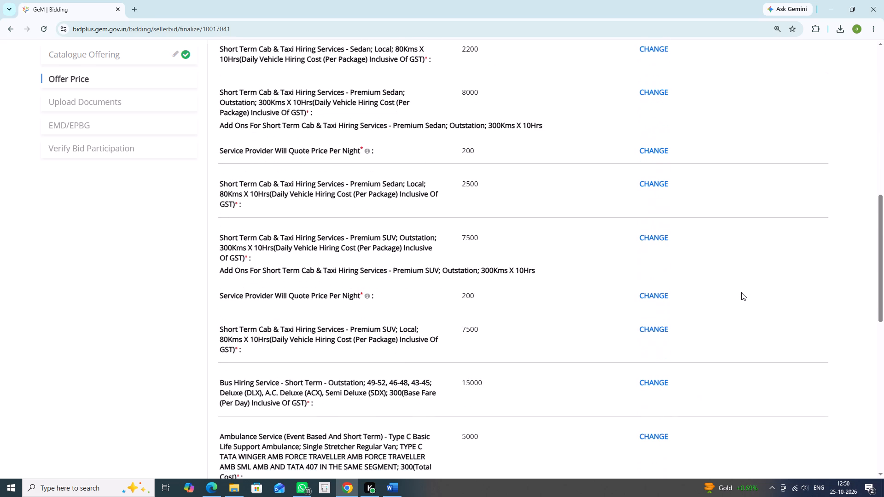
scroll(741, 292, "up", 6)
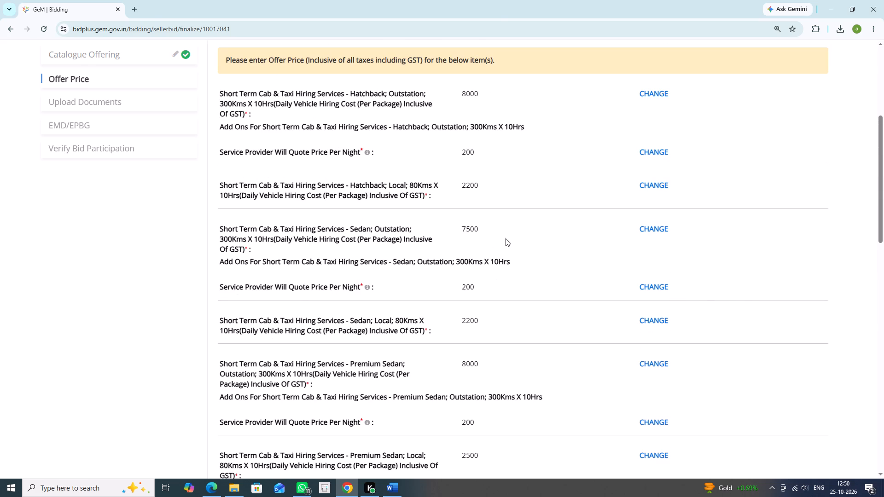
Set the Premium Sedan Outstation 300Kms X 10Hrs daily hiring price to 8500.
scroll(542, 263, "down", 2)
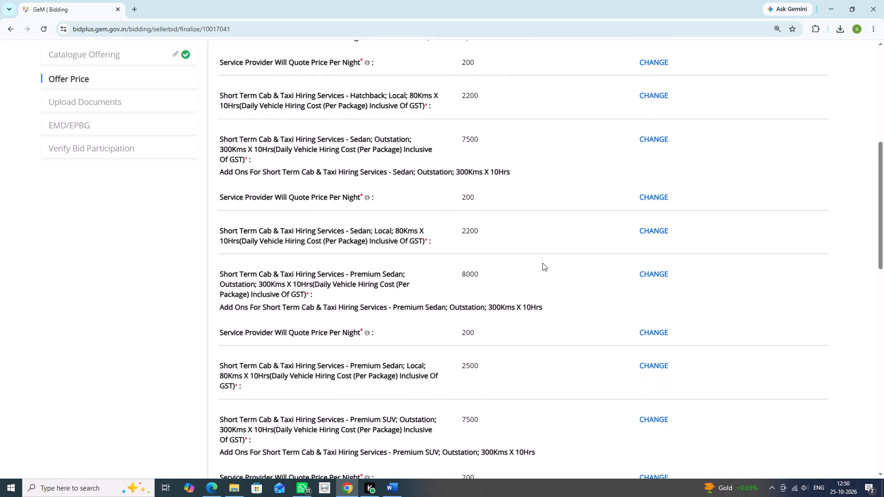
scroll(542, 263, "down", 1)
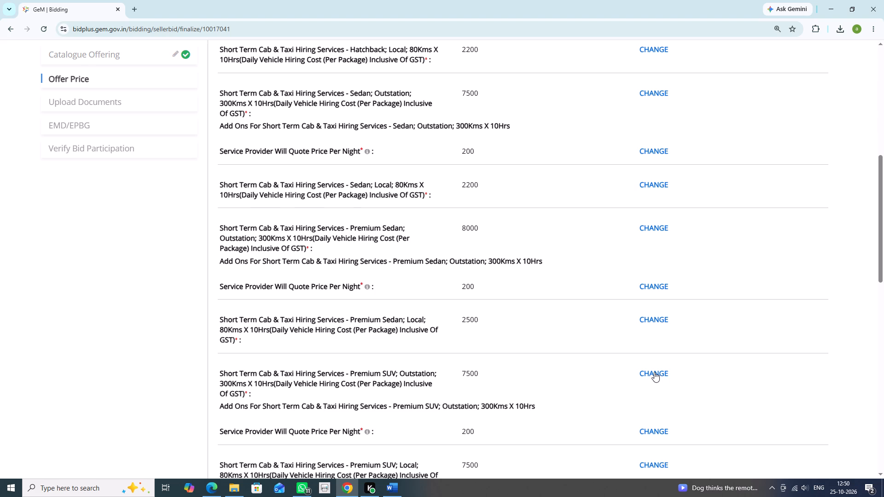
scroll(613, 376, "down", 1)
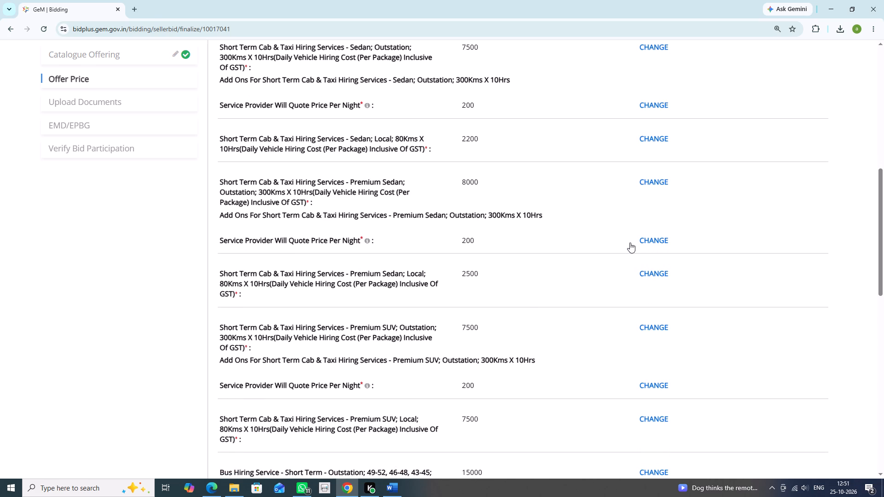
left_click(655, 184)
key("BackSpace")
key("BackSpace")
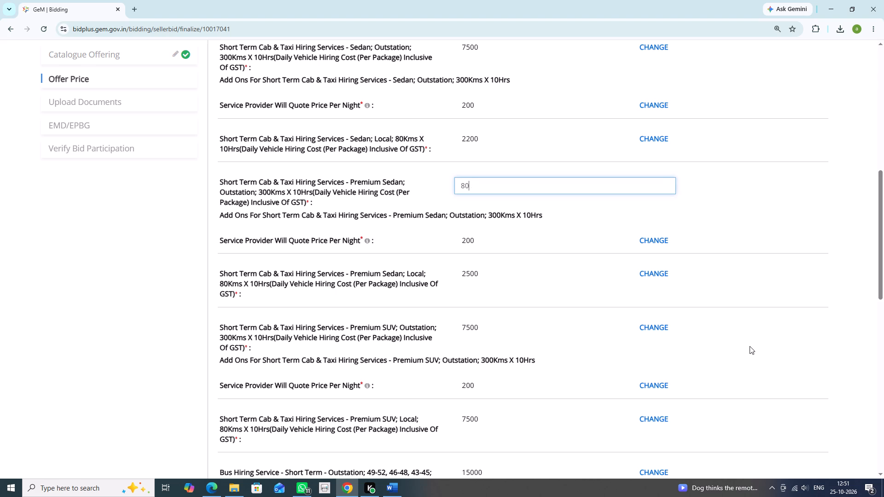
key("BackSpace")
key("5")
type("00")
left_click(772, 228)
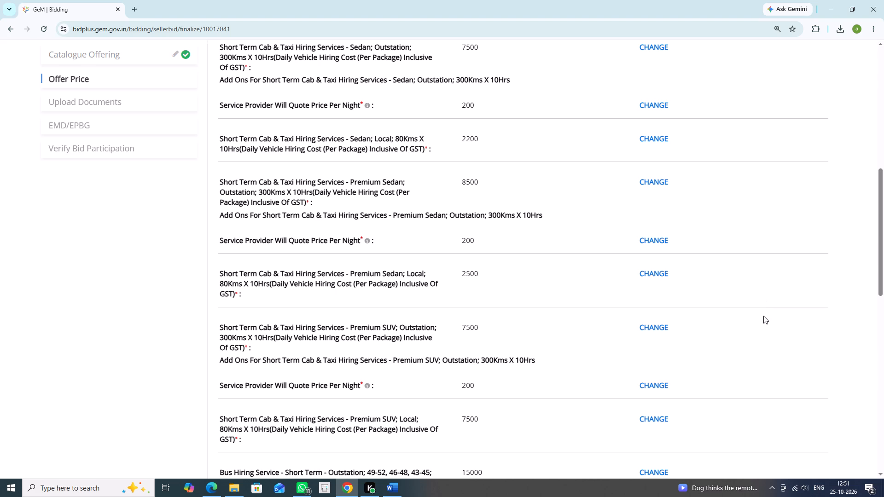
Set the Premium Sedan Outstation 300Kms X 10Hrs daily hiring price to 9000.
left_click(651, 181)
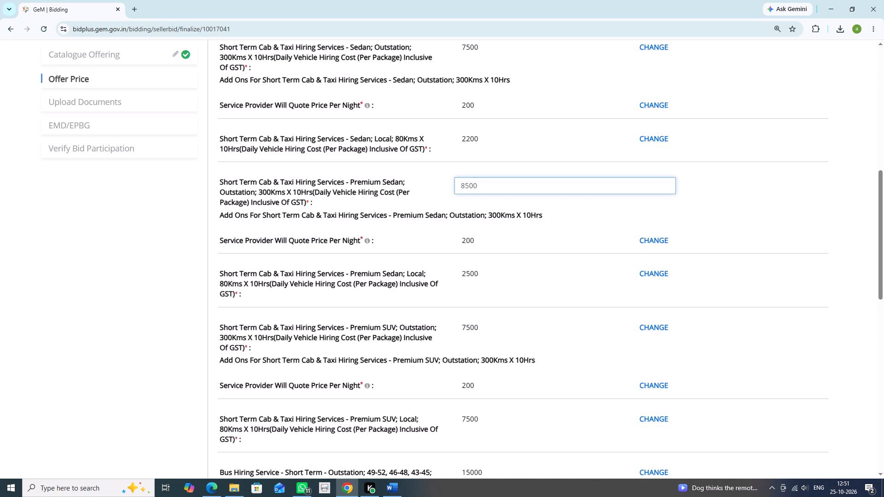
key("BackSpace")
key("BackSpace")
key("BackSpace")
key("BackSpace")
key("9")
key("0")
type("00")
left_click(704, 200)
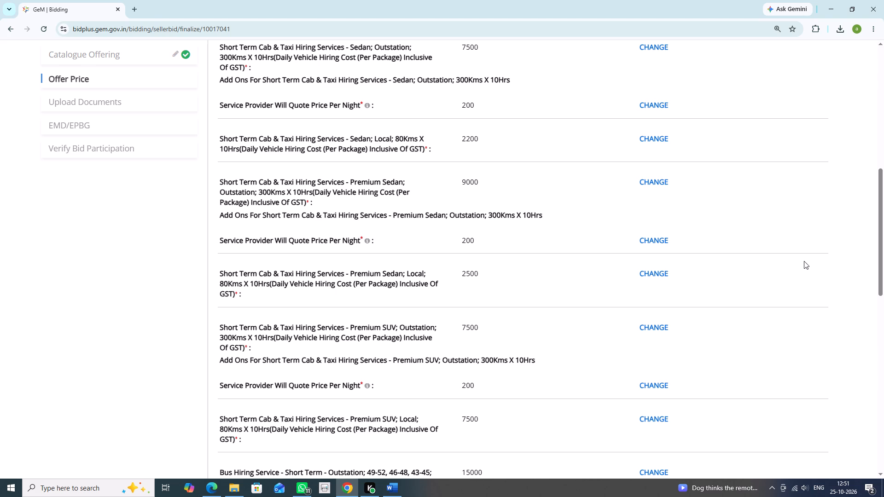
Show the estimated price breakdown for all items, check the total offer price, and close it without proceeding.
scroll(808, 261, "down", 3)
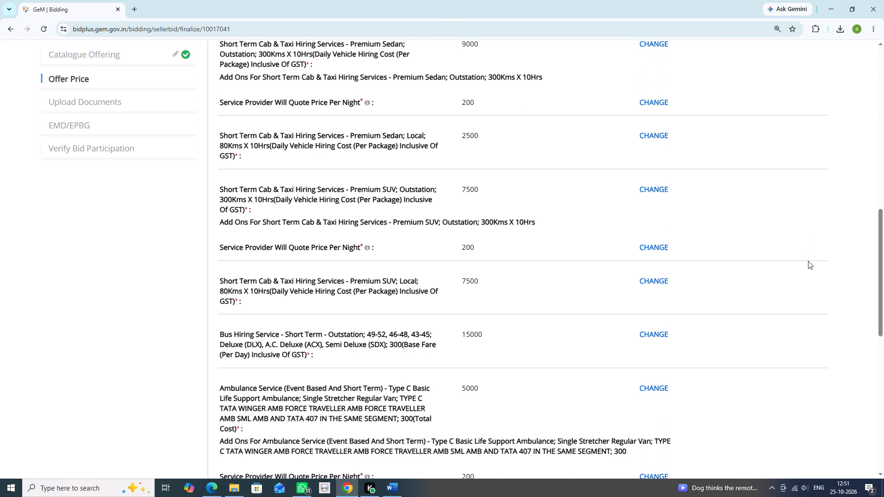
scroll(808, 261, "down", 2)
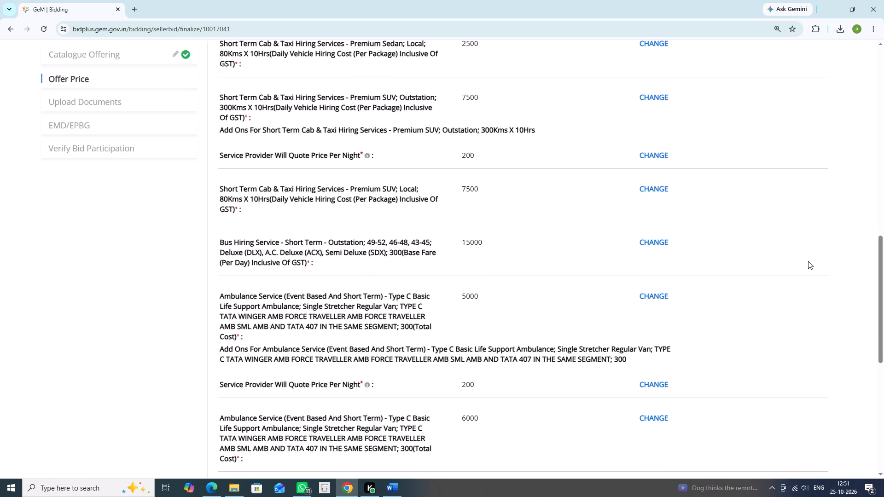
scroll(808, 261, "down", 6)
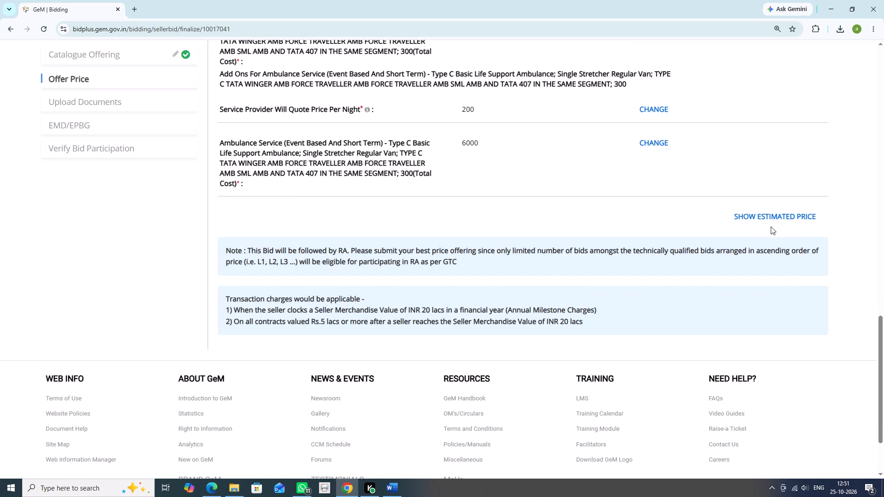
left_click(773, 214)
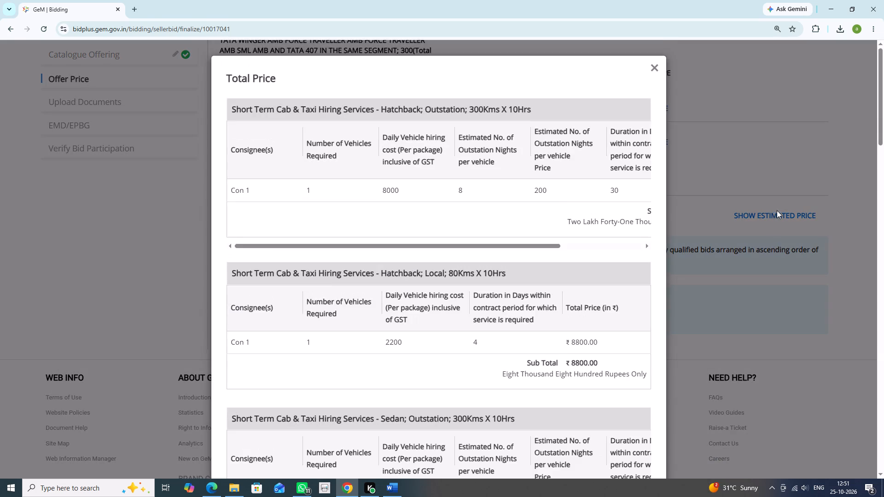
scroll(783, 198, "down", 20)
scroll(783, 198, "down", 20)
scroll(783, 198, "down", 6)
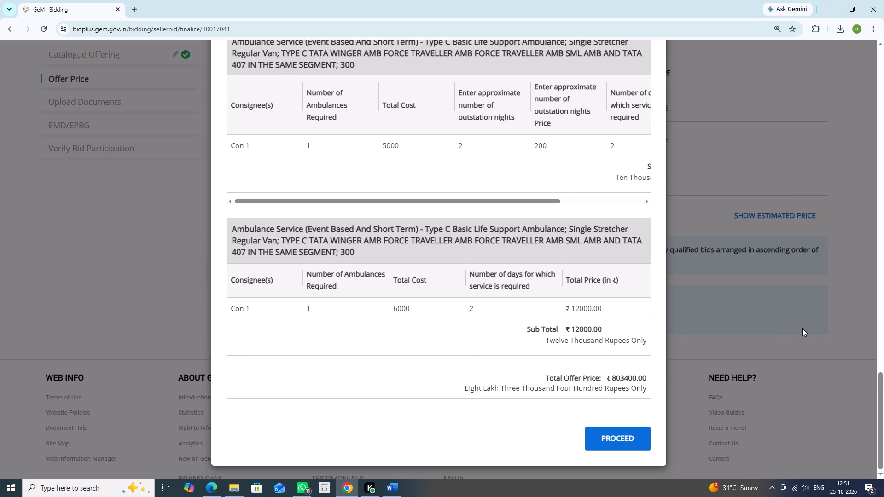
left_click(729, 295)
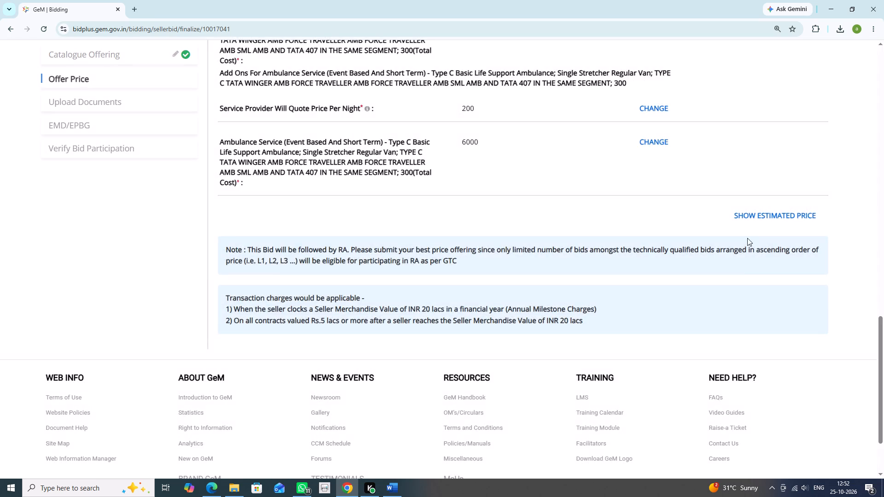
Recheck the quoted offer prices from the hatchback items down through the sedan and premium vehicle items.
scroll(785, 142, "up", 16)
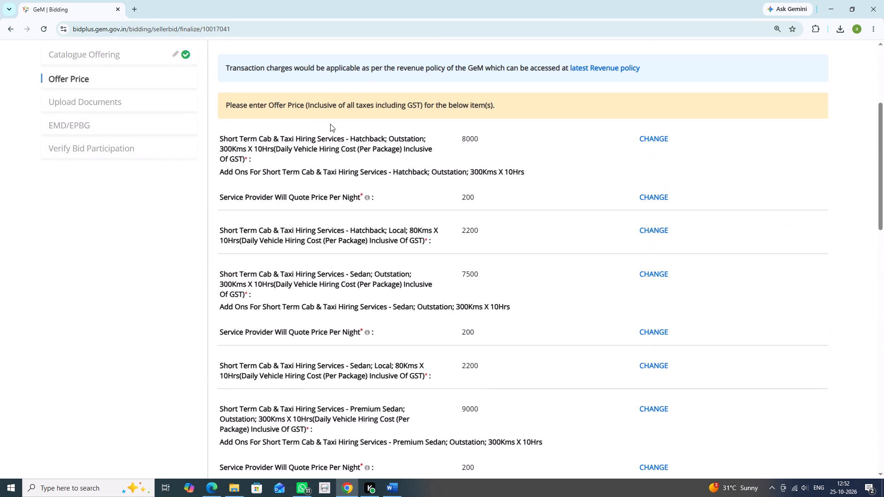
scroll(709, 298, "down", 2)
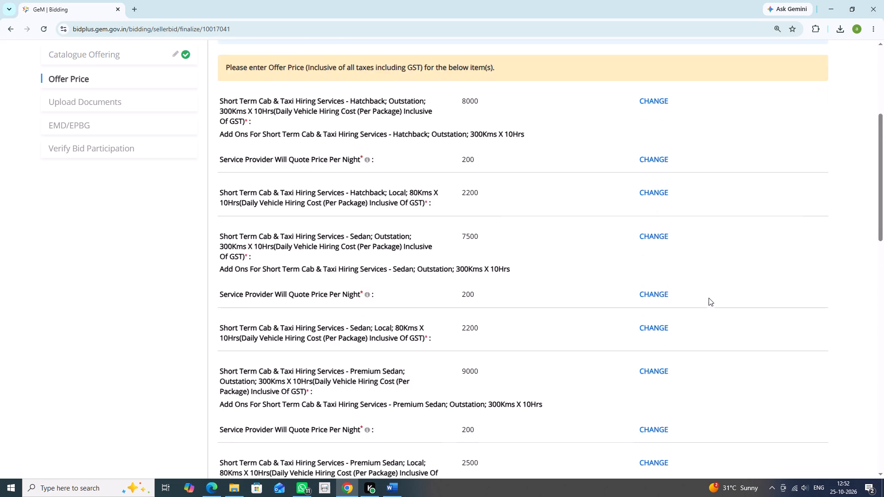
scroll(709, 298, "down", 1)
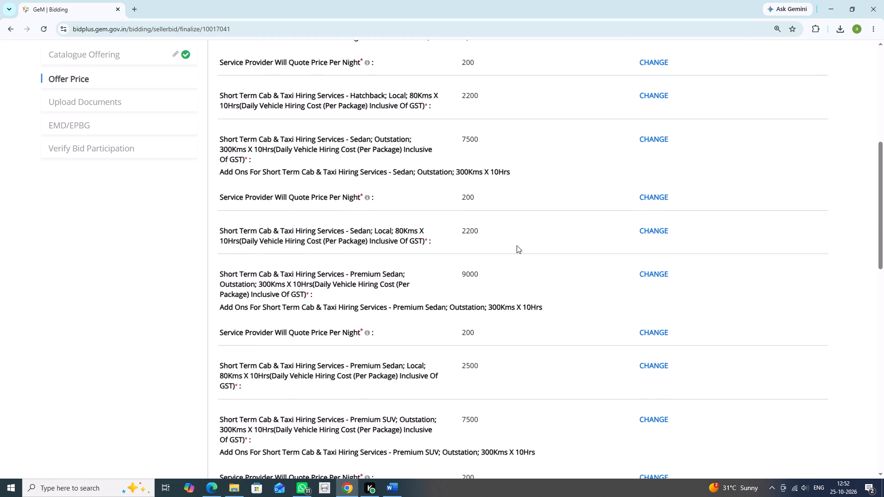
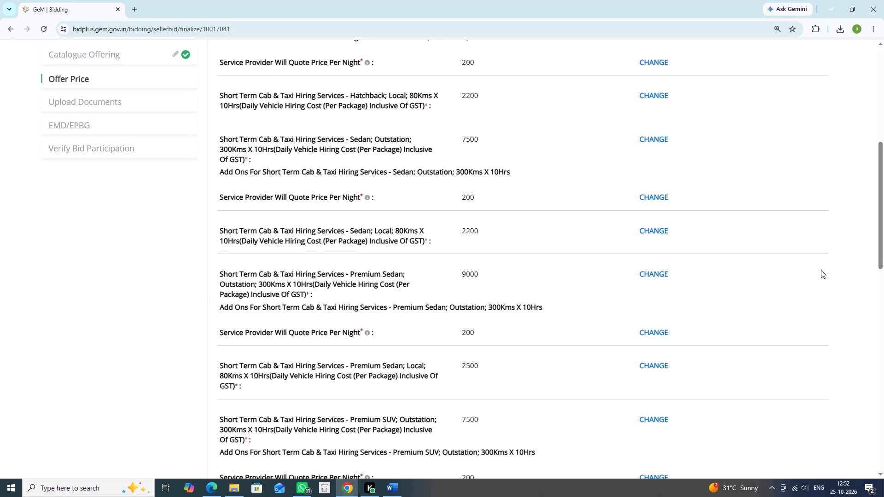
Show the estimated price breakdown for all quoted items, review it through to the total offer price, and proceed.
left_click(840, 287)
scroll(844, 286, "down", 11)
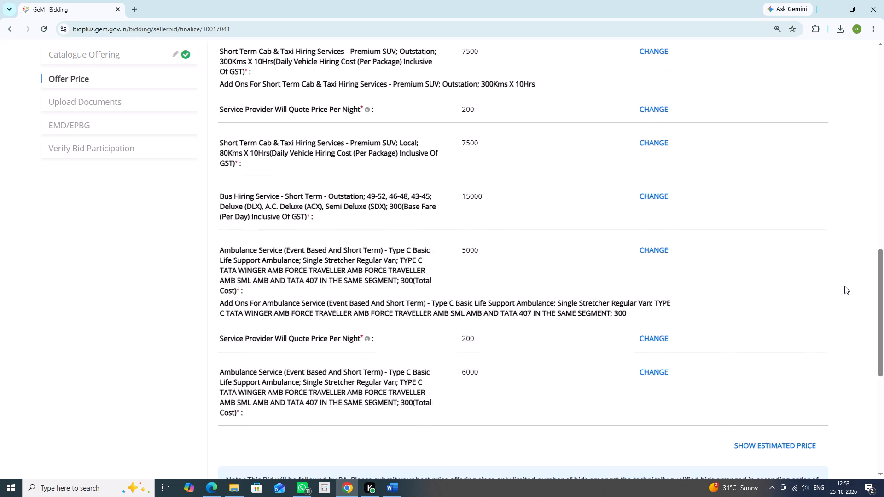
scroll(844, 286, "down", 4)
left_click(765, 125)
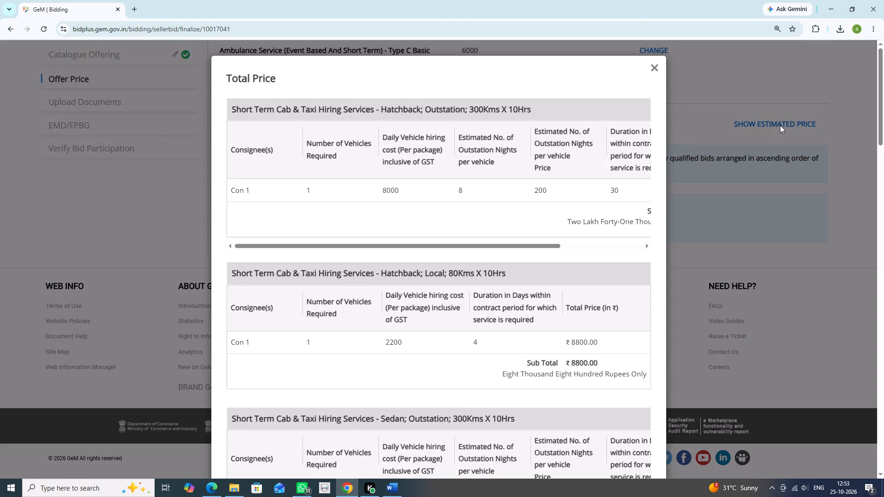
scroll(782, 125, "down", 20)
scroll(782, 125, "down", 5)
key("space")
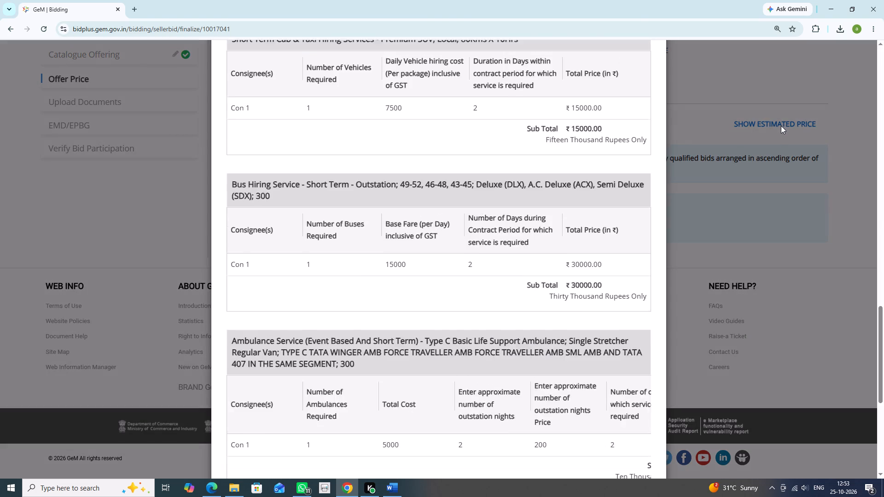
scroll(781, 126, "down", 13)
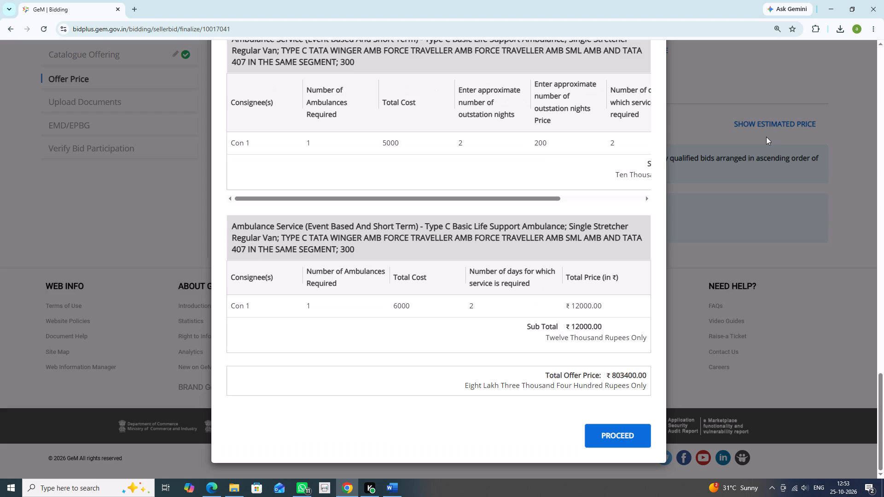
left_click(630, 428)
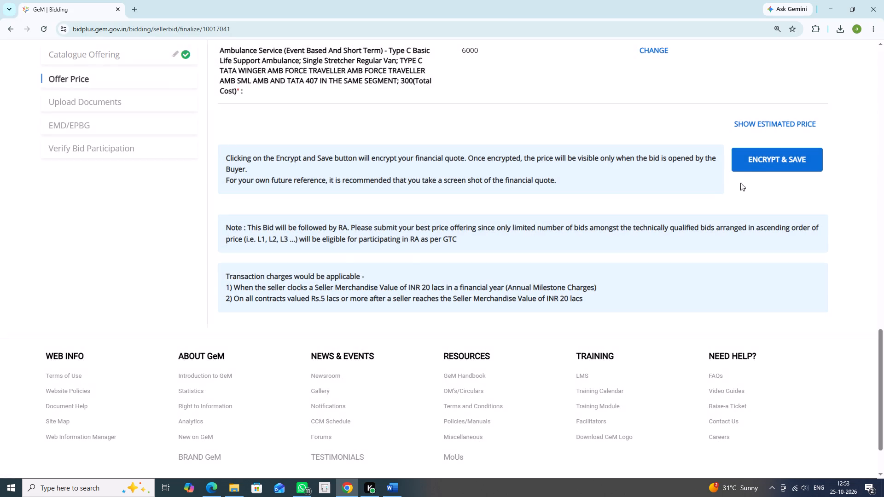
Encrypt and save the financial quote, accepting that the offer price can no longer be viewed or edited.
left_click(756, 155)
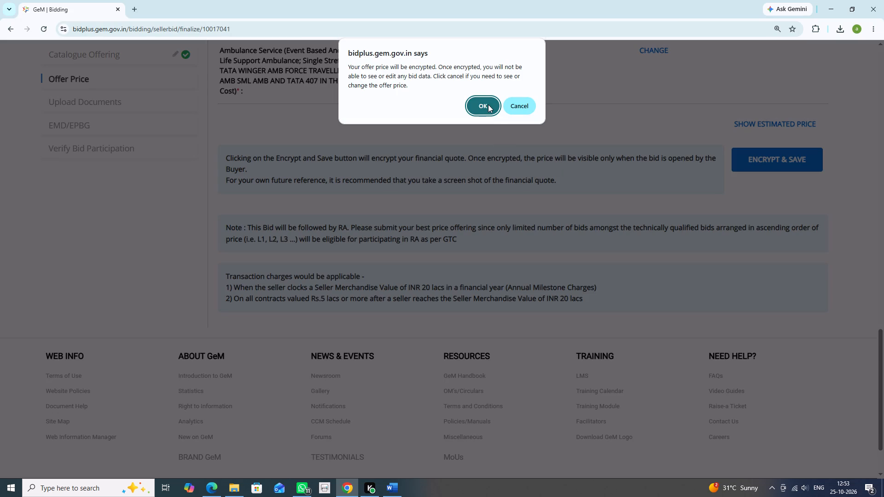
left_click(488, 104)
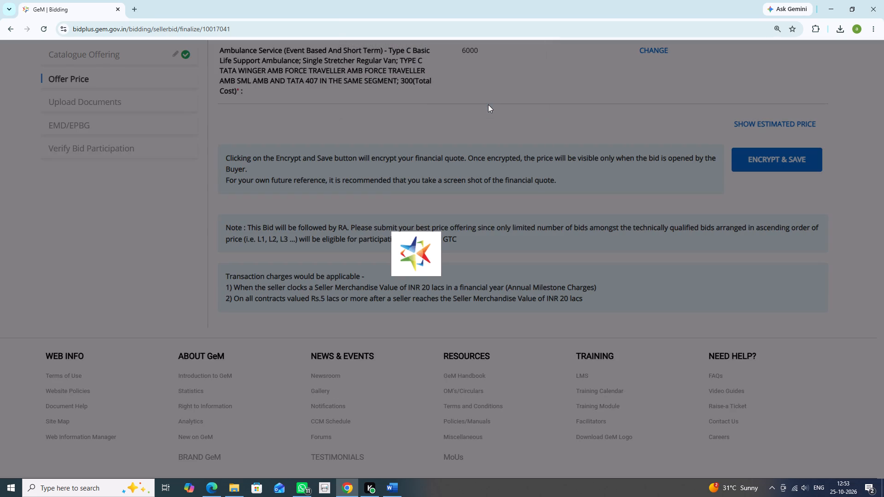
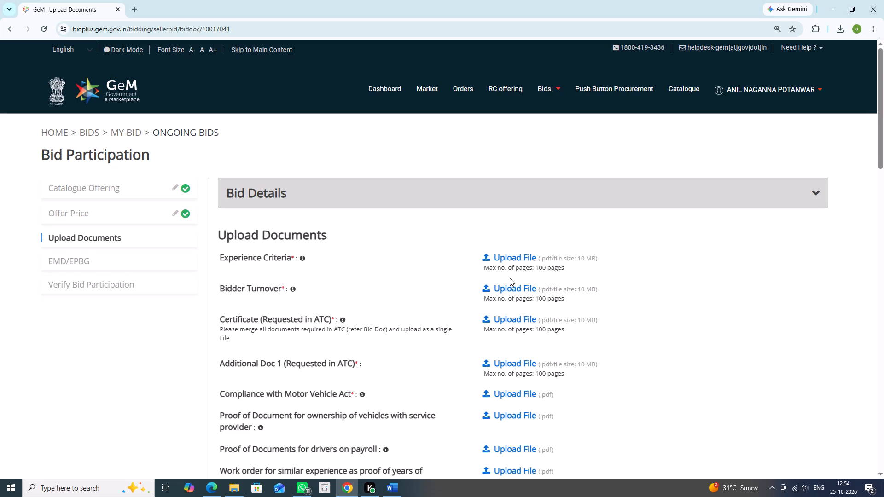
Upload EXP KAMPTEE LIGHT N HVY from the TENDER26-27 DOCS folder as the Experience Criteria document.
left_click(519, 255)
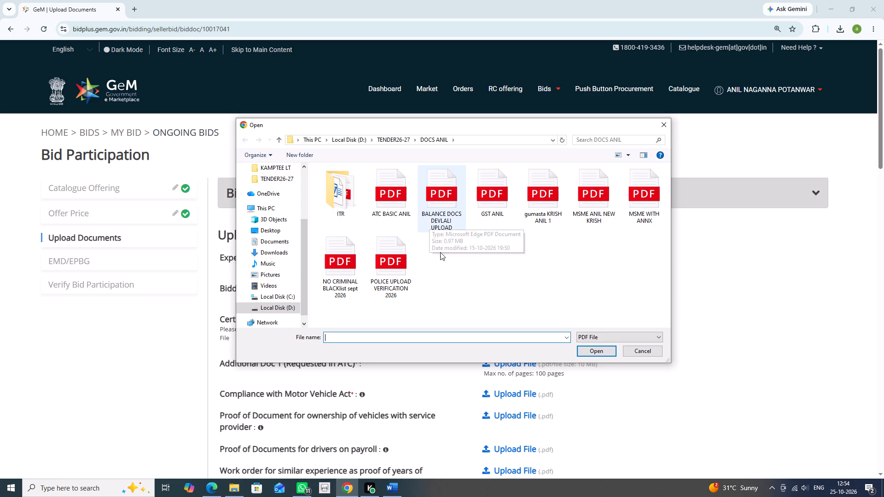
left_click(392, 138)
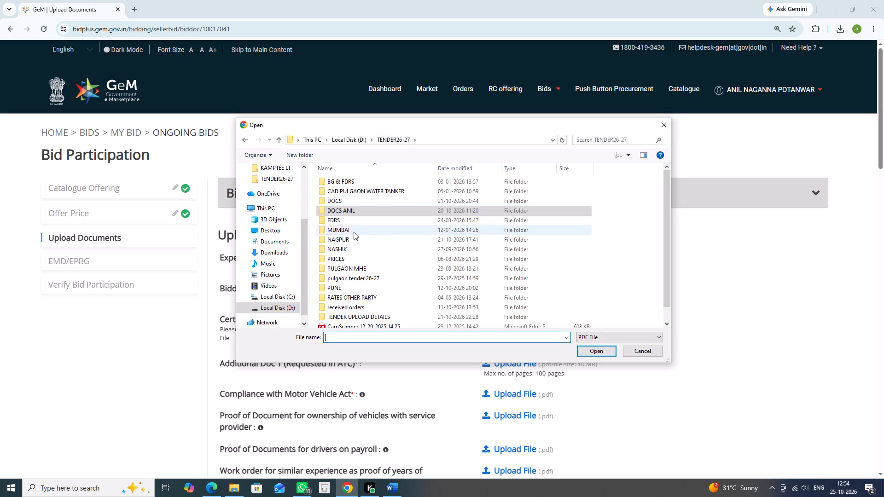
double_click(343, 199)
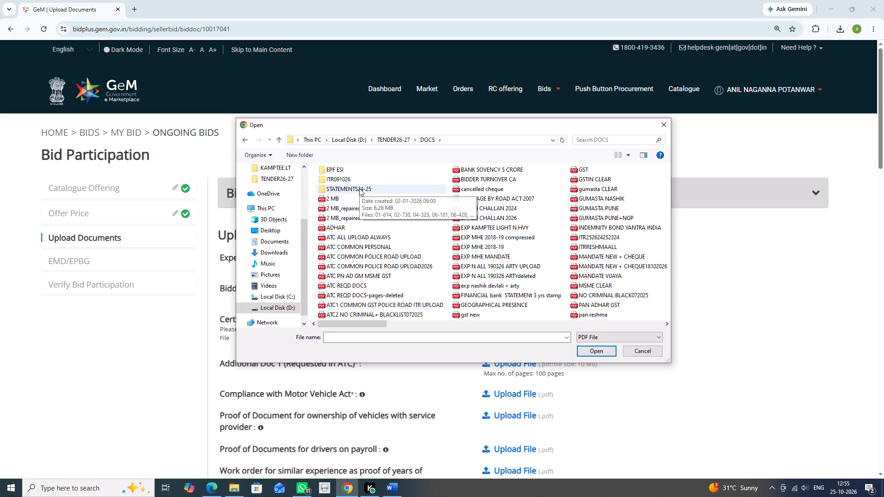
left_click(479, 230)
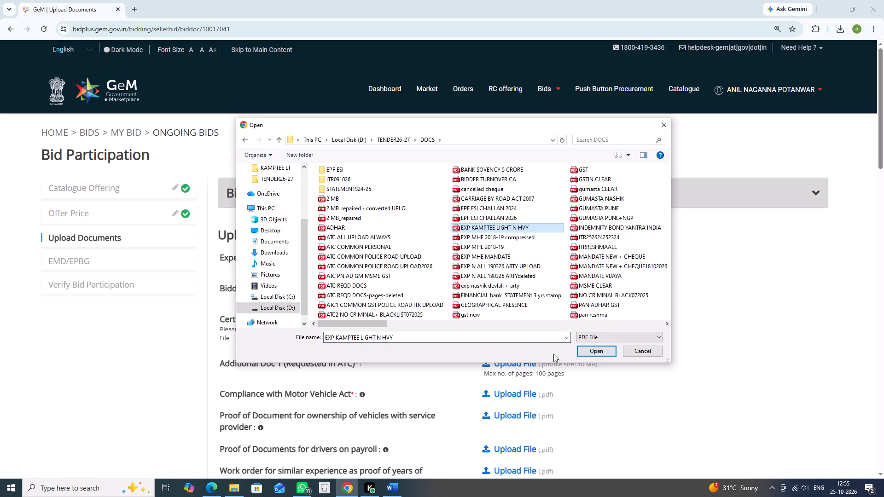
left_click(598, 351)
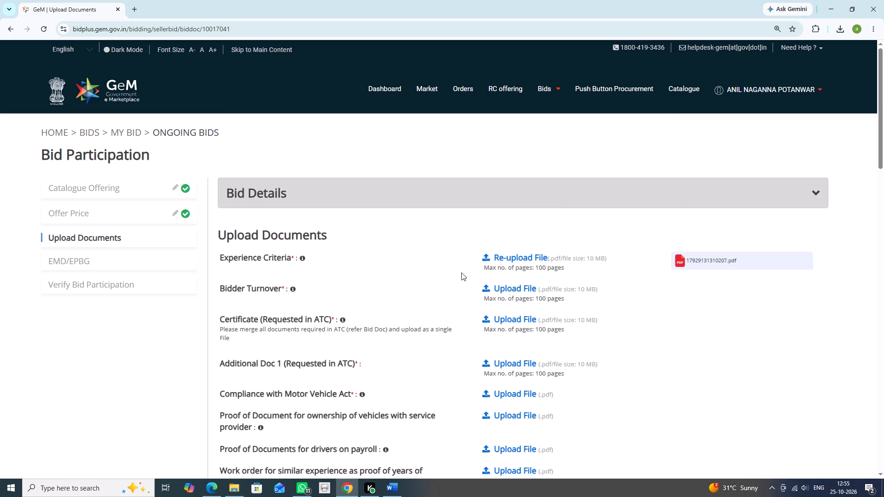
Upload STATUTORY AUDITOR 2026 + ITR 3 from the DOCS folder as the Bidder Turnover document.
left_click(510, 286)
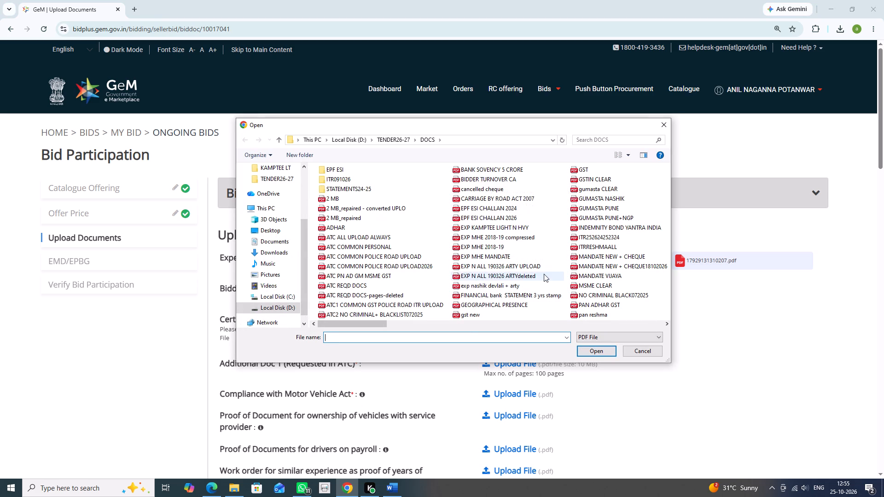
scroll(543, 265, "down", 3)
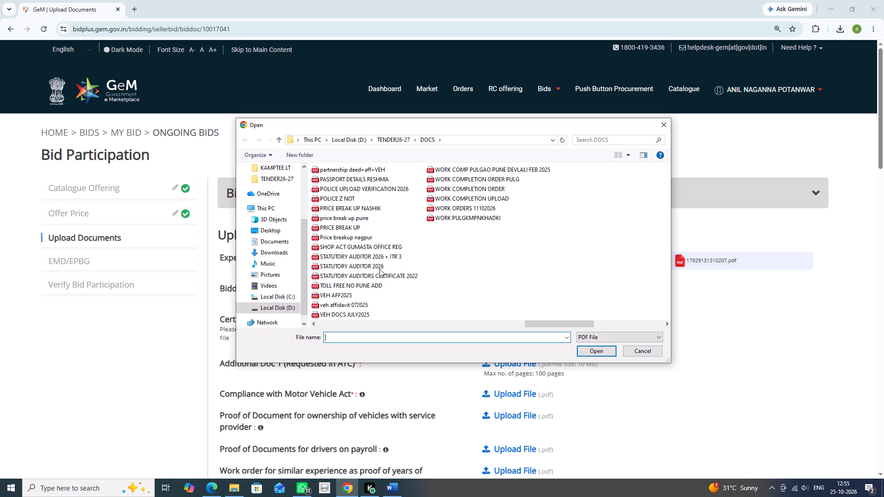
left_click(387, 258)
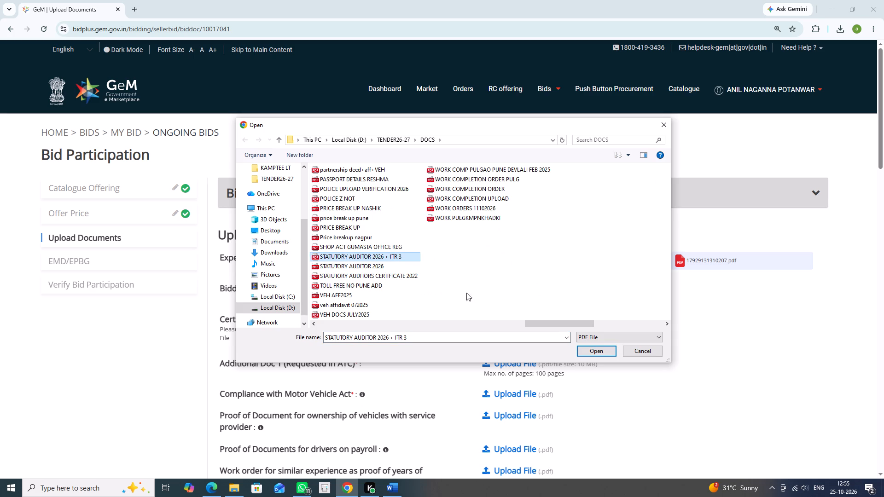
left_click(592, 352)
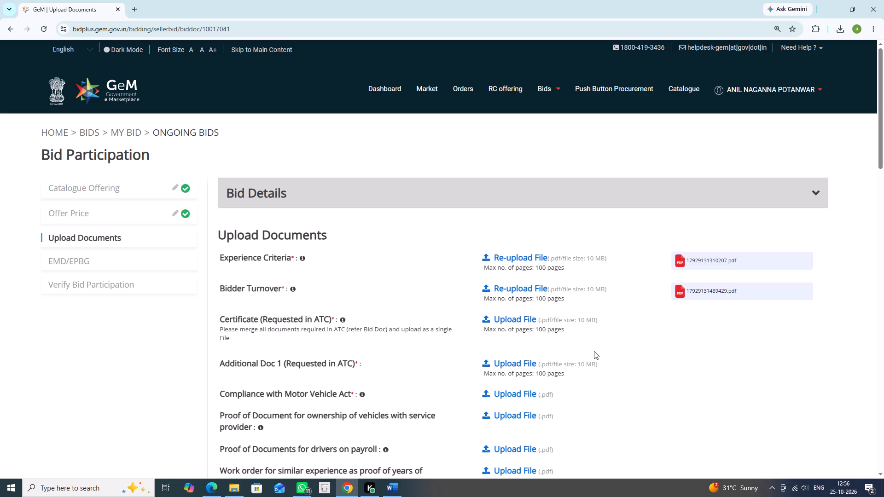
Upload veh affidavit 072025 from the DOCS folder for Compliance with Motor Vehicle Act.
scroll(627, 347, "down", 3)
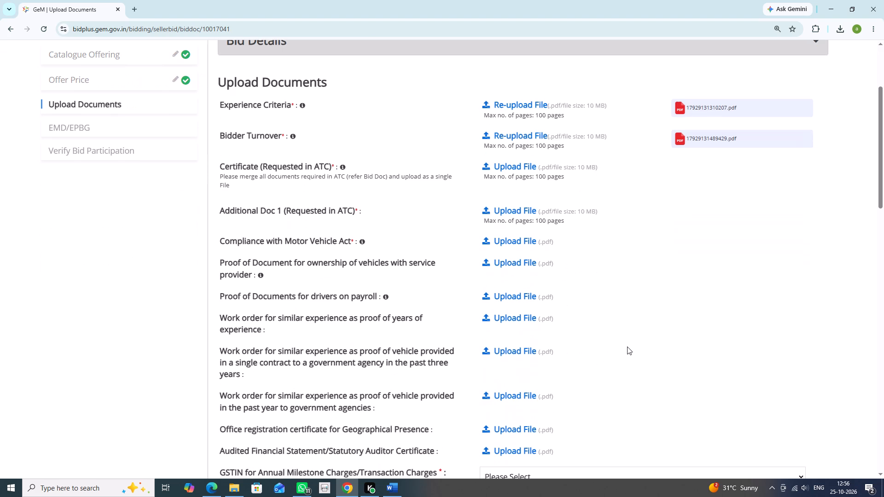
left_click(507, 240)
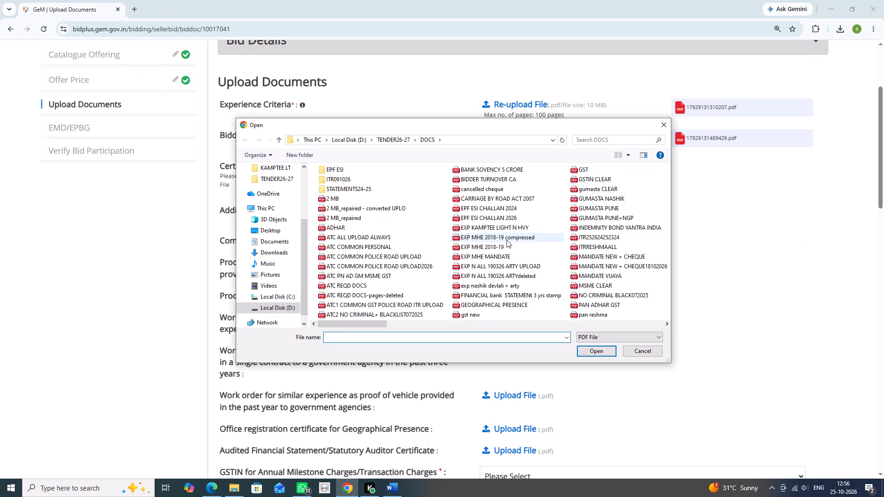
scroll(507, 237, "down", 4)
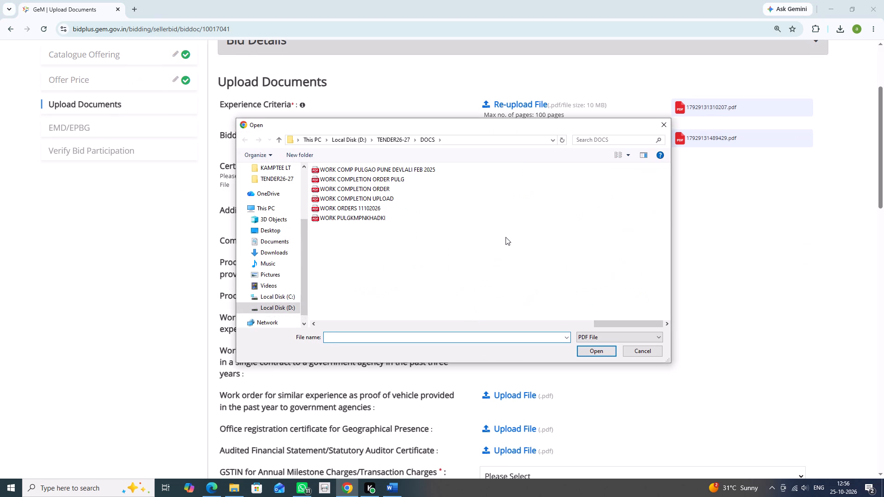
scroll(506, 237, "up", 1)
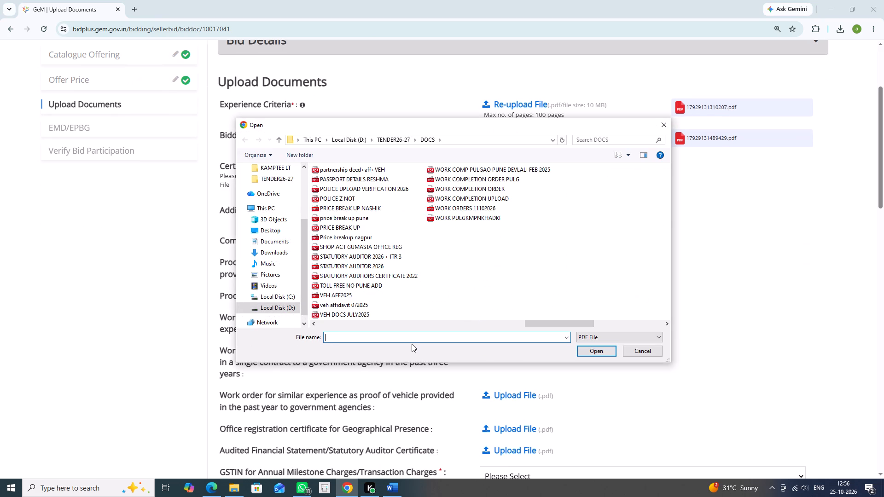
left_click(344, 305)
left_click(593, 353)
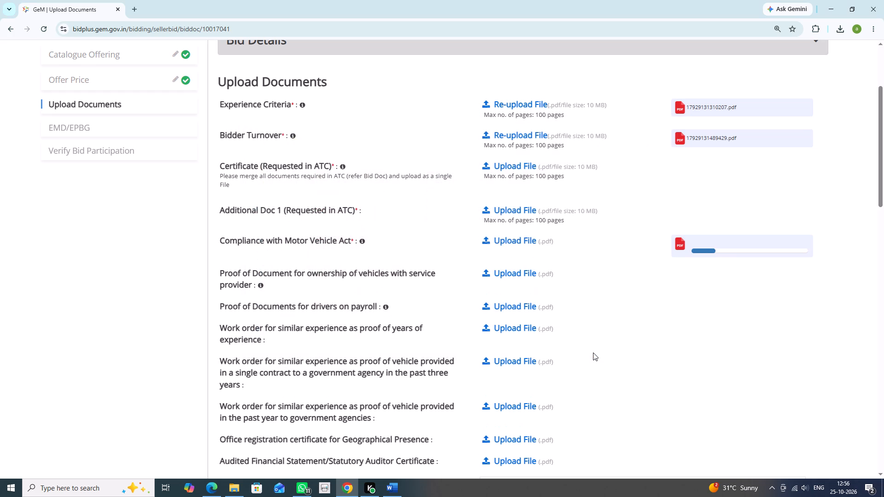
Upload VEH DOCS JULY2025 as the proof of ownership of vehicles with the service provider.
left_click(504, 268)
scroll(541, 270, "down", 5)
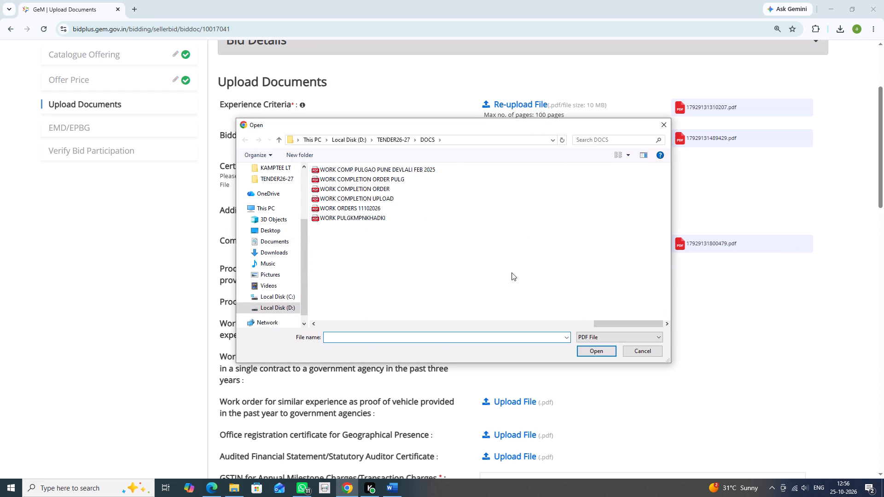
scroll(378, 280, "up", 2)
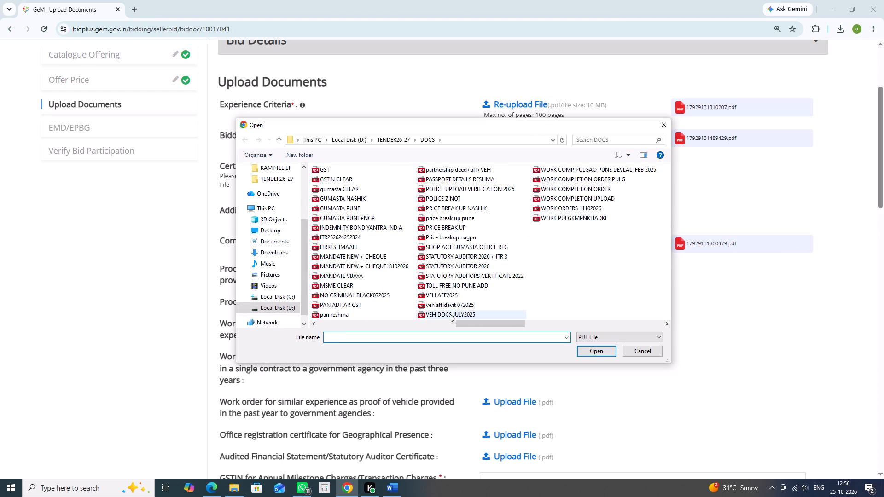
left_click(451, 314)
left_click(597, 350)
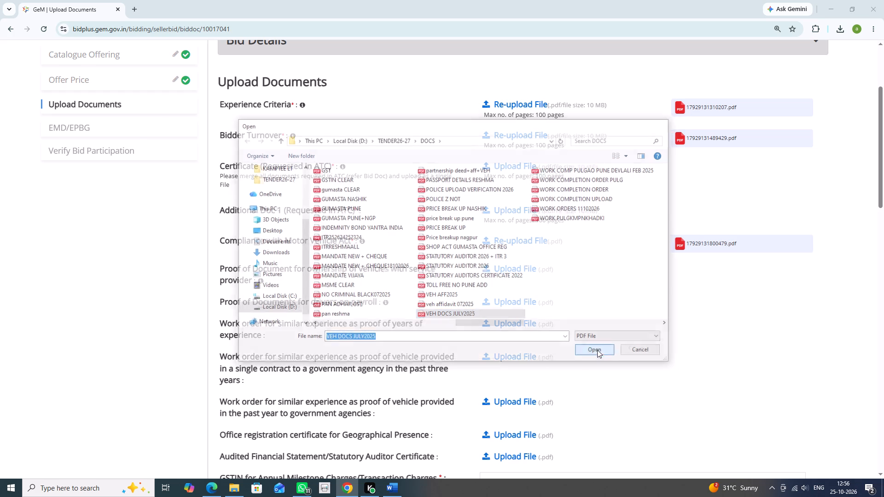
Upload EPF ESI CHALLAN 2026 as the proof of documents for drivers on payroll.
left_click(505, 300)
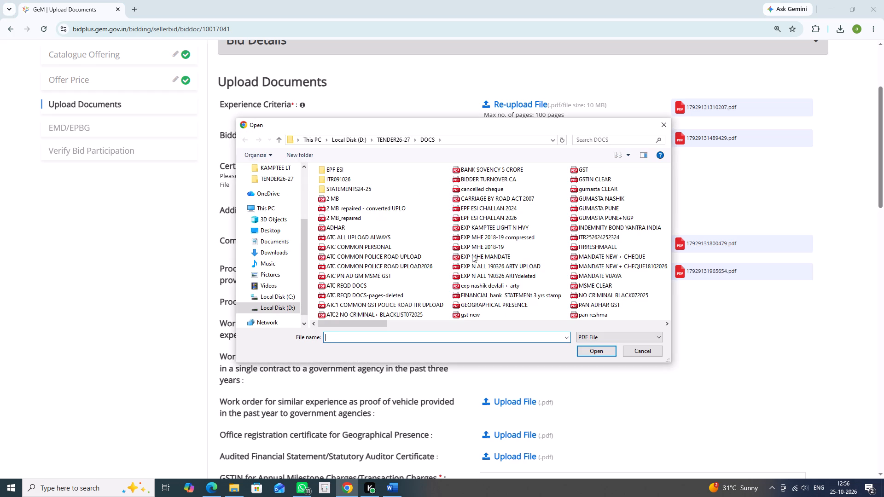
left_click(481, 217)
left_click(591, 351)
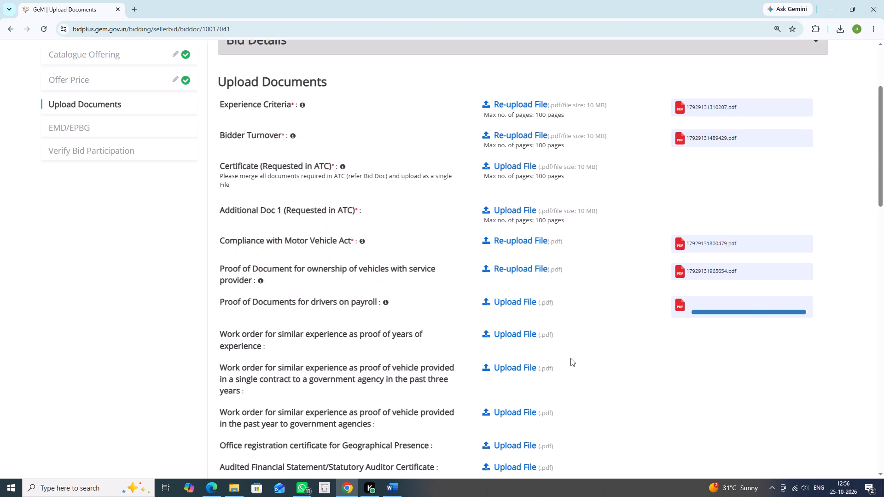
Upload WORK PULGKMPNKHADKI as the similar-experience work order proving years of experience.
left_click(509, 329)
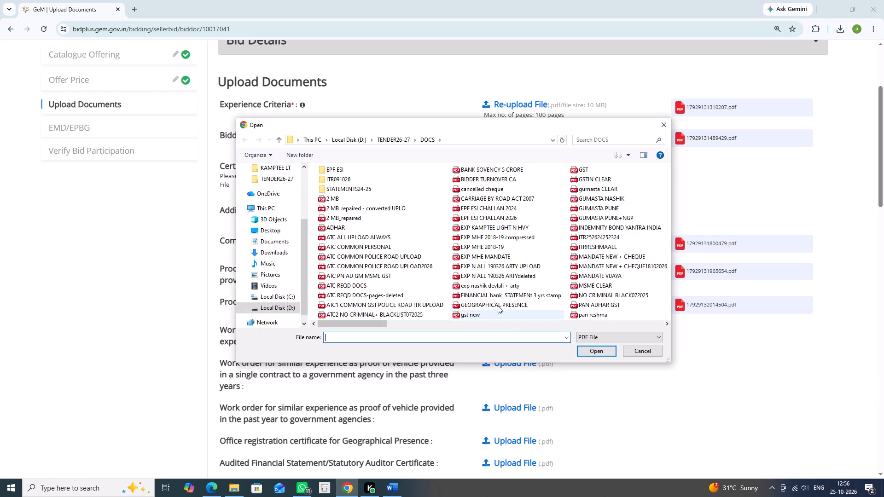
scroll(570, 266, "down", 3)
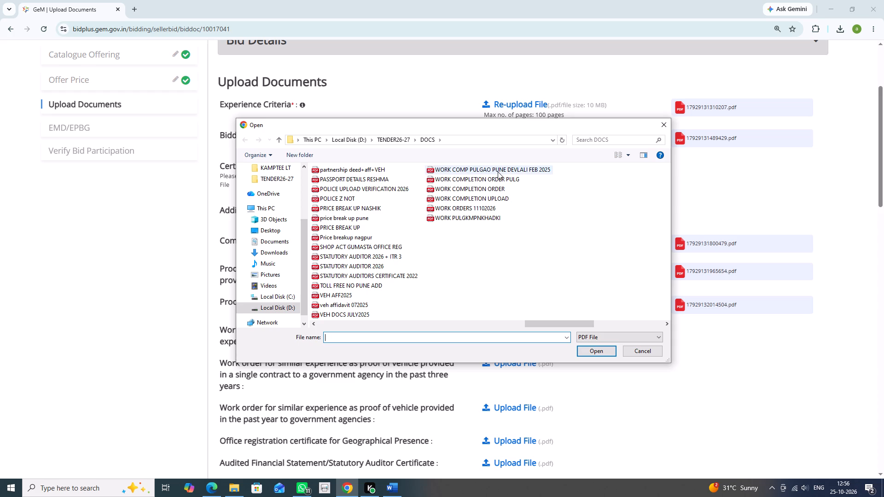
left_click(491, 220)
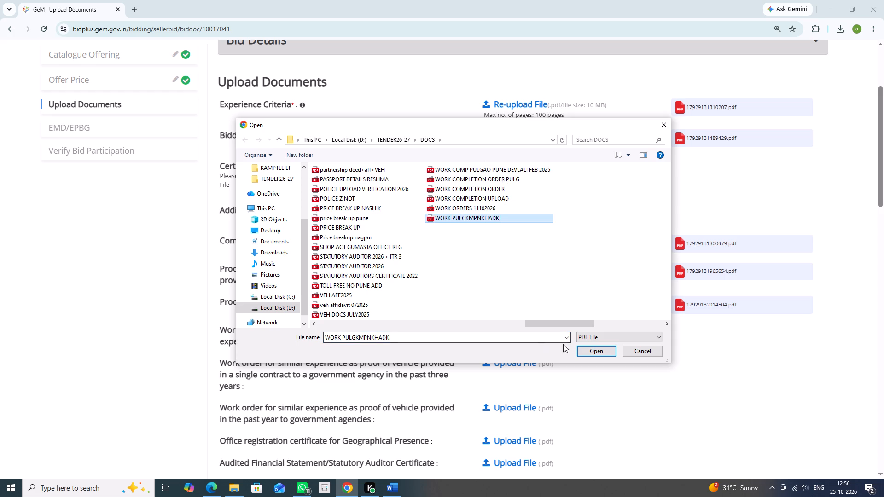
left_click(586, 349)
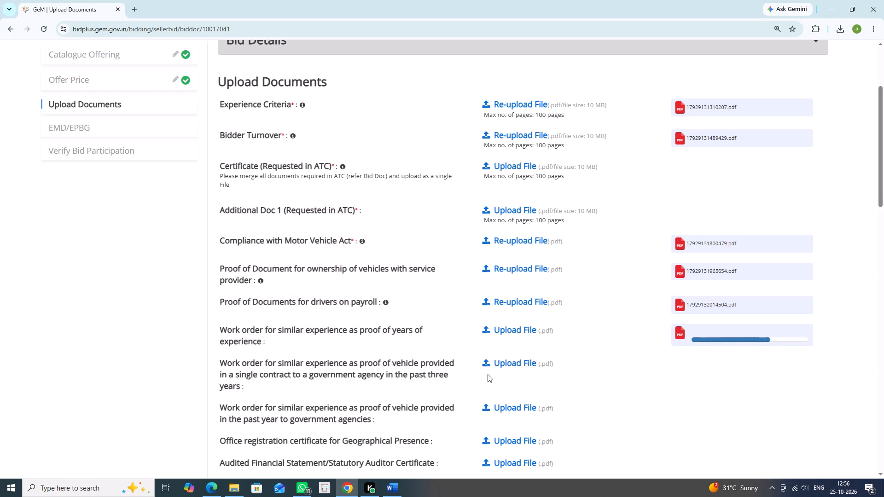
Upload WORK COMP PULGAO PUNE DEVLALI FEB 2025 as the work order for vehicles provided in a single government contract in the past three years.
left_click(502, 362)
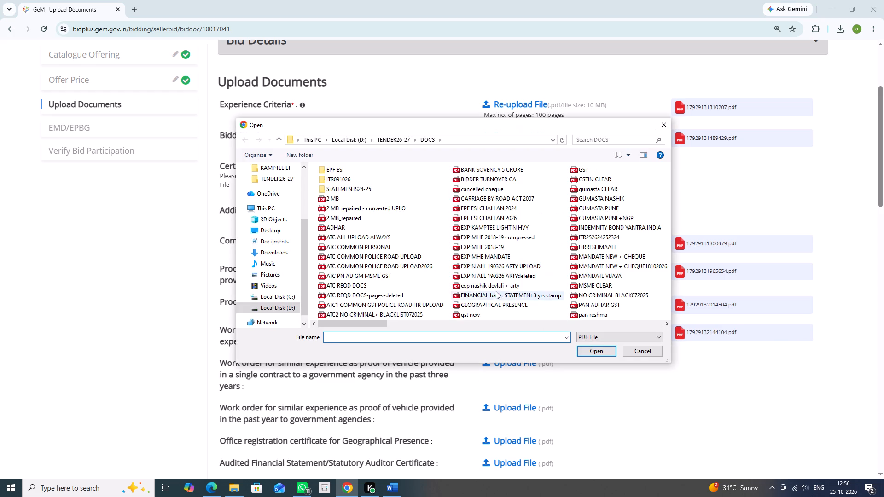
scroll(601, 285, "down", 6)
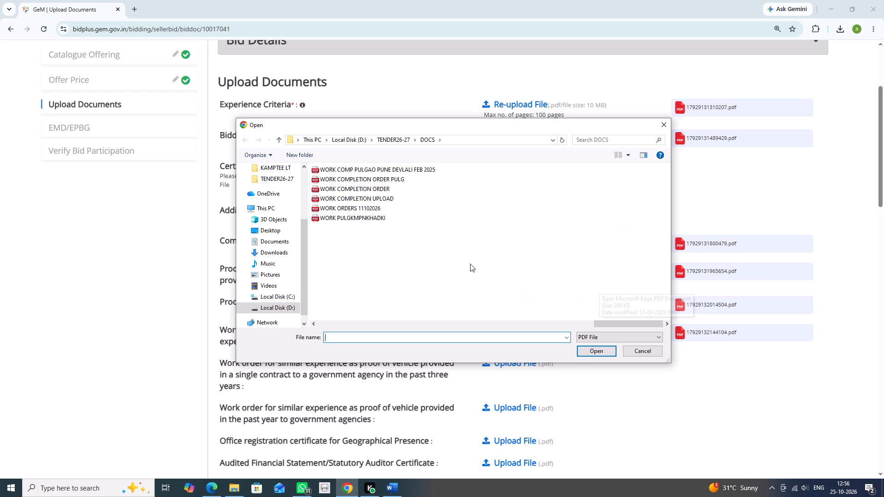
left_click(374, 171)
left_click(596, 353)
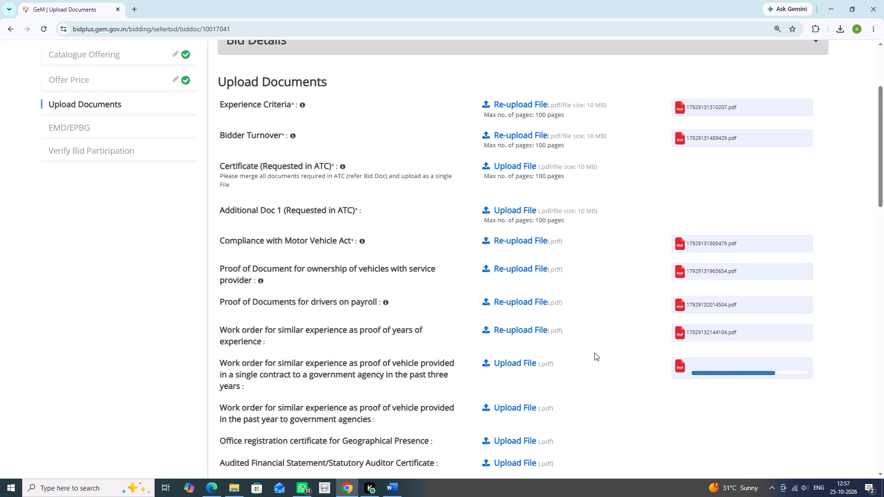
scroll(594, 353, "down", 2)
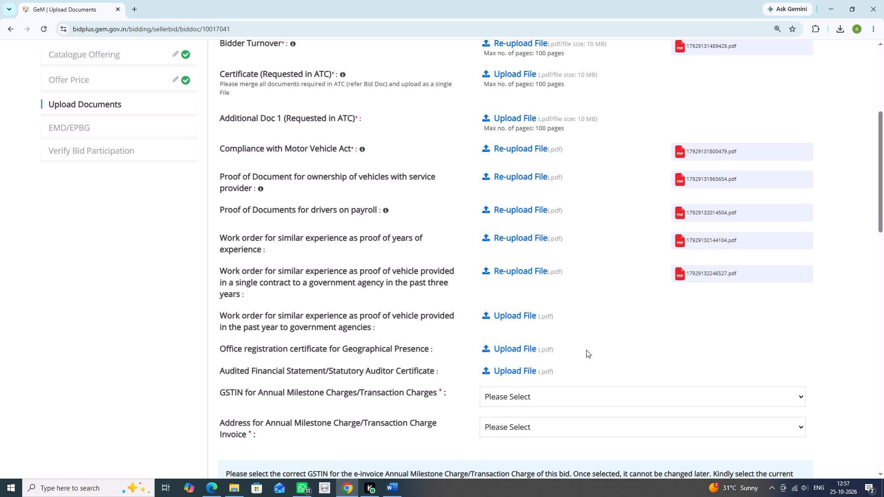
left_click(523, 349)
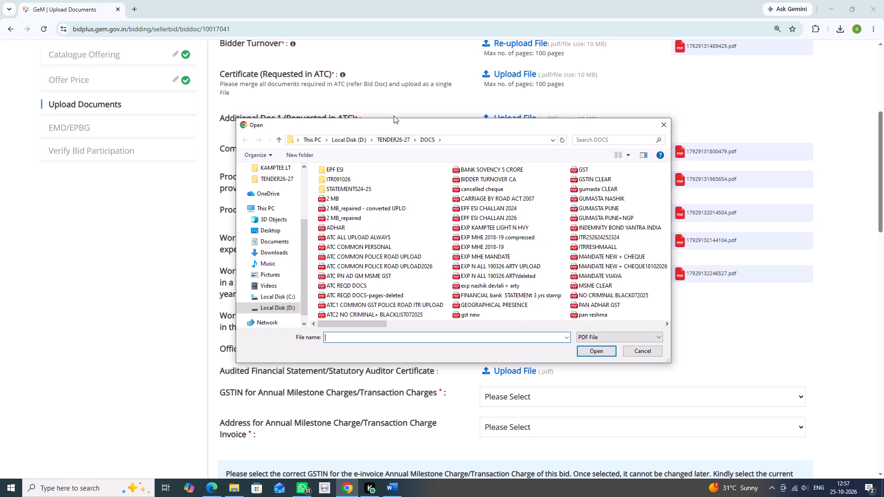
left_click(390, 137)
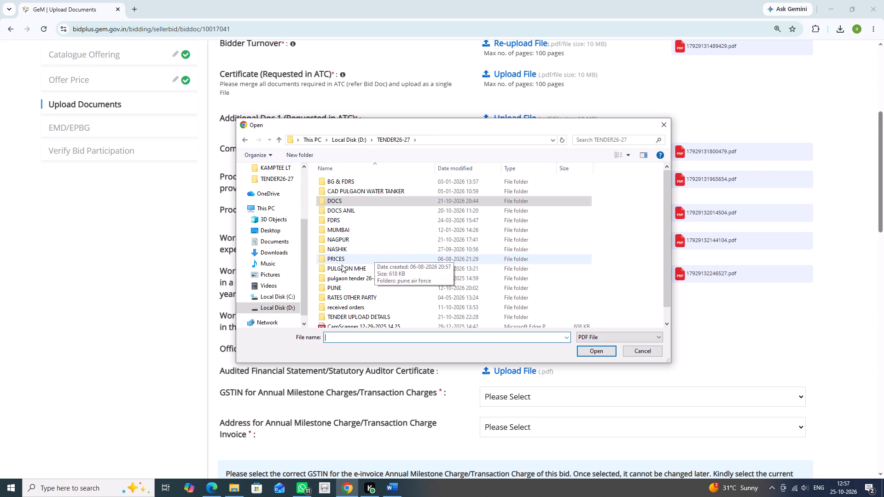
double_click(350, 211)
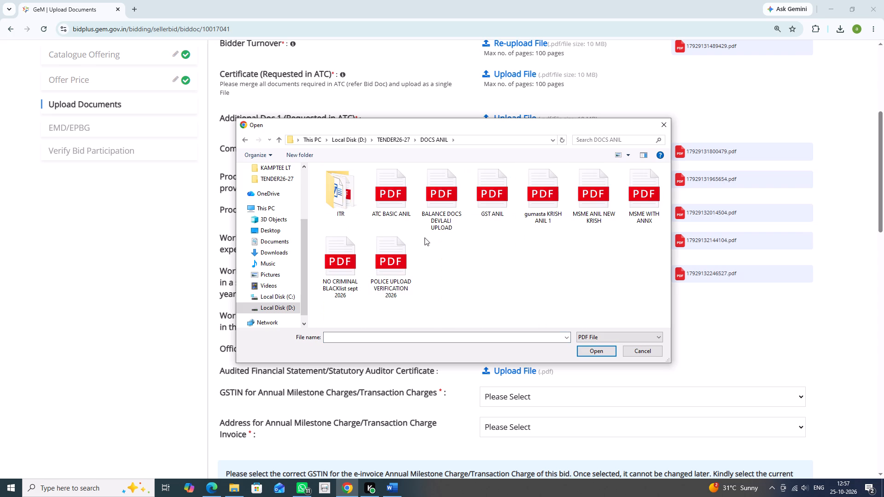
left_click(548, 209)
left_click(597, 348)
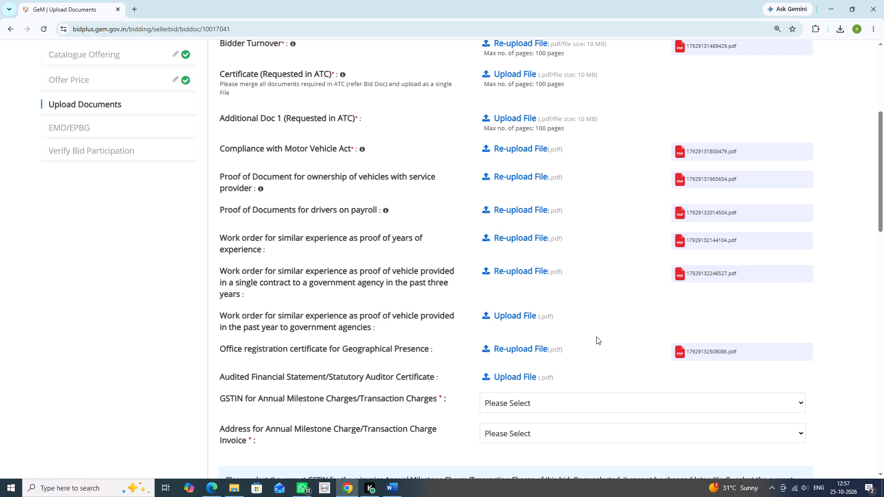
Upload STATUTORY AUDITOR 2026 from the DOCS folder as the Audited Financial Statement/Statutory Auditor Certificate.
left_click(507, 377)
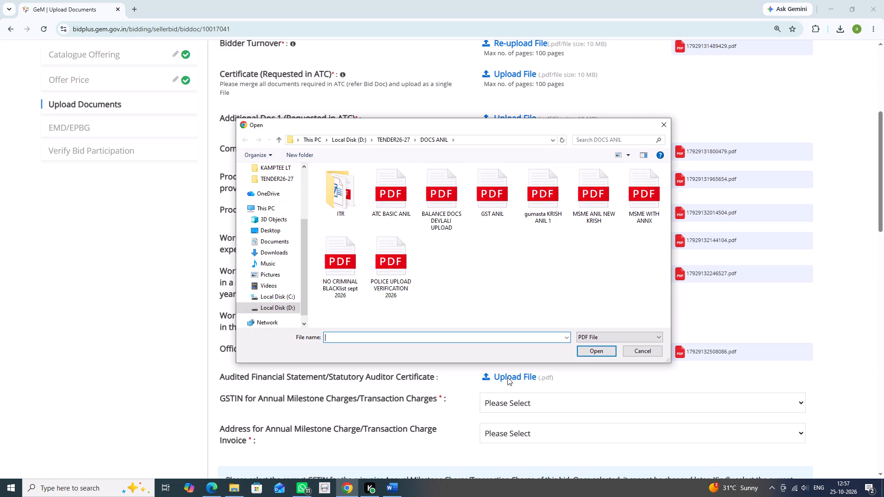
left_click(388, 135)
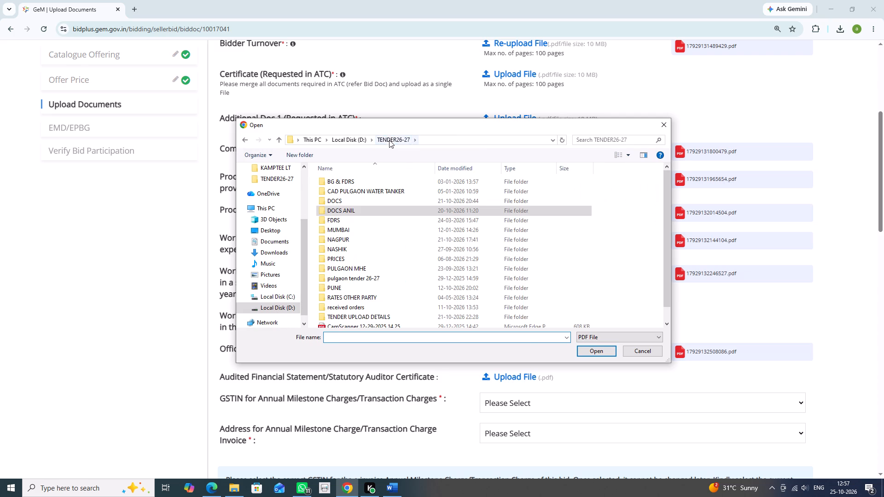
scroll(362, 256, "down", 1)
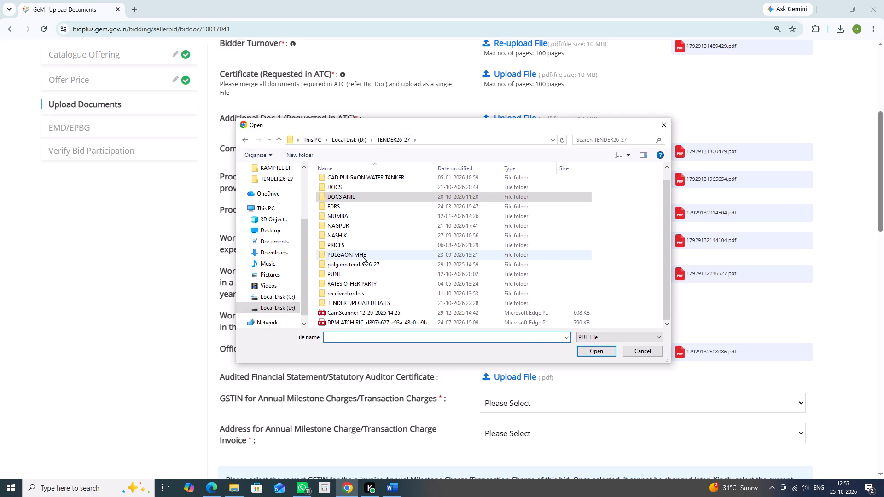
double_click(333, 183)
scroll(400, 220, "down", 3)
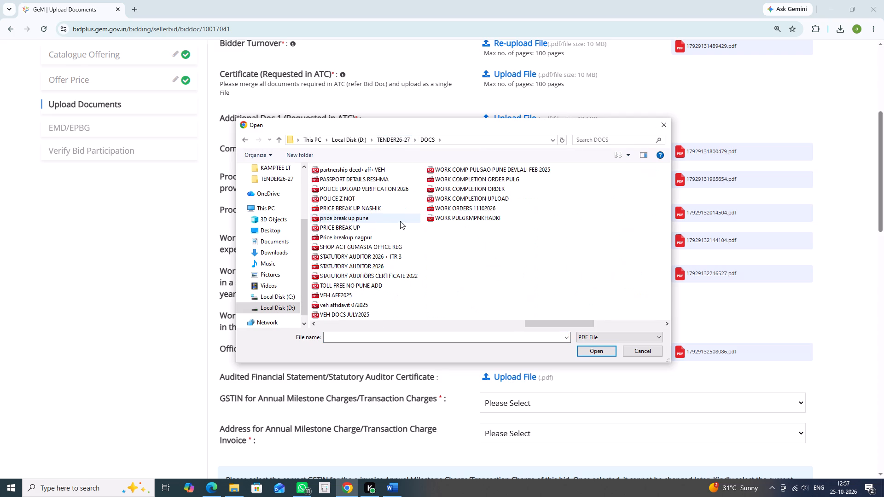
left_click(344, 268)
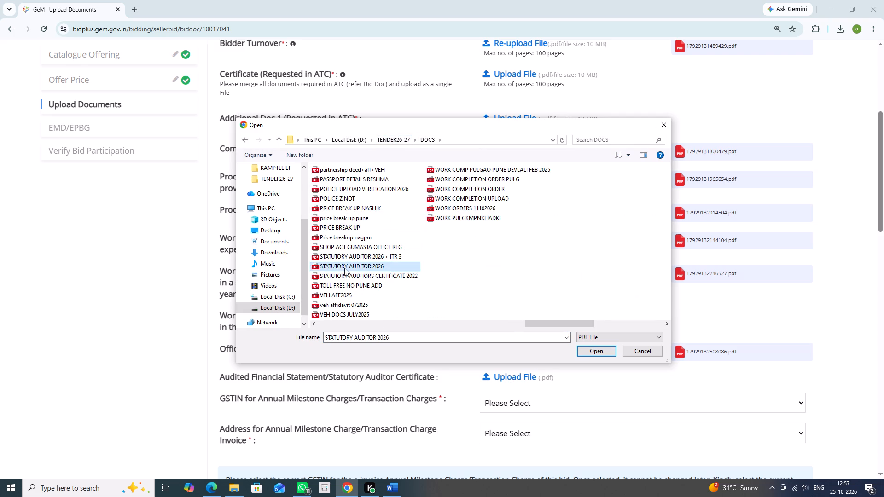
left_click(588, 354)
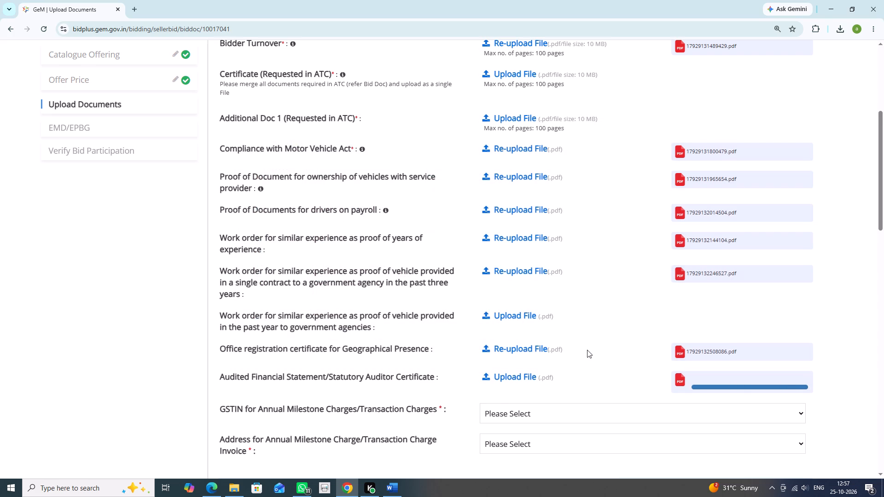
scroll(587, 350, "up", 3)
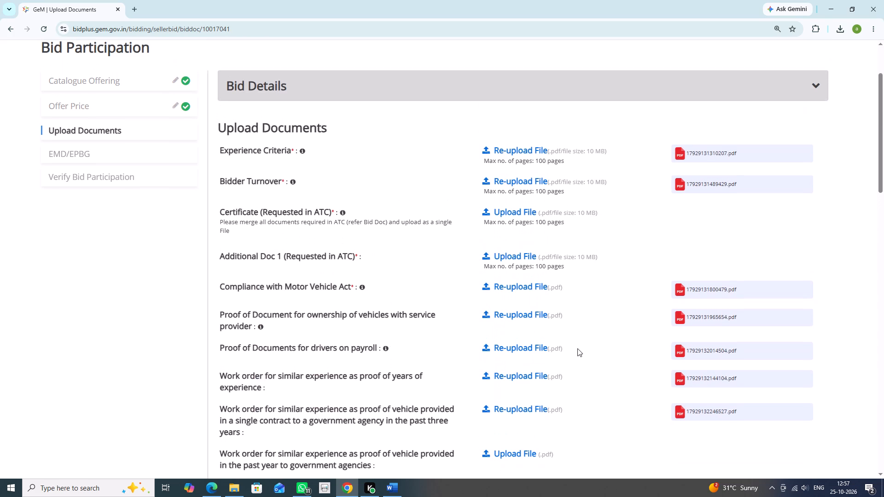
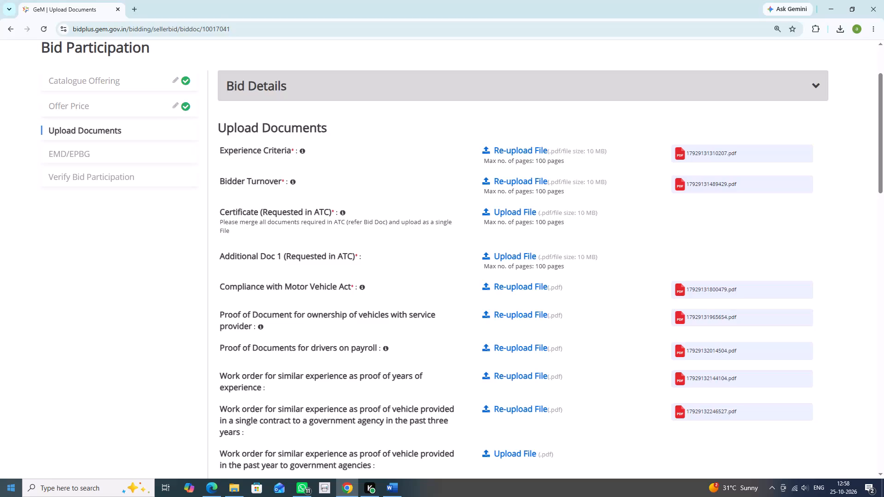
Start a new Notepad note with the heading PUGAON LIGHT, followed by a blank line.
left_click(68, 485)
type("NOTEPAD")
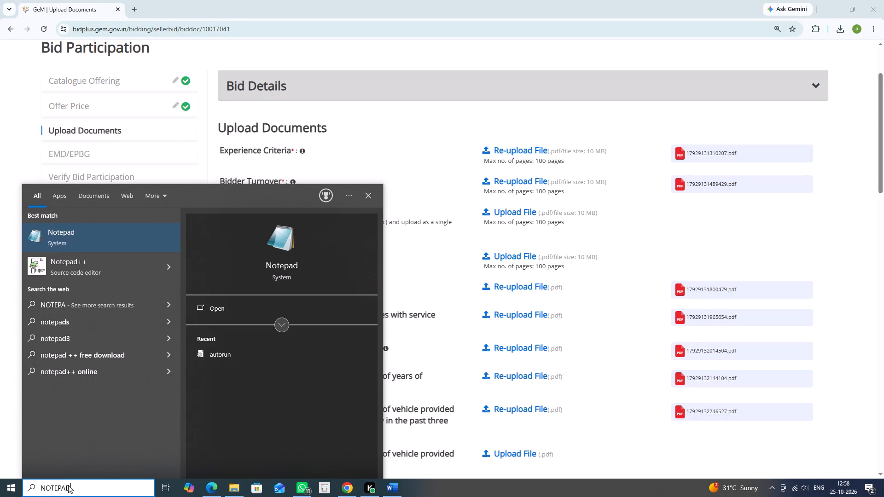
left_click(90, 237)
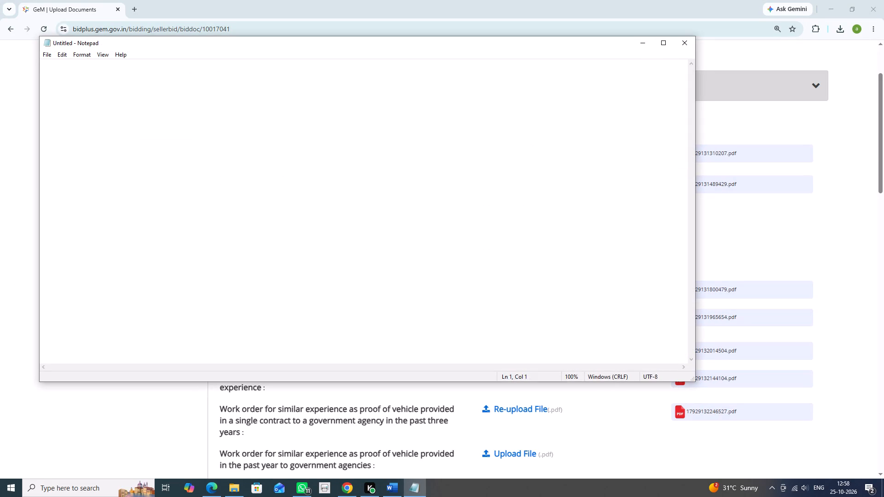
left_click_drag(475, 43, 629, 46)
left_click(242, 79)
type("PUGAON LIGHT")
key("Return")
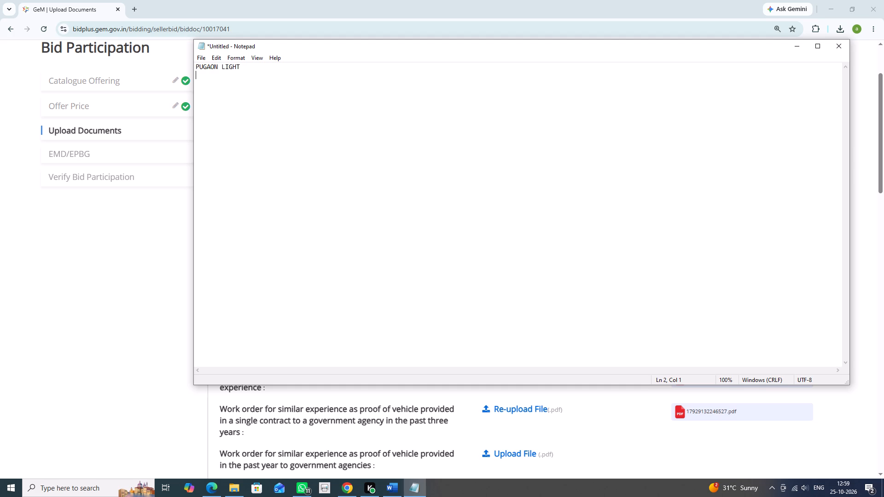
key("Return")
List ITR with RESHMA and GUMASTA with ANIL on separate lines below the heading, aligning the names in one column.
type("ITR")
key("Tab")
type("RESHMA")
key("Return")
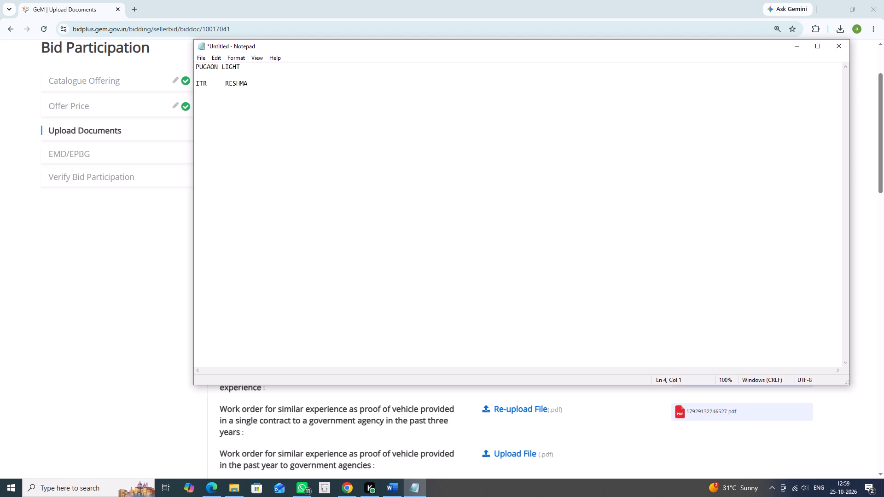
type("GUMASTA")
key("space")
key("Tab")
type("ANIL")
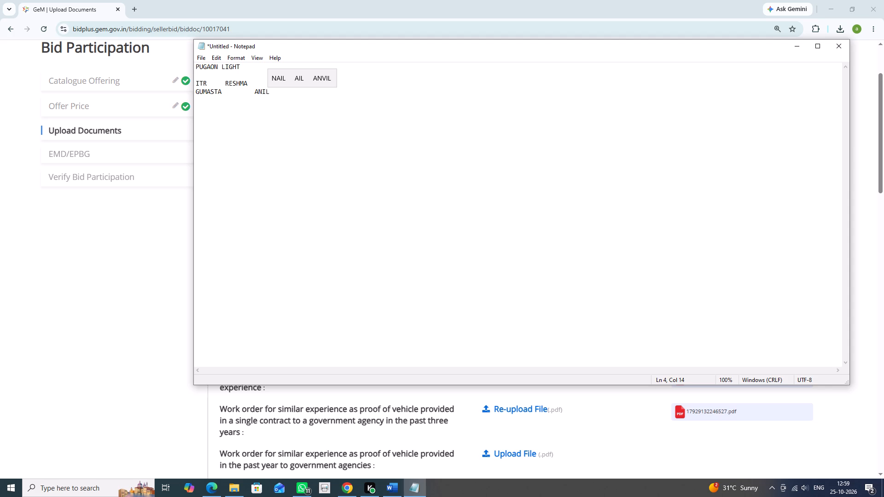
left_click(226, 84)
key("Tab")
left_click(282, 91)
key("Return")
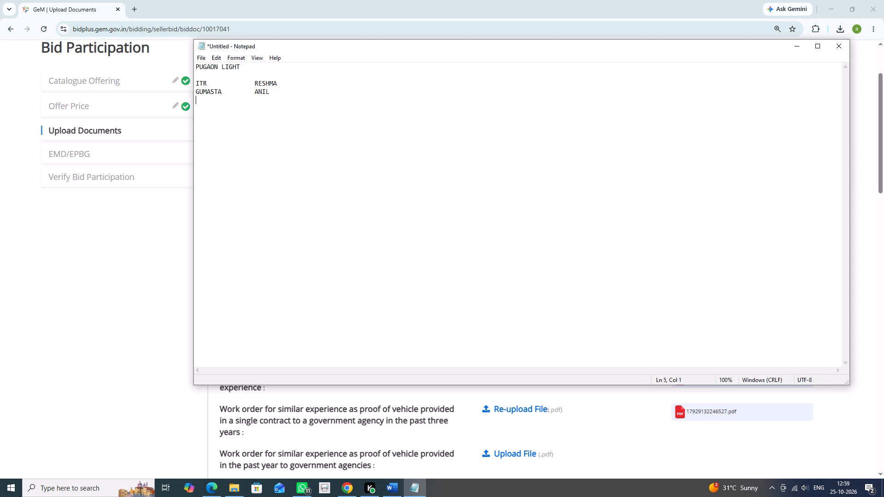
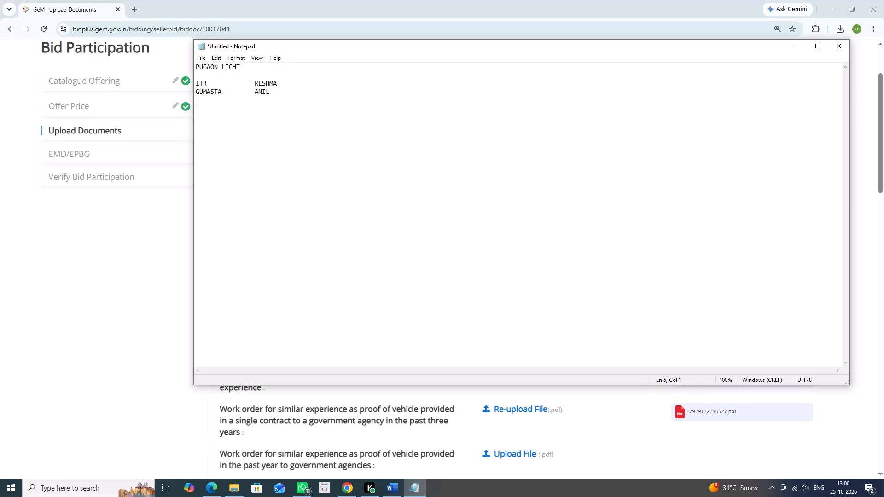
Switch to Edge, return to the Pulgaon RFP document and read through it as far as the Eligibility Declarations in paragraph 24.
left_click(800, 46)
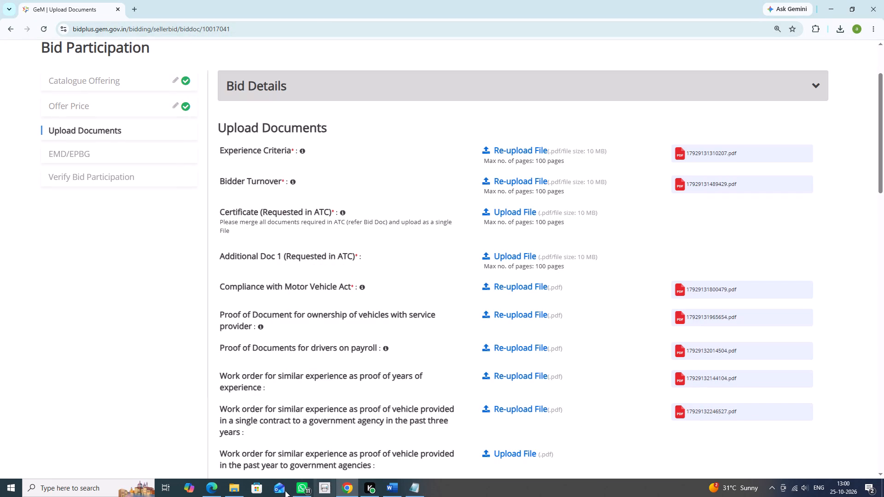
left_click(214, 494)
scroll(465, 120, "down", 5)
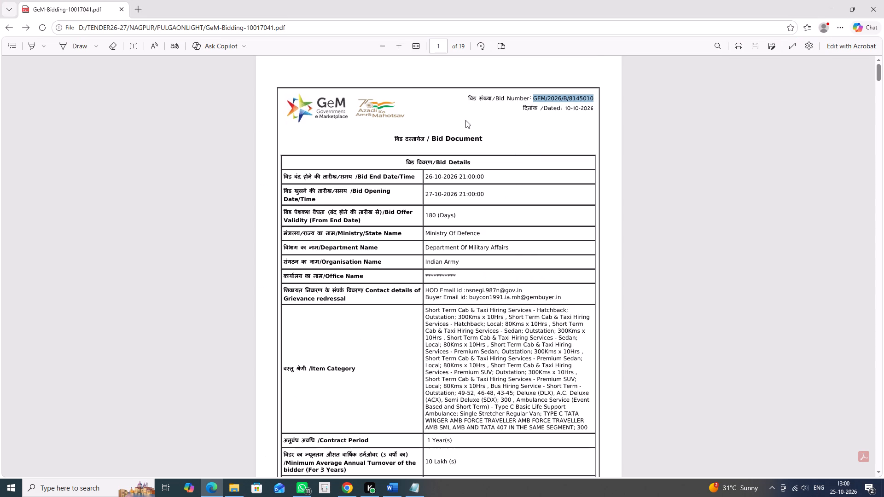
scroll(465, 120, "down", 10)
left_click(28, 30)
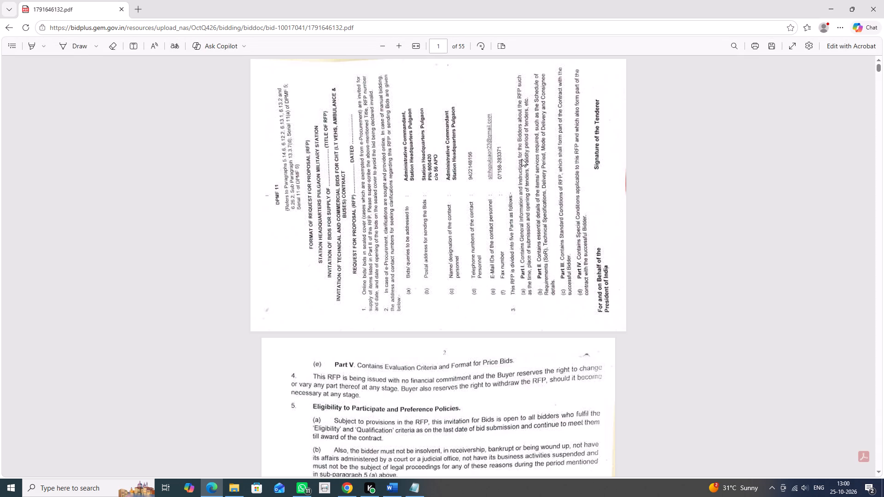
scroll(624, 248, "down", 7)
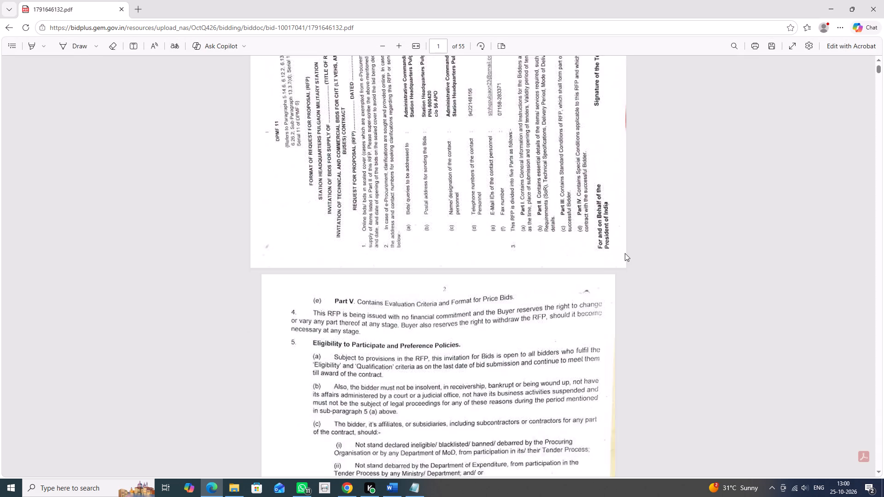
scroll(625, 253, "down", 20)
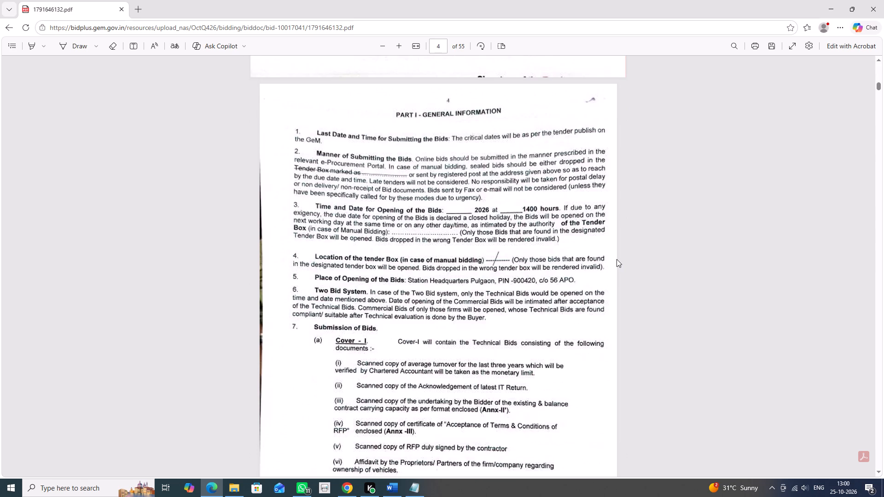
scroll(616, 259, "down", 7)
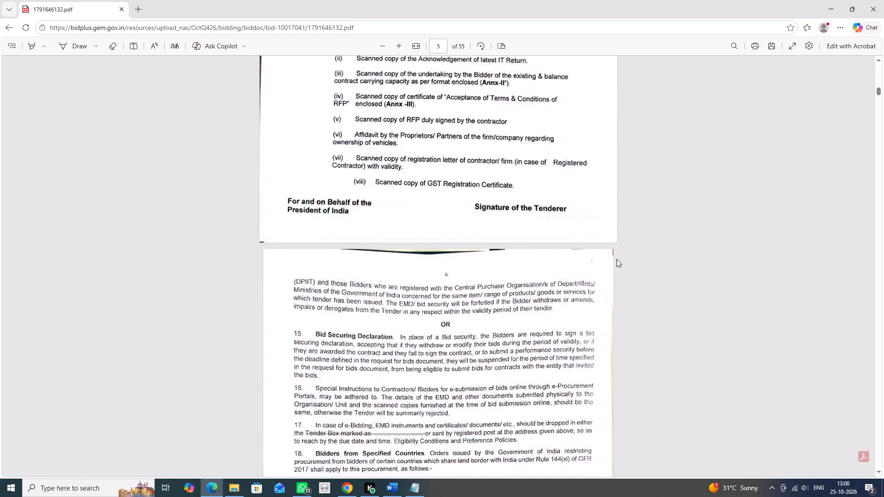
scroll(615, 259, "down", 15)
scroll(614, 259, "down", 15)
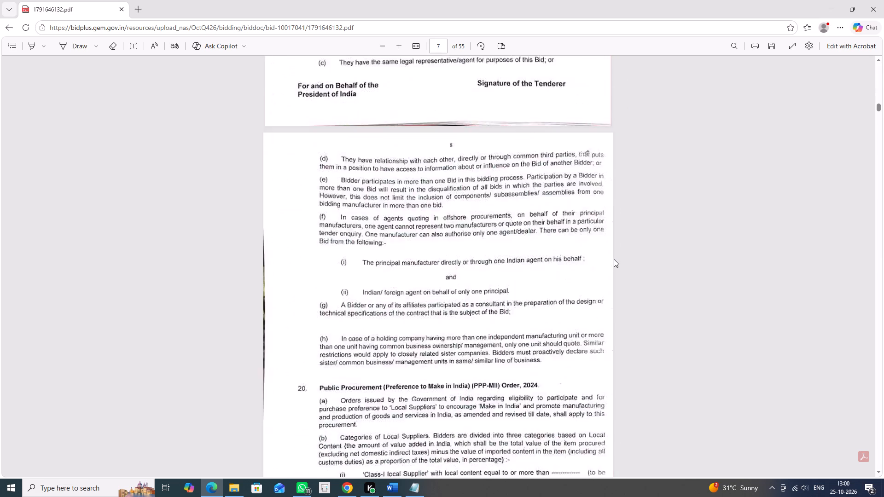
scroll(614, 259, "down", 15)
scroll(614, 260, "down", 9)
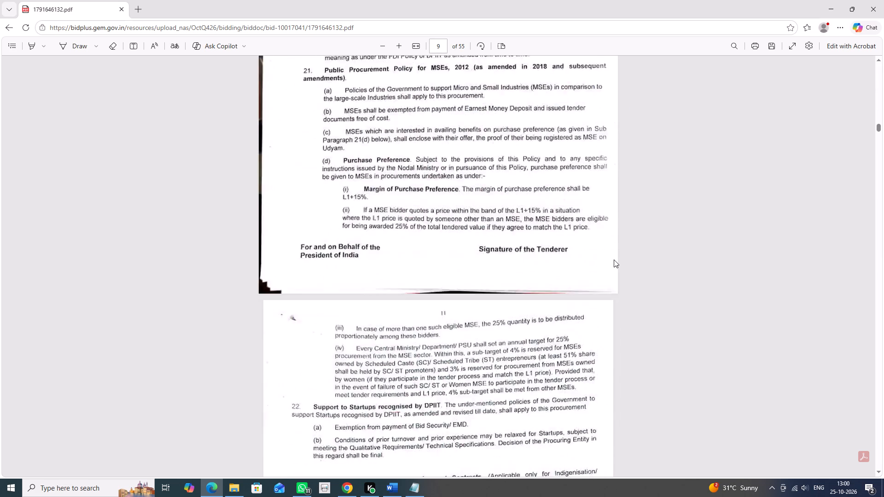
scroll(614, 260, "down", 7)
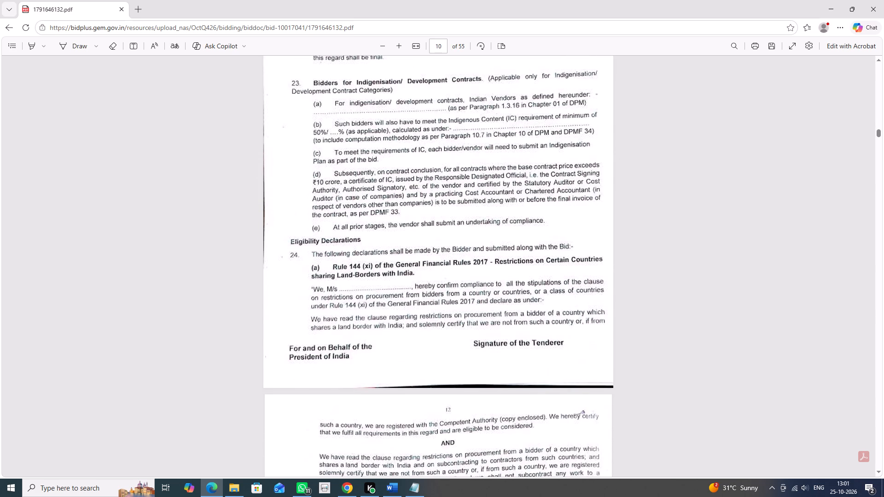
Copy the Rule 144 (xi) General Financial Rules 2017 declaration text through the signature line at the end of the page.
left_click_drag(312, 266, 378, 291)
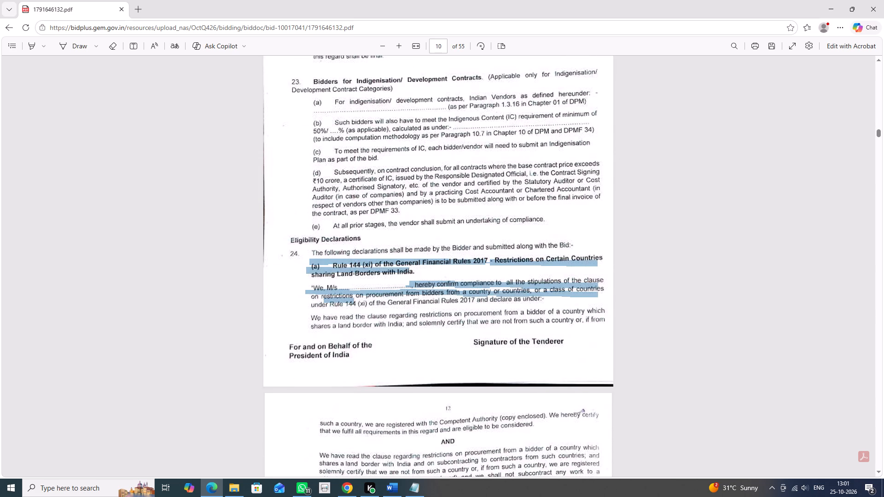
left_click_drag(378, 291, 583, 340)
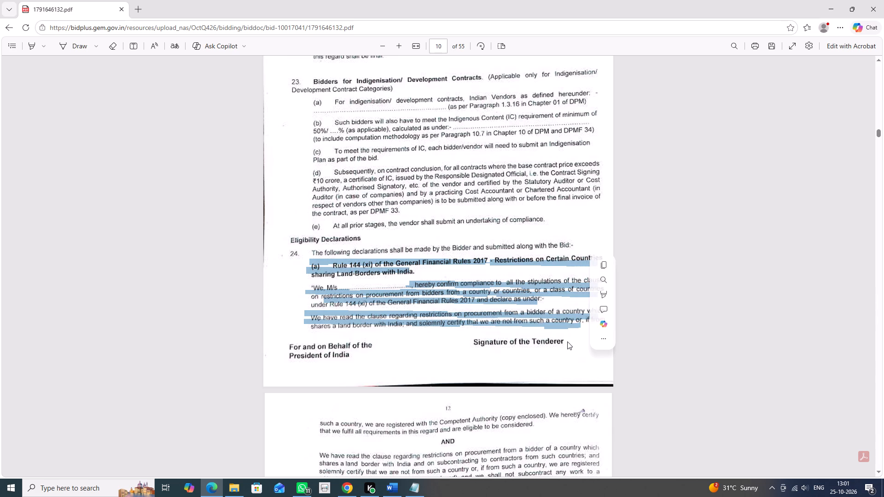
left_click(544, 351)
left_click_drag(309, 265, 323, 264)
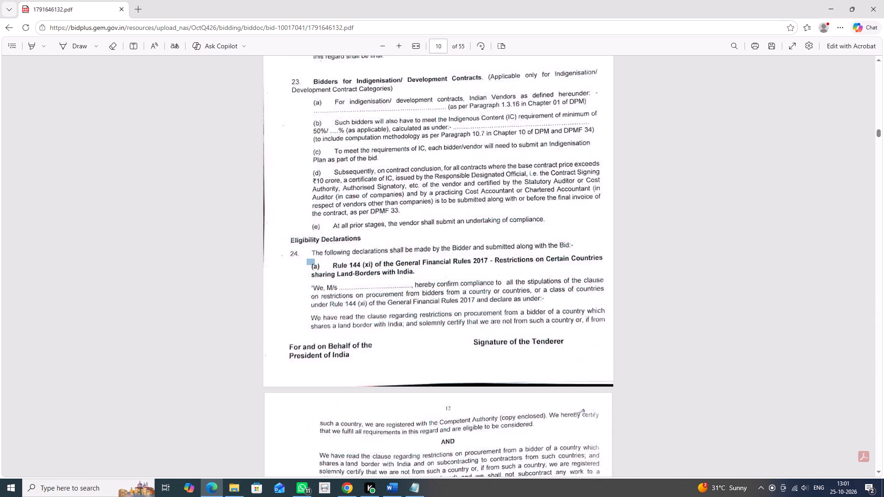
left_click_drag(323, 264, 567, 325)
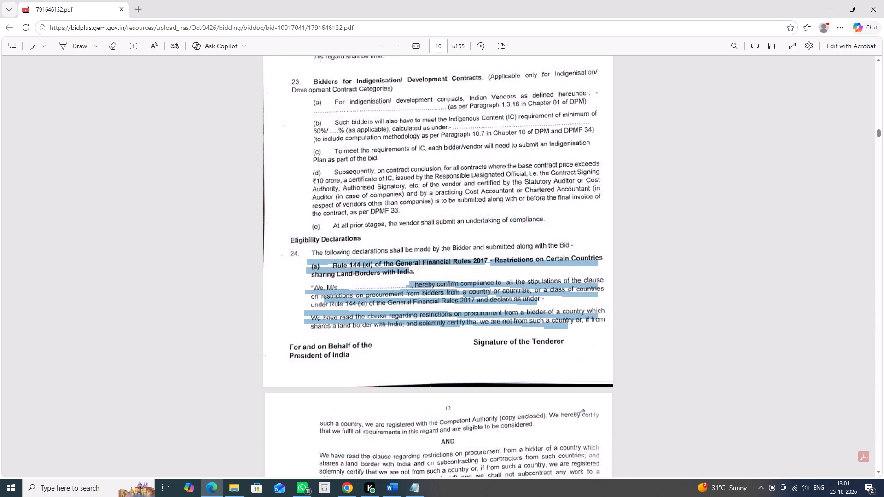
left_click_drag(567, 325, 576, 361)
left_click_drag(576, 361, 570, 373)
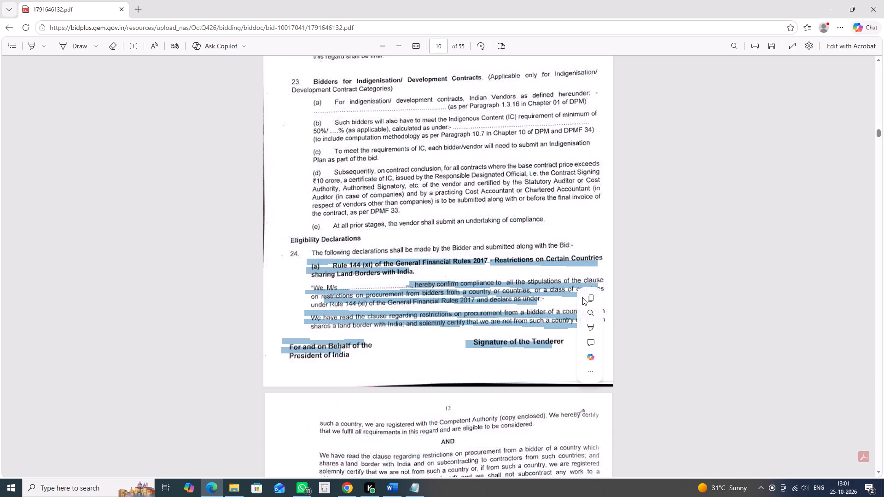
left_click(589, 299)
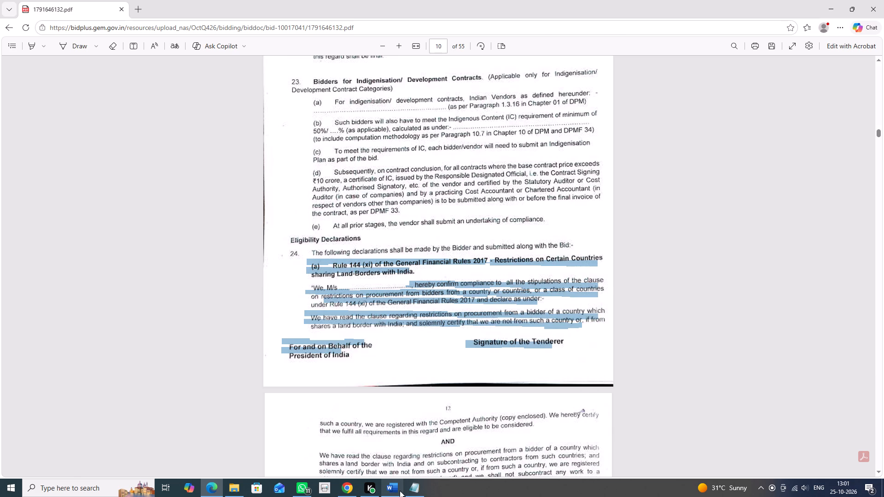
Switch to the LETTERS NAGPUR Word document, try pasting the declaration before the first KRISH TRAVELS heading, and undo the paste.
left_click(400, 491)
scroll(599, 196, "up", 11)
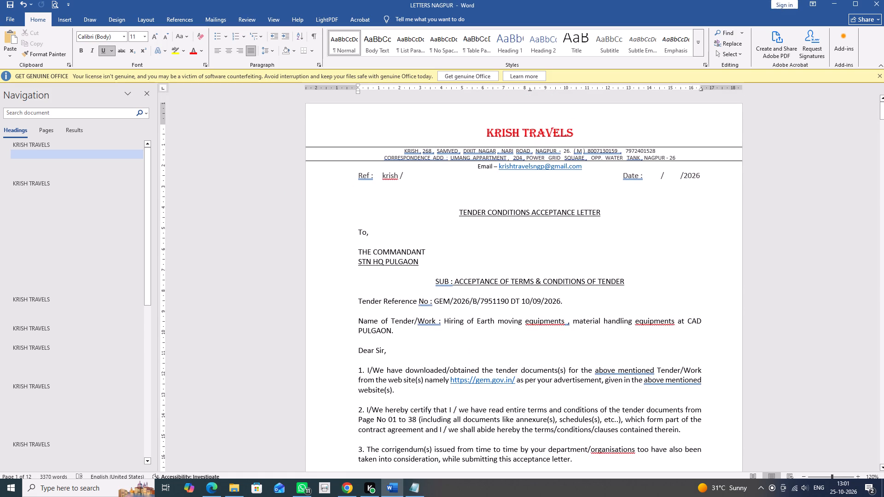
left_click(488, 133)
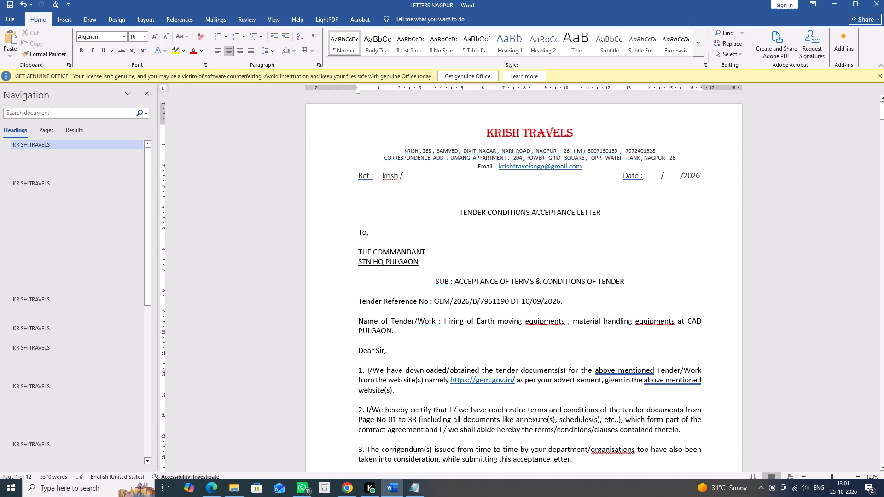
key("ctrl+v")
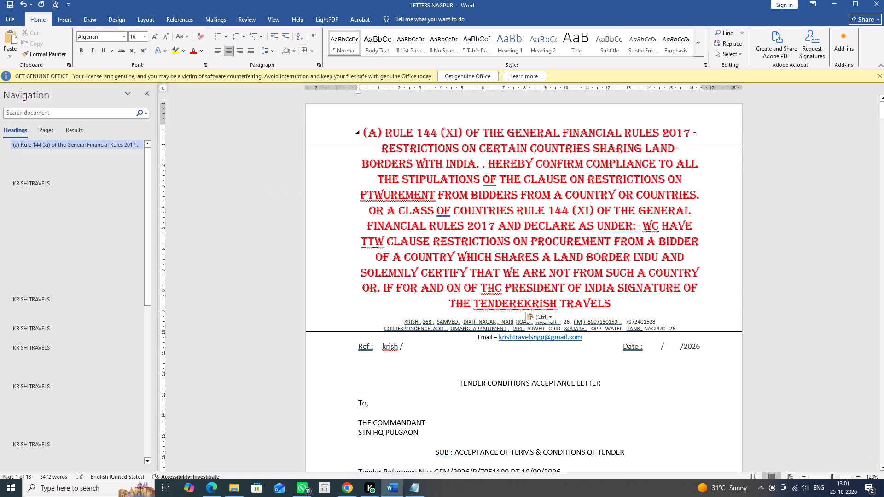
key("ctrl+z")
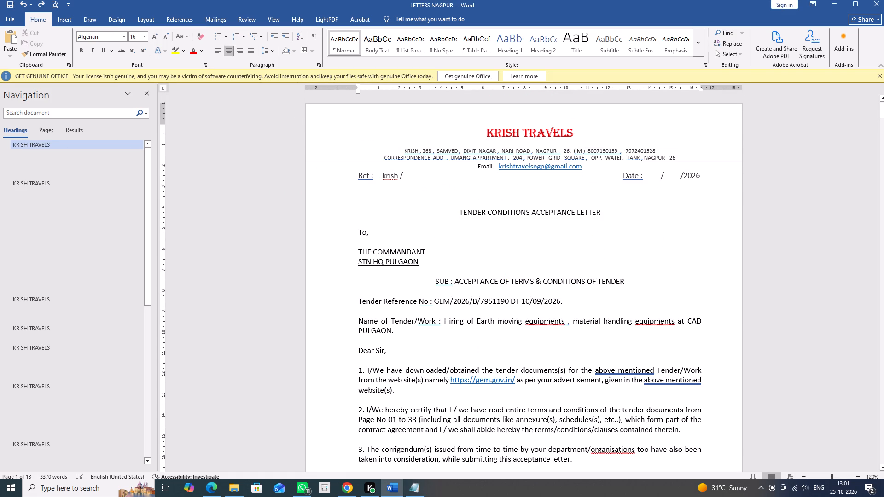
Make room at the top of the document and place a copy of the KRISH TRAVELS letterhead, including the Ref and Date line, there.
key("Return")
key("Return")
key("Return")
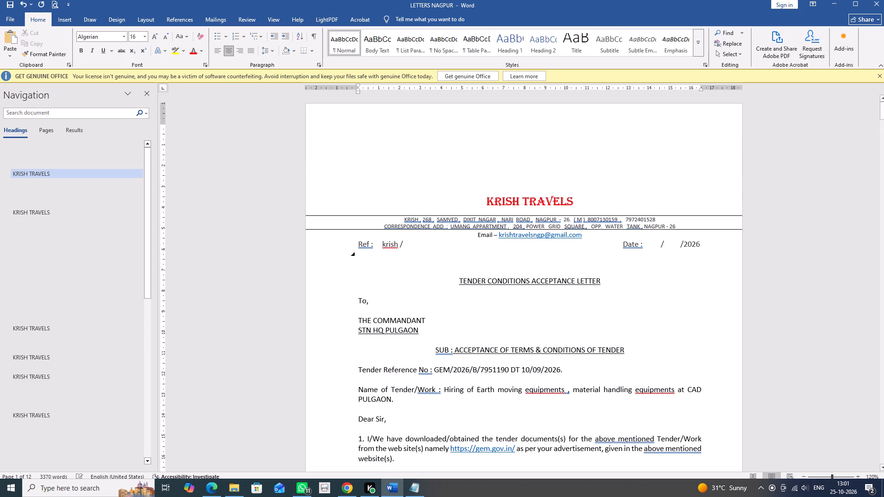
left_click_drag(486, 202, 707, 249)
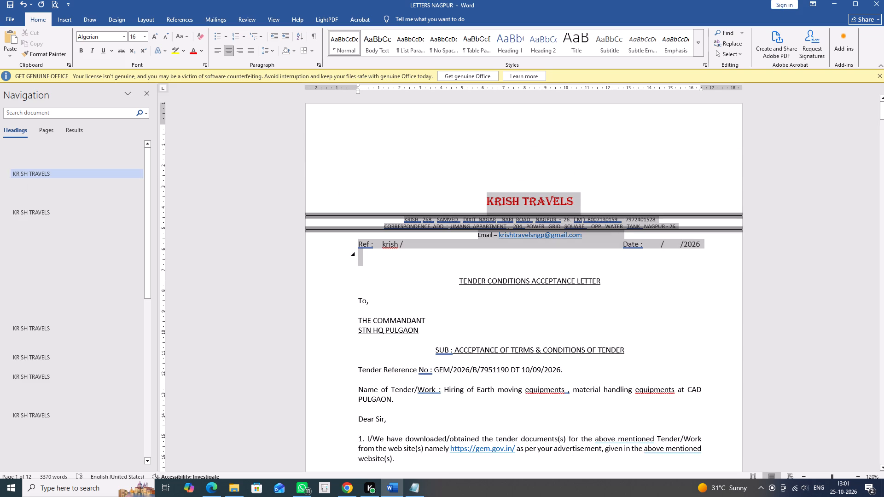
left_click_drag(707, 249, 707, 249)
key("ctrl+c")
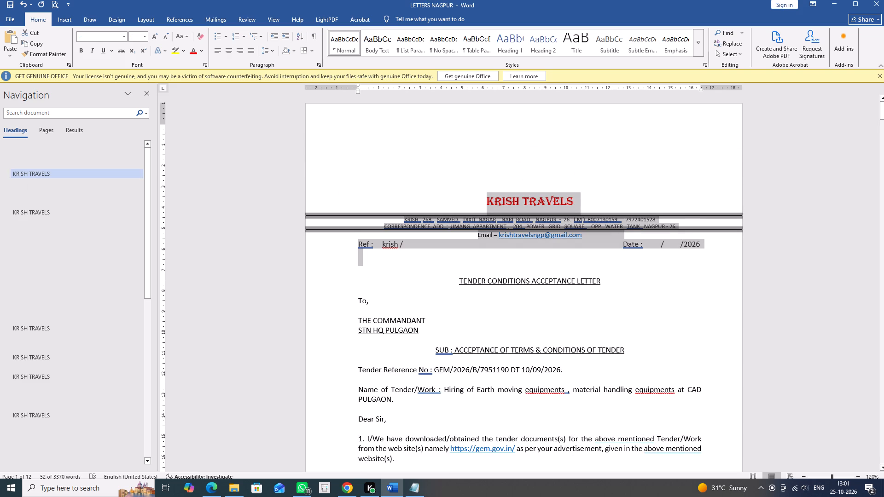
left_click(484, 111)
key("ctrl+v")
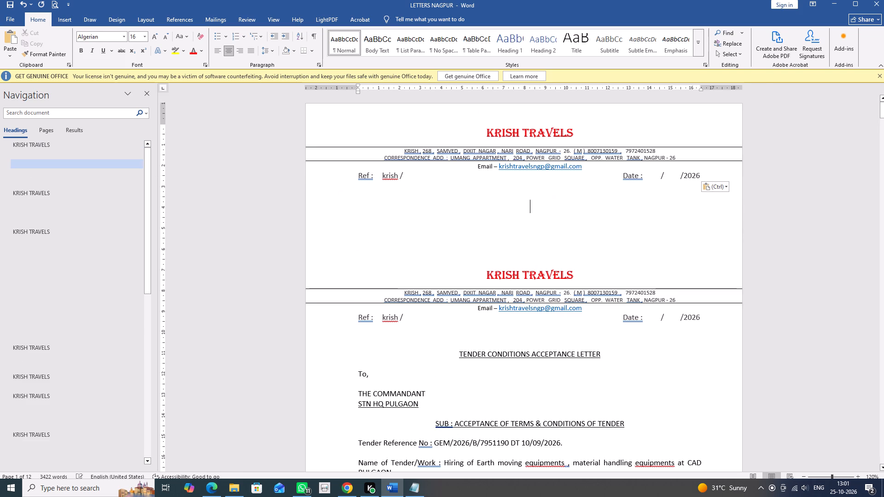
Copy the word TENDER from the acceptance letter's title and paste it beneath the new letterhead.
left_click_drag(459, 354, 489, 354)
key("ctrl+c")
left_click(506, 202)
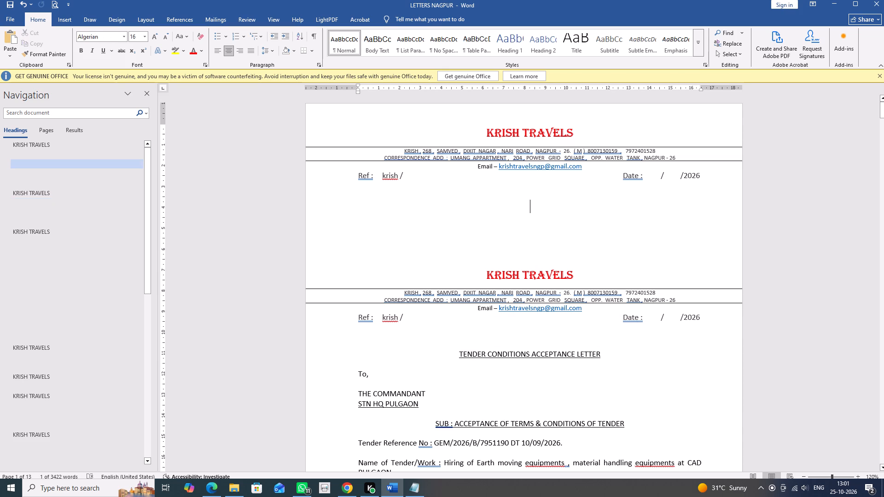
key("ctrl+v")
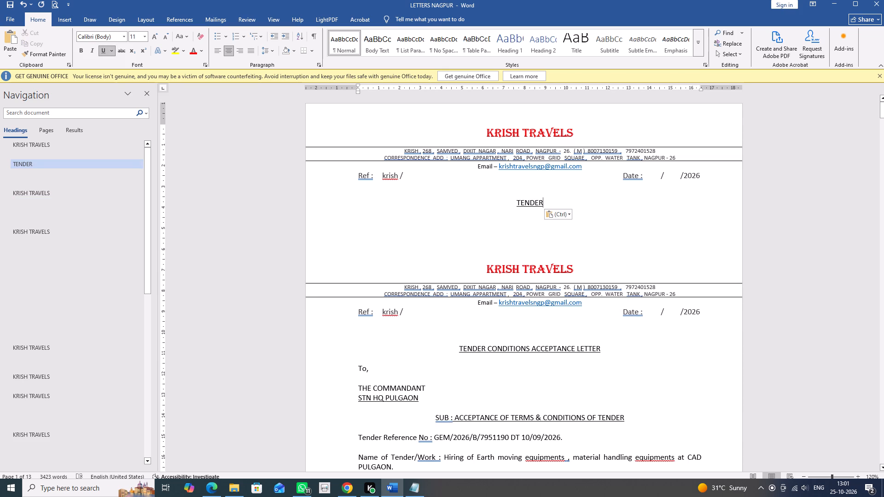
Copy the selected Rule 144 (xi) declaration from the RFP in Edge again and return to the Word document.
key("alt+Tab")
key("ctrl+c")
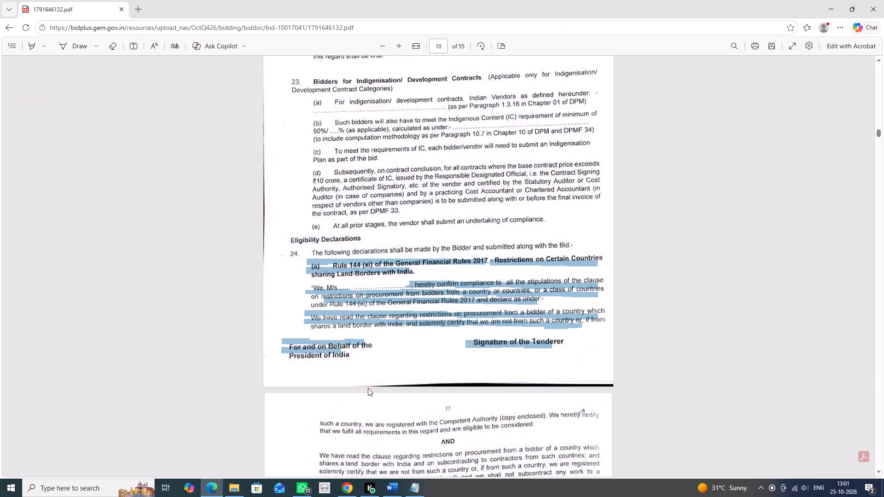
key("alt+Tab")
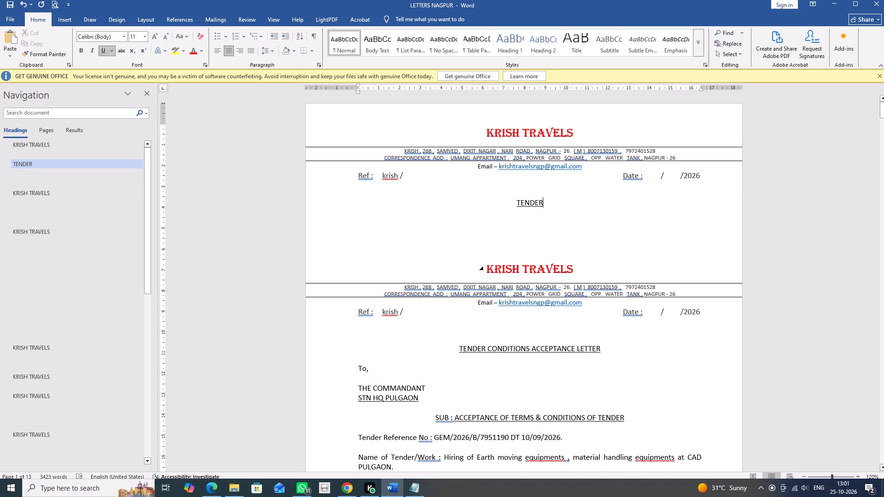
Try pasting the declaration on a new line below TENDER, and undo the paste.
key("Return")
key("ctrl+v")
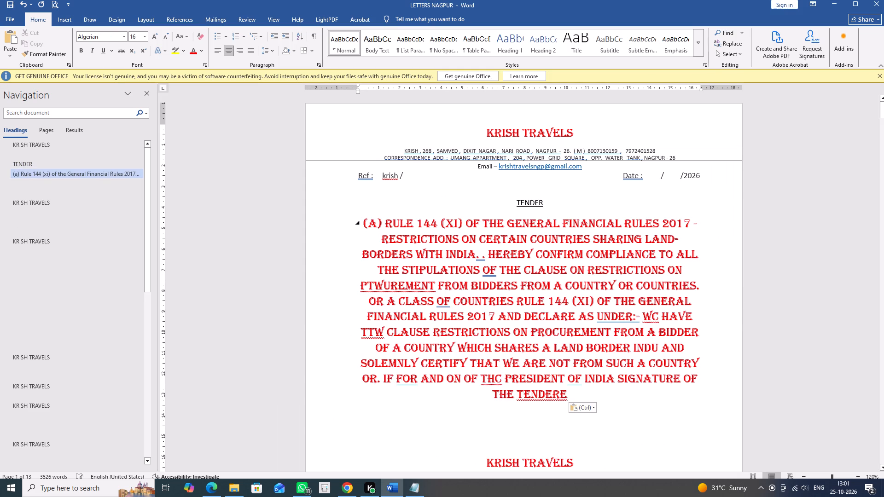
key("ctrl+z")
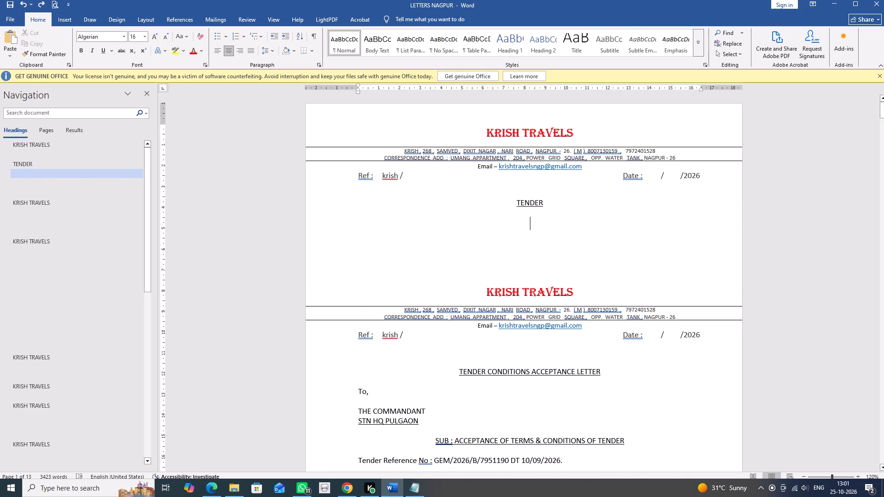
Add 20 blank lines below TENDER to push the existing acceptance letter onto the following page.
key("Return")
key("Return")
key("Return")
key("Return")
key("Return")
key("Return")
key("Return")
key("Return")
key("Return")
key("Return")
key("Return")
key("Return")
key("Return")
key("Return")
key("Return")
key("Return")
key("Return")
key("Return")
key("Return")
key("Return")
scroll(566, 287, "down", 6)
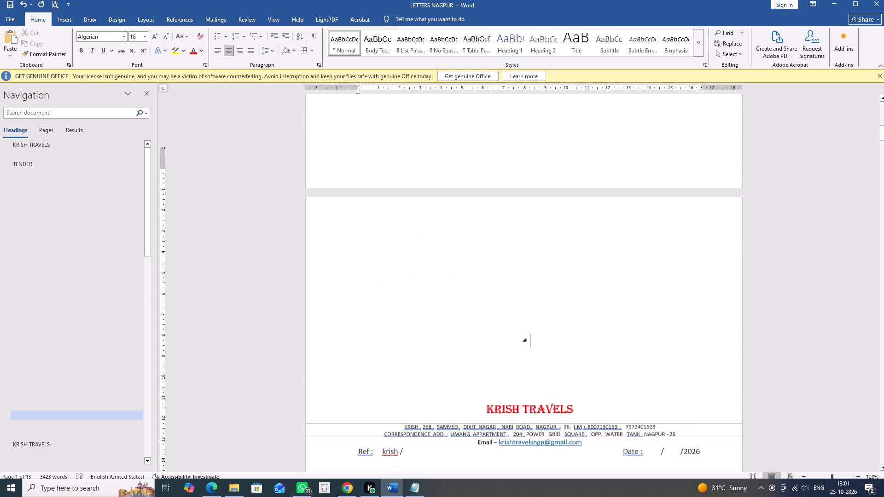
Paste the Rule 144 (xi) declaration on a new line directly below TENDER, using the title's text formatting.
scroll(566, 284, "up", 16)
scroll(529, 222, "up", 5)
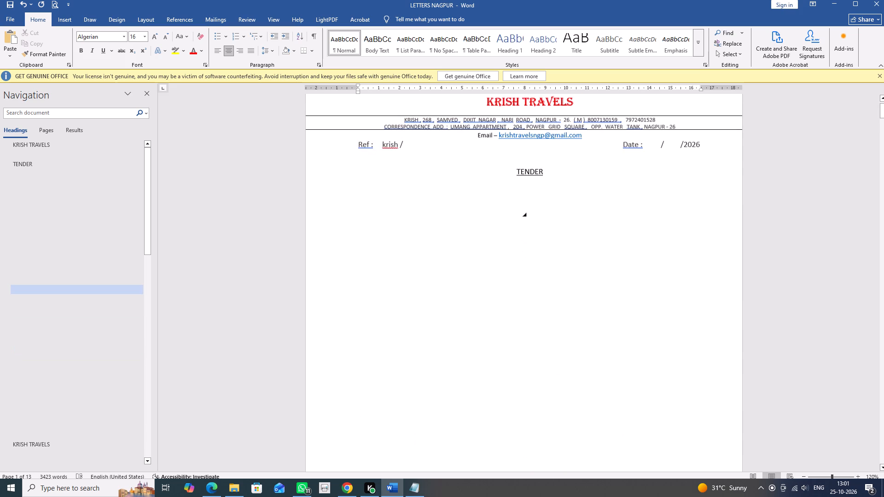
left_click(528, 180)
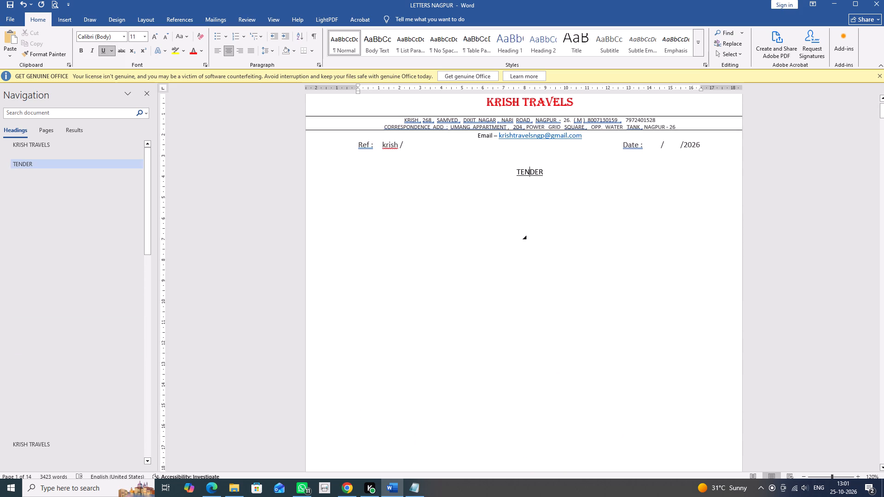
left_click(534, 181)
left_click(547, 173)
key("Return")
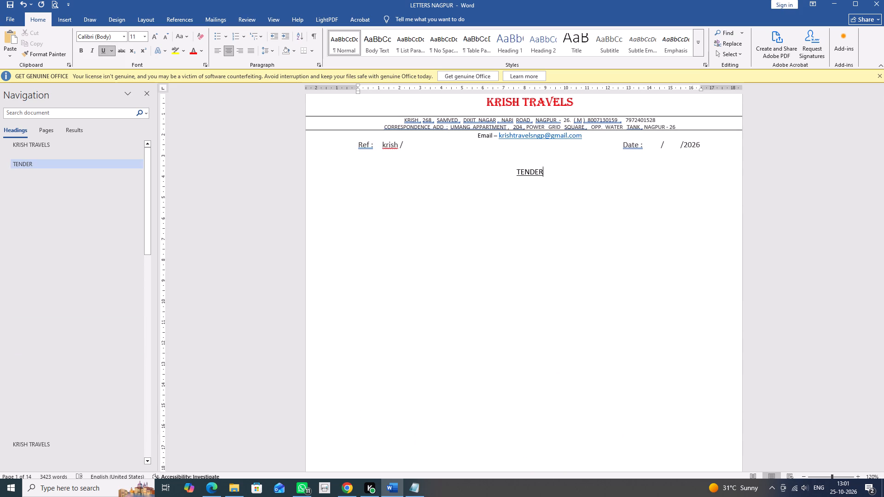
key("ctrl+v")
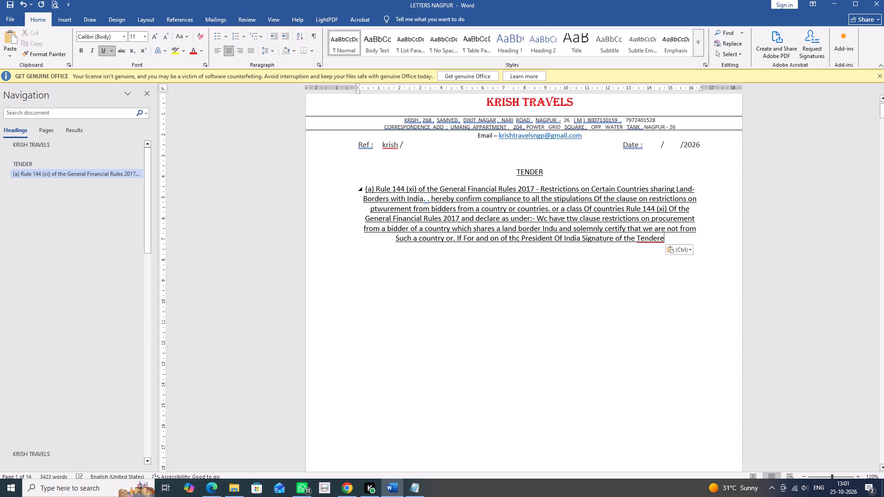
Delete the TENDER title above the Rule 144 (xi) declaration on the first letterhead page.
left_click_drag(515, 170, 534, 168)
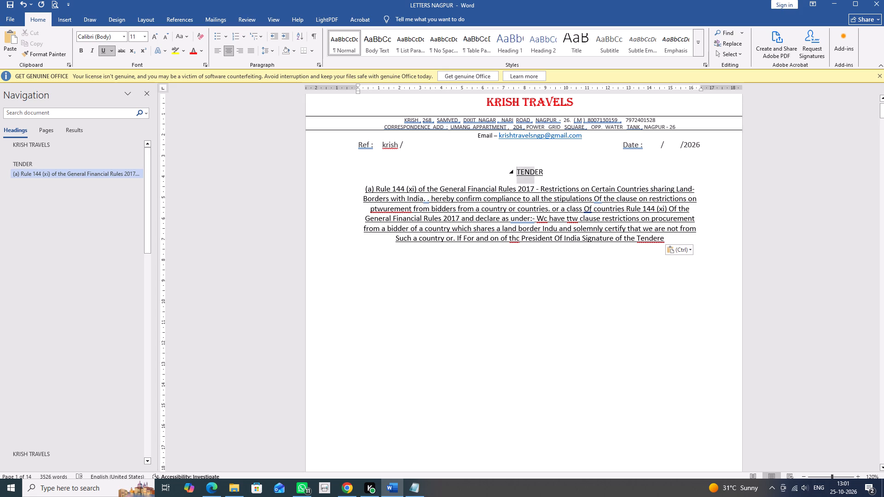
left_click_drag(534, 168, 550, 170)
key("Delete")
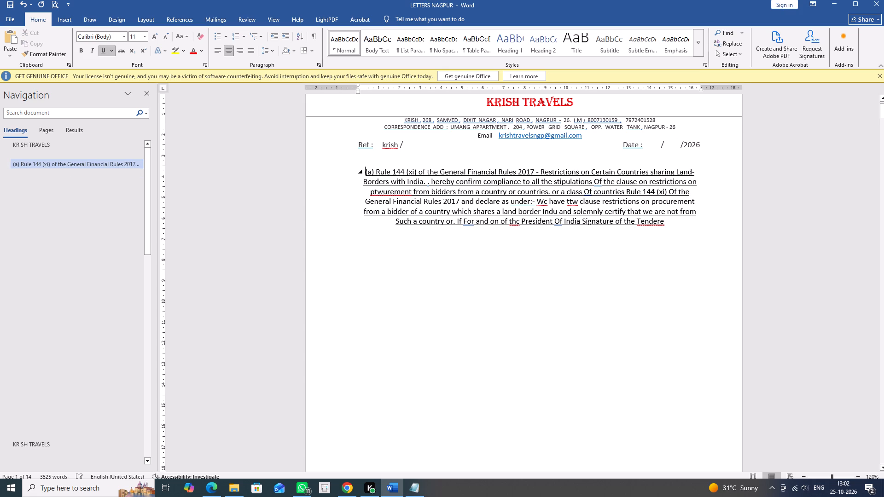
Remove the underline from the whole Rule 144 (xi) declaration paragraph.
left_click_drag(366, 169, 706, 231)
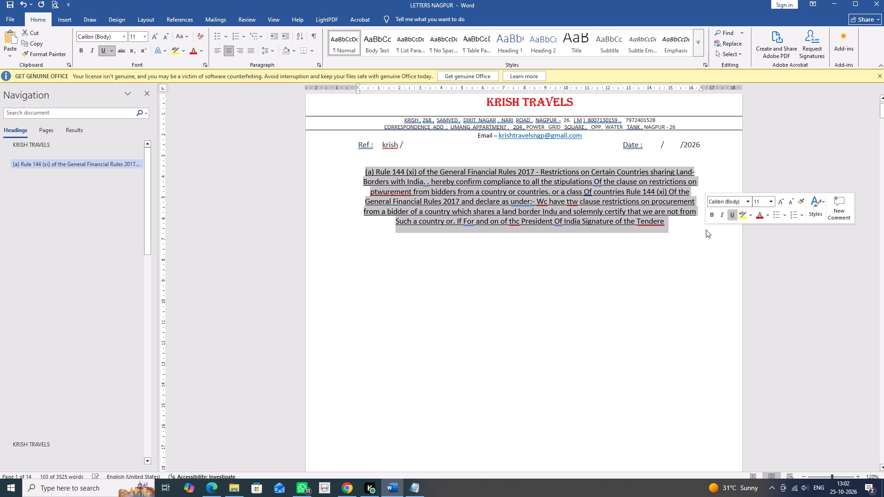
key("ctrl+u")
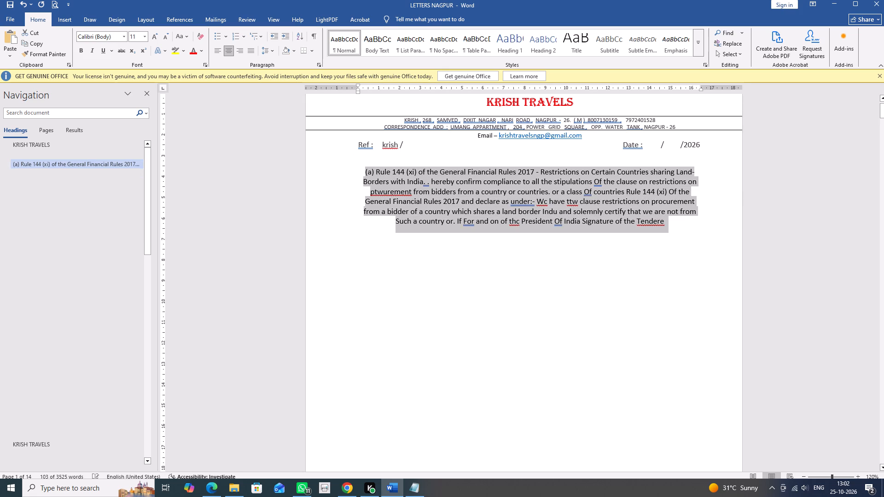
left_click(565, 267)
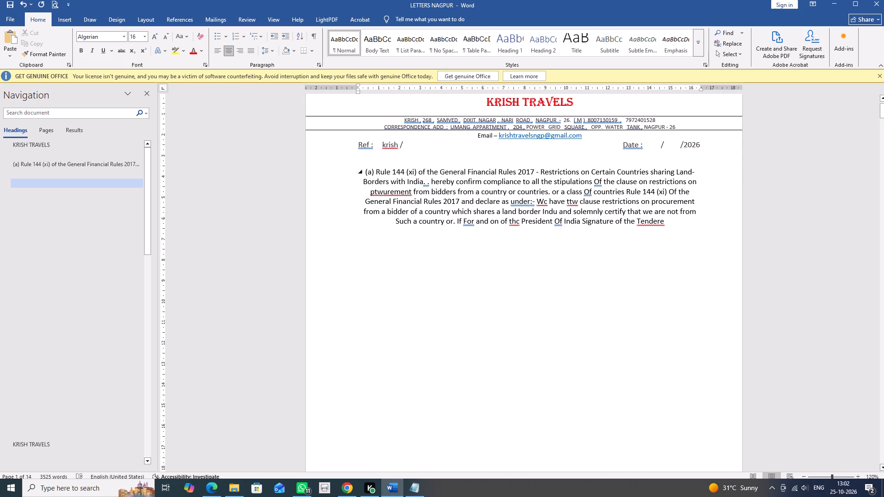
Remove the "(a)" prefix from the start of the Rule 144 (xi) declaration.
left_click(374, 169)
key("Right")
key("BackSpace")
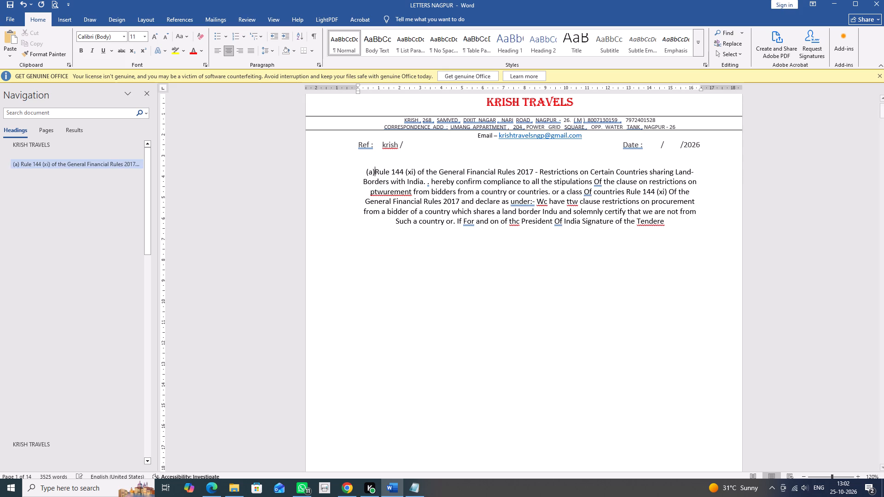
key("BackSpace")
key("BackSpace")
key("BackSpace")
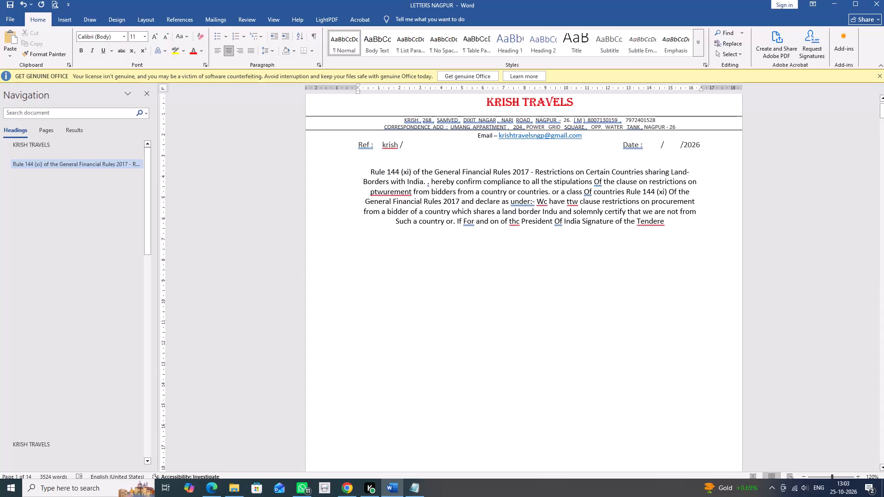
Delete the entire Rule 144 (xi) declaration paragraph from the first letterhead page.
left_click_drag(372, 171, 684, 241)
key("Delete")
Delete the blank lines above the acceptance letter's KRISH TRAVELS letterhead so it starts at the top of the second page.
scroll(684, 242, "down", 19)
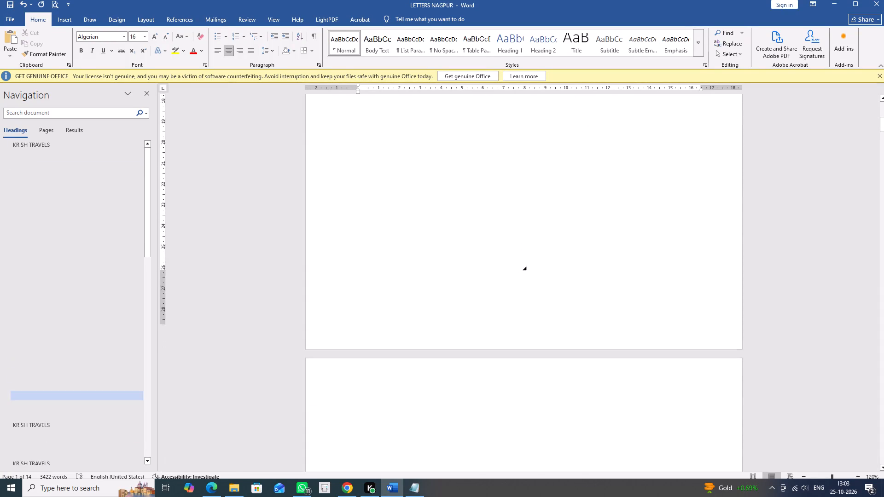
left_click(513, 218)
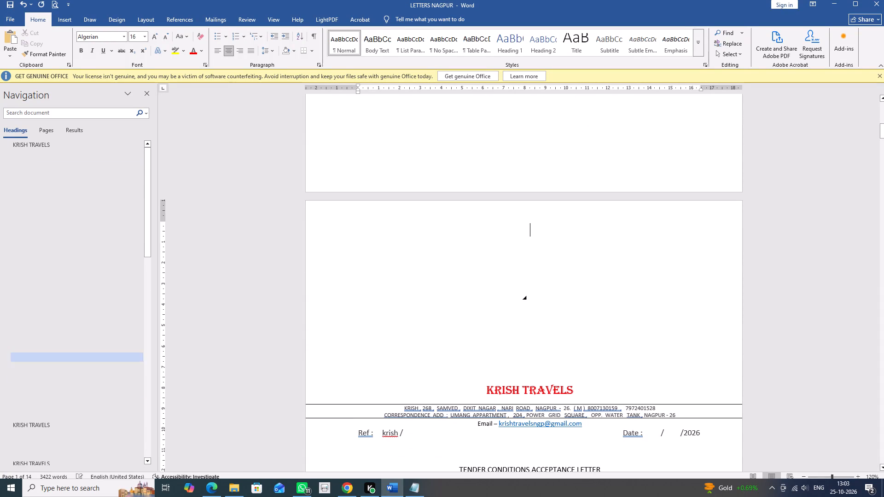
key("Delete")
key("Delete")
key("Delete")
key("Delete")
key("Delete")
key("Delete")
key("Delete")
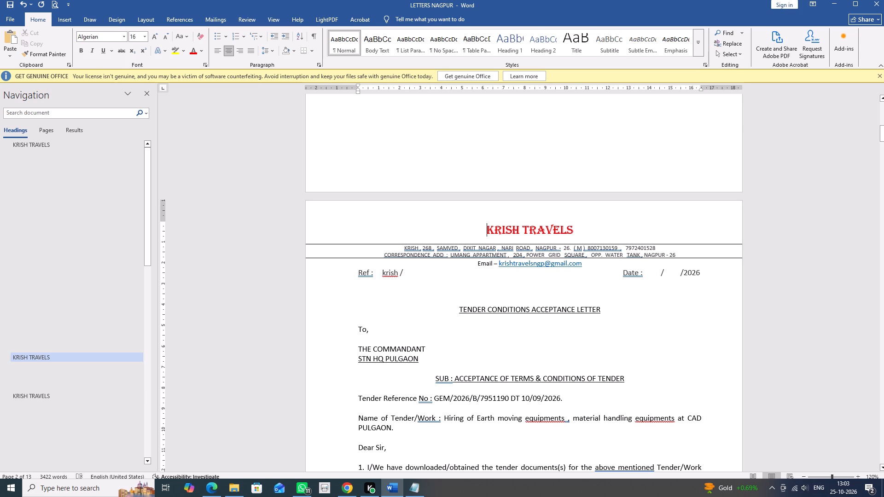
scroll(567, 298, "down", 4)
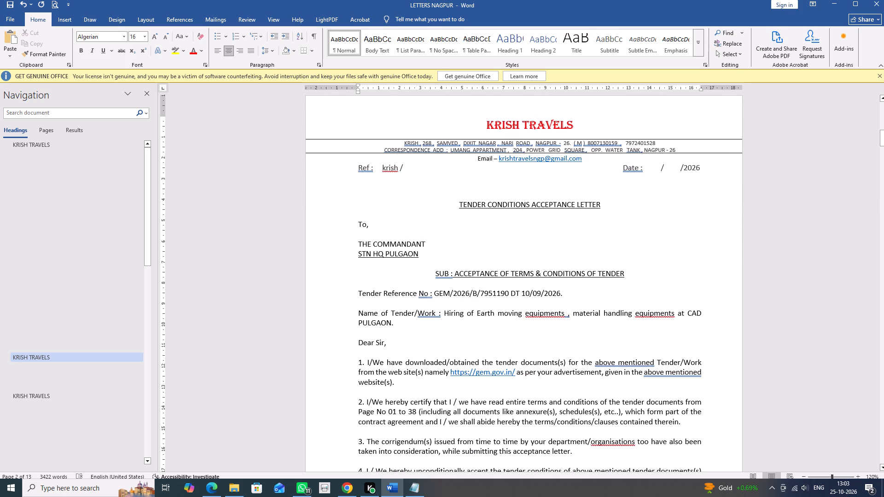
Switch to the RFP in Edge and read the remaining eligibility declarations, MSE and startup clauses, and qualification criteria.
key("alt+Tab")
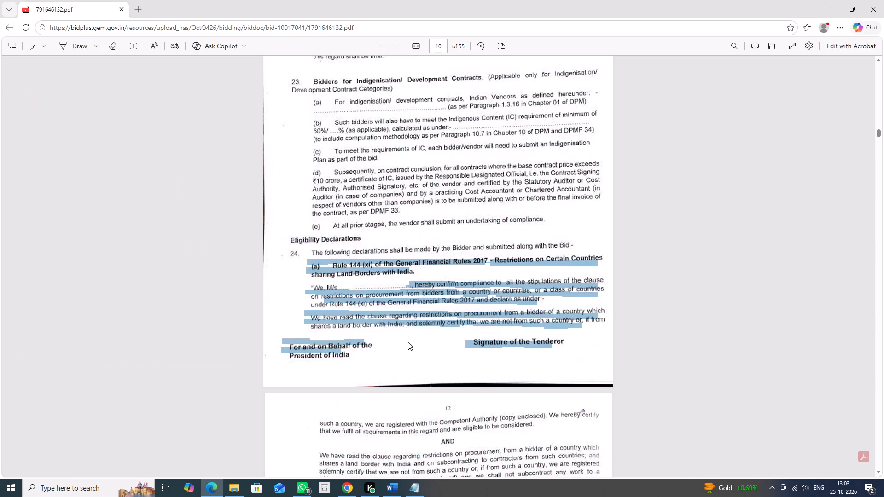
left_click(408, 342)
scroll(480, 324, "down", 11)
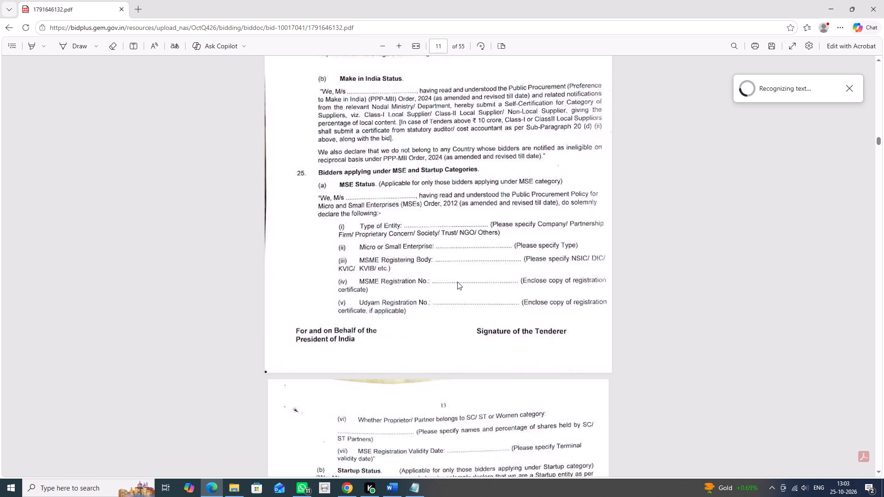
scroll(459, 280, "up", 6)
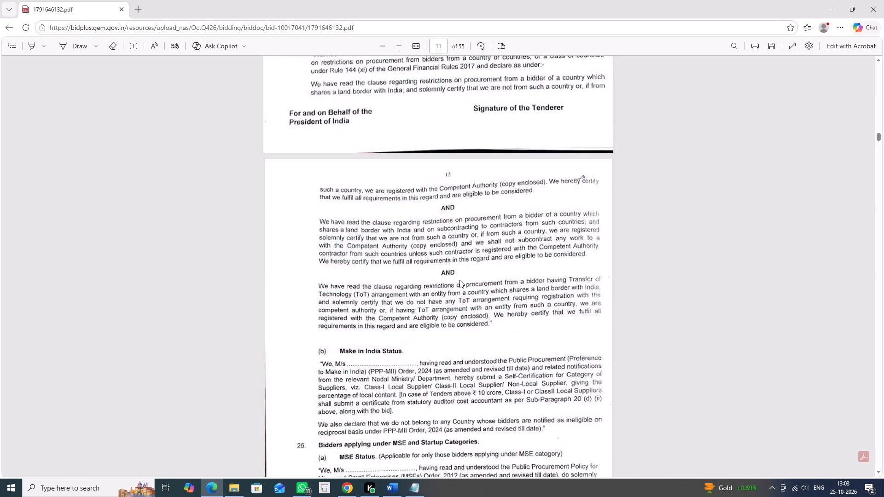
scroll(459, 280, "down", 6)
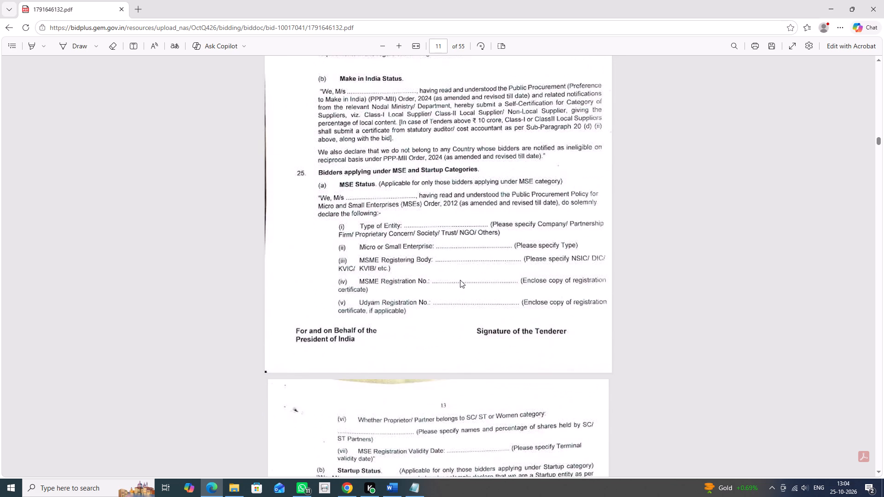
scroll(460, 280, "down", 6)
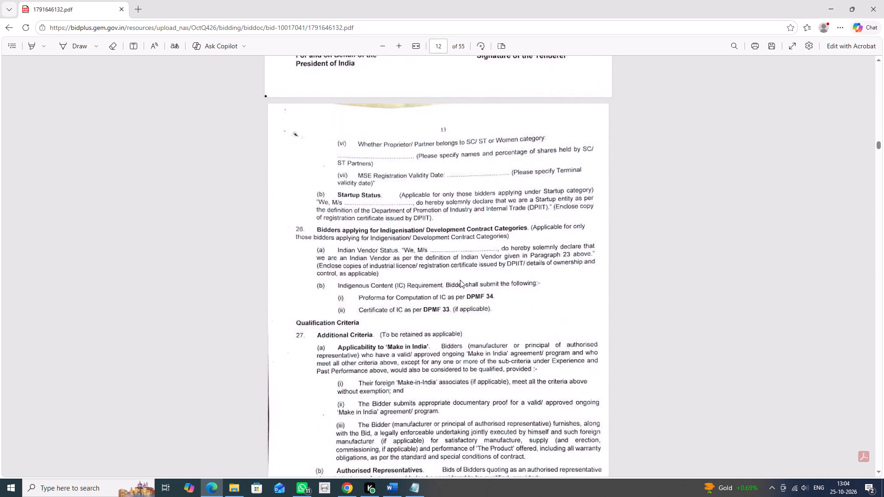
scroll(460, 280, "down", 5)
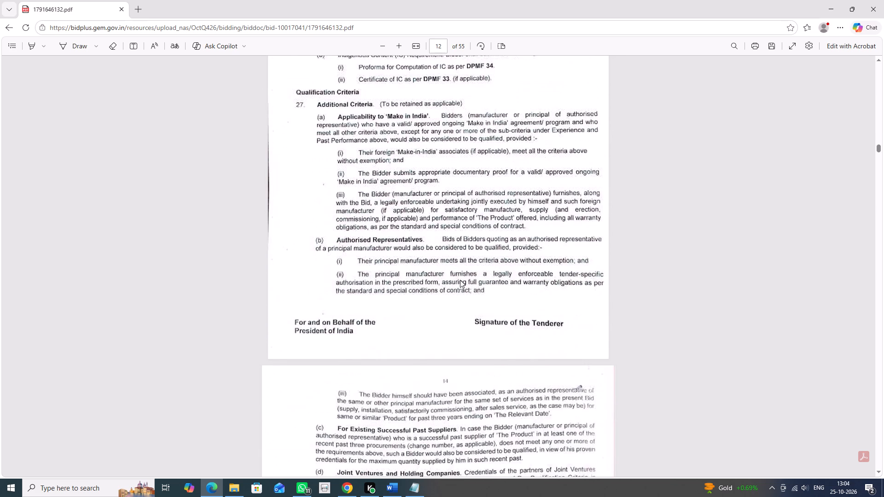
scroll(460, 280, "down", 12)
Read Part II of the RFP, covering the schedule of requirements, technical details and local and outstation duty terms.
scroll(460, 280, "down", 3)
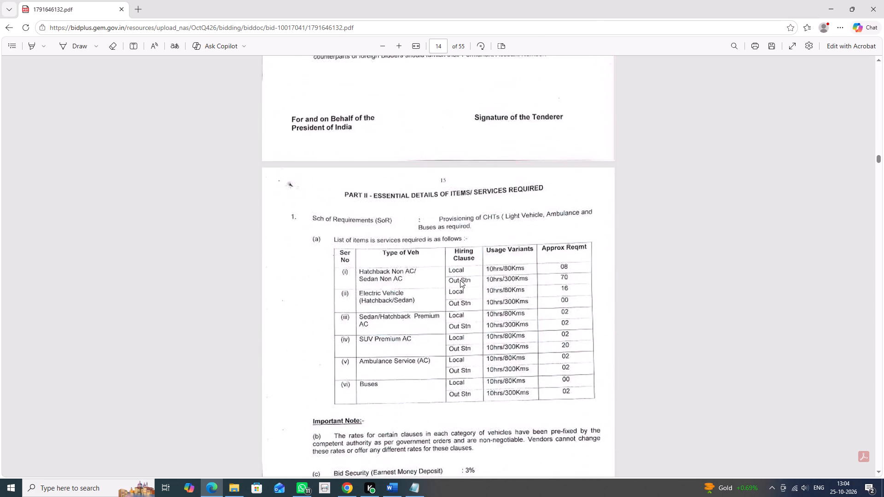
scroll(460, 280, "down", 14)
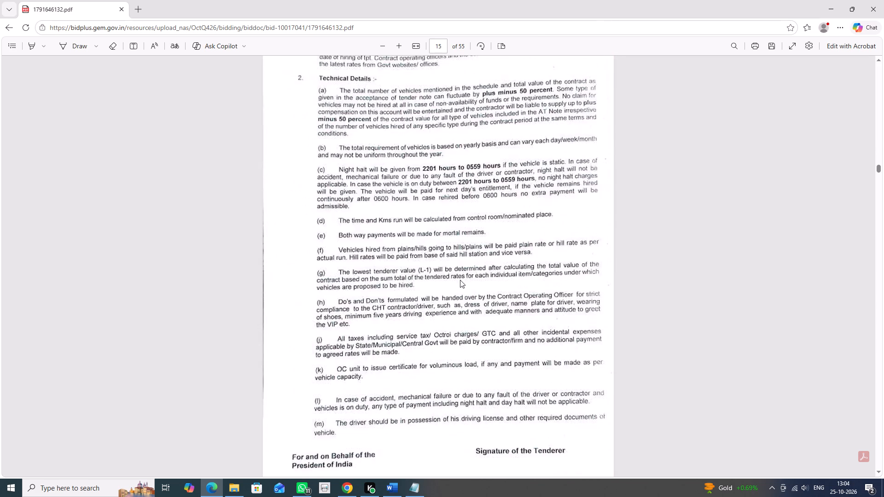
scroll(460, 280, "down", 14)
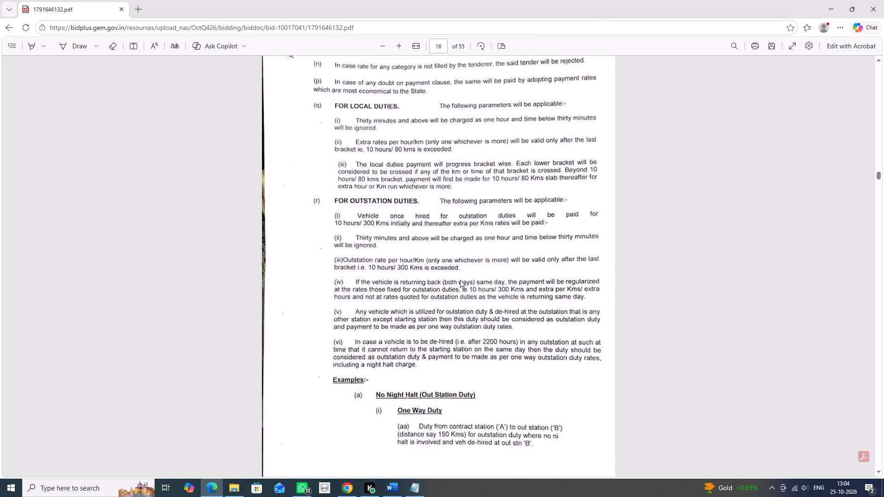
scroll(460, 280, "down", 14)
Read Part III of the RFP, covering the standard conditions, through to the start of Part IV.
scroll(460, 280, "down", 6)
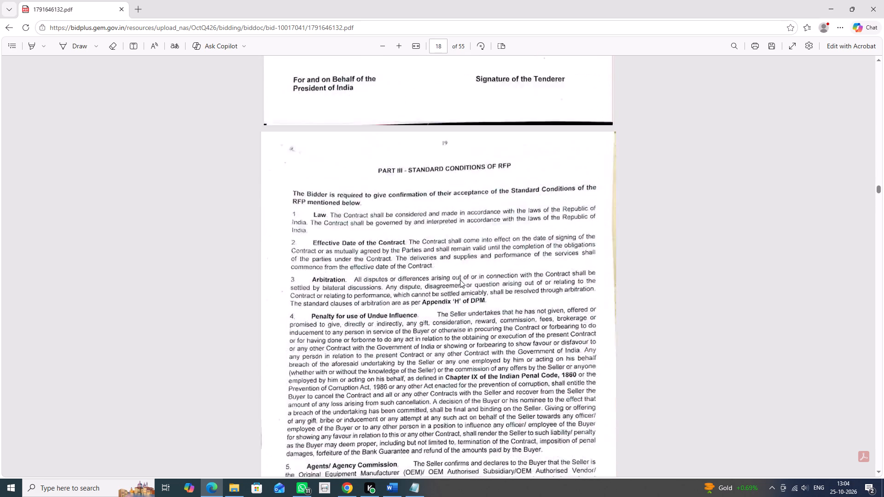
scroll(460, 280, "down", 14)
scroll(460, 280, "down", 7)
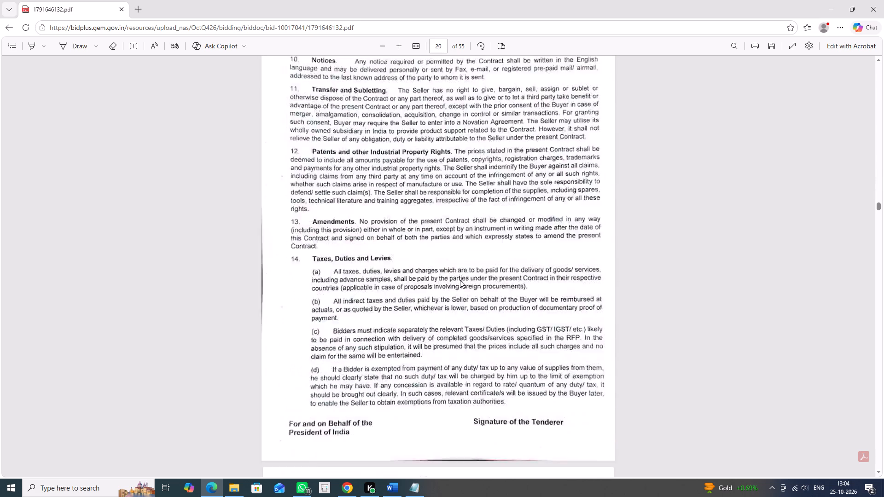
scroll(460, 280, "down", 20)
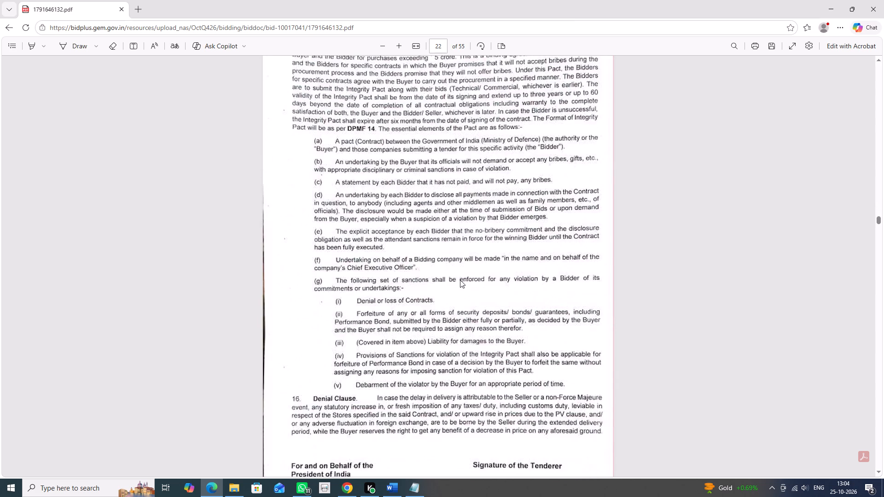
scroll(460, 280, "down", 8)
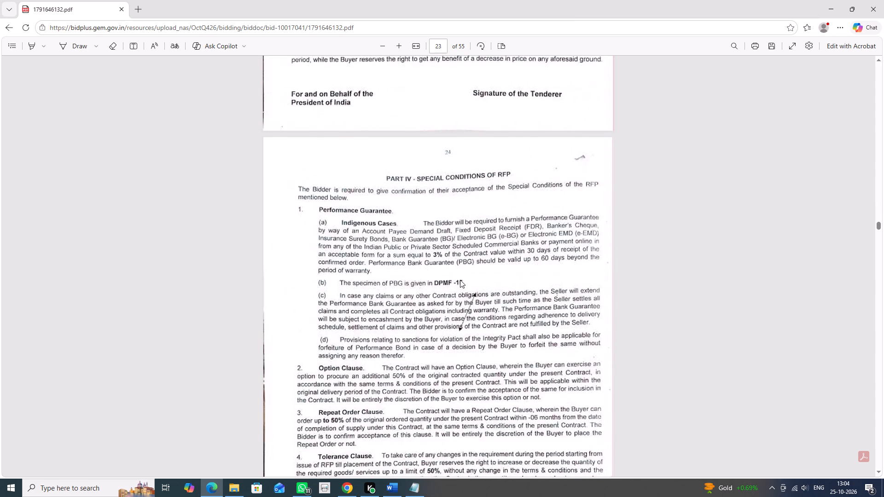
Read the Part IV special conditions of the RFP, including the conditions for the supply of civil hired transport.
scroll(460, 280, "down", 20)
scroll(460, 280, "down", 6)
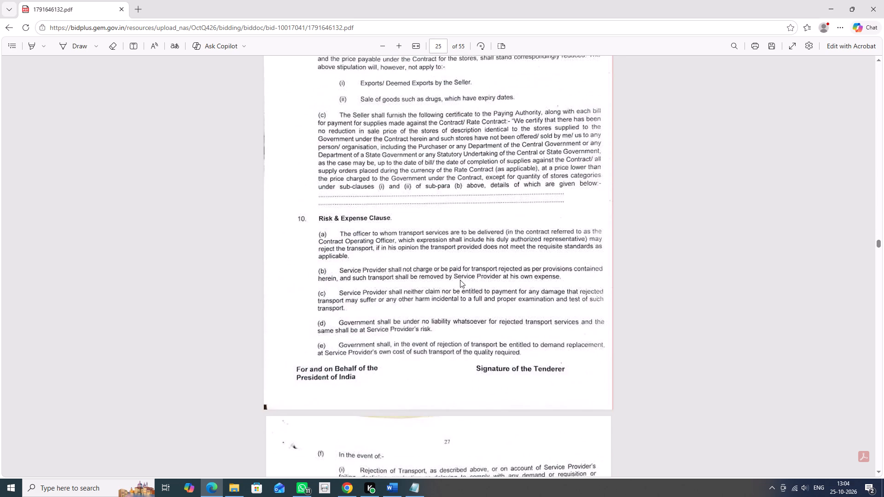
scroll(460, 280, "down", 15)
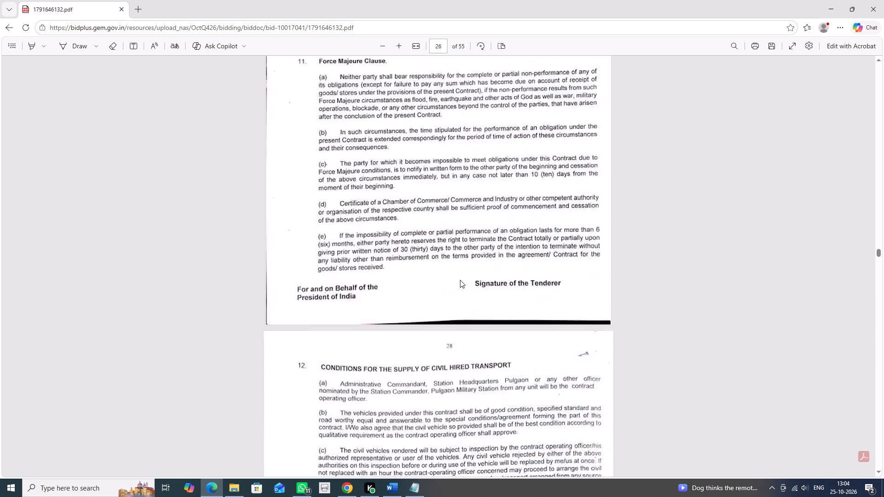
scroll(460, 280, "down", 14)
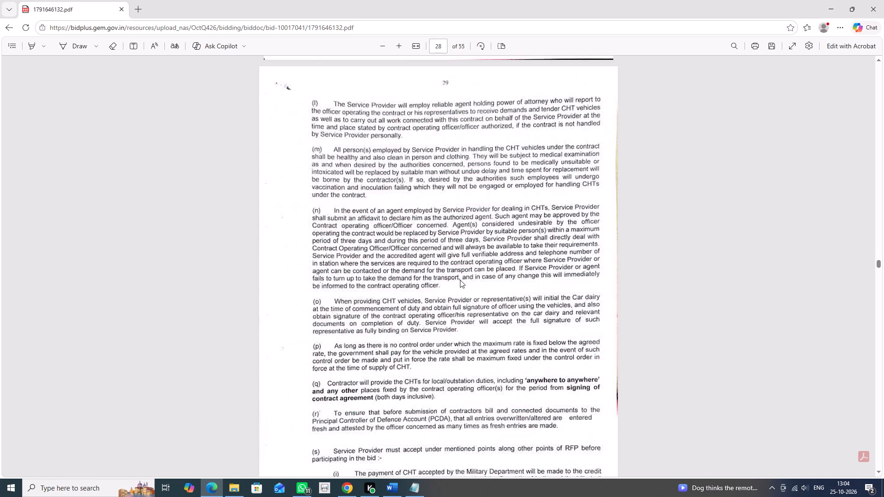
scroll(460, 280, "down", 7)
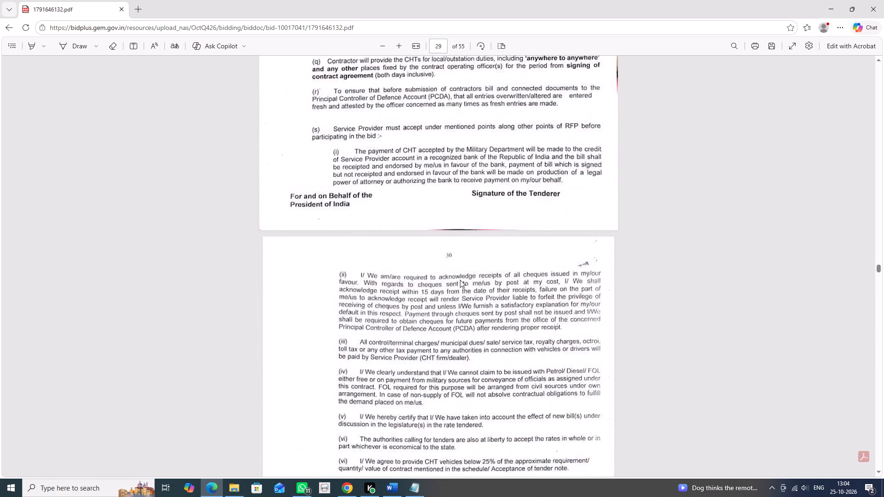
scroll(460, 280, "down", 20)
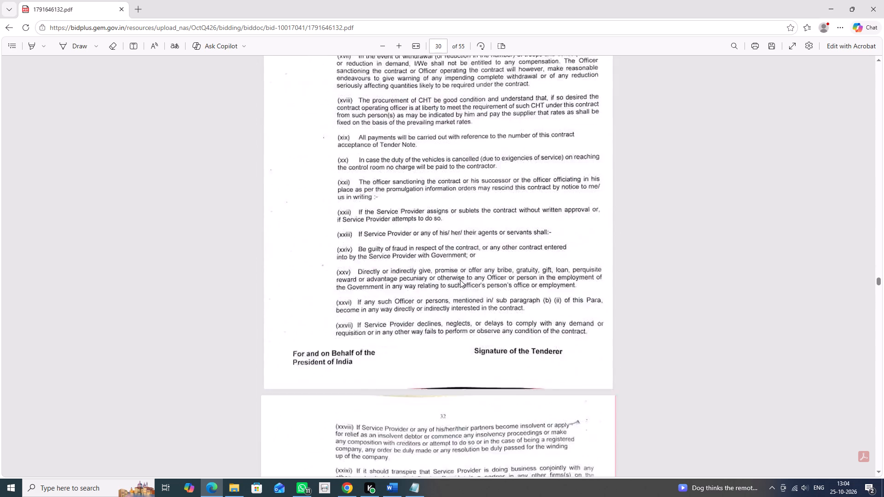
scroll(460, 280, "down", 16)
scroll(460, 280, "down", 6)
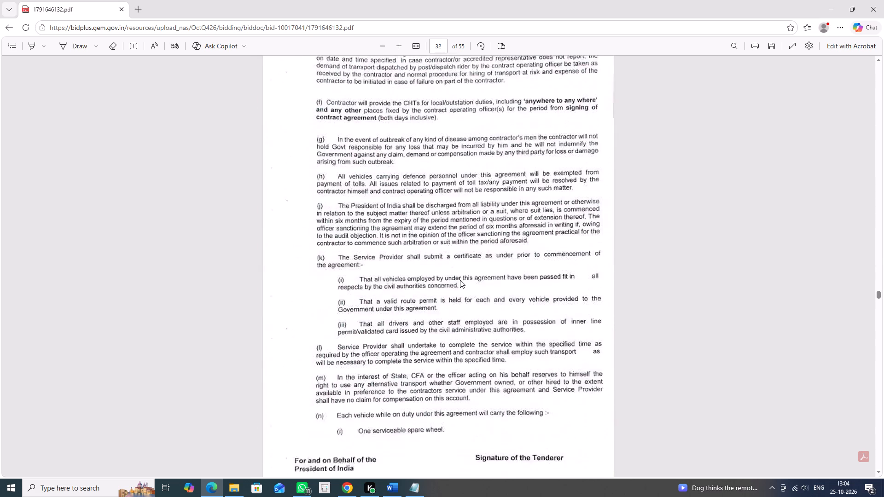
scroll(460, 280, "down", 5)
scroll(460, 280, "up", 3)
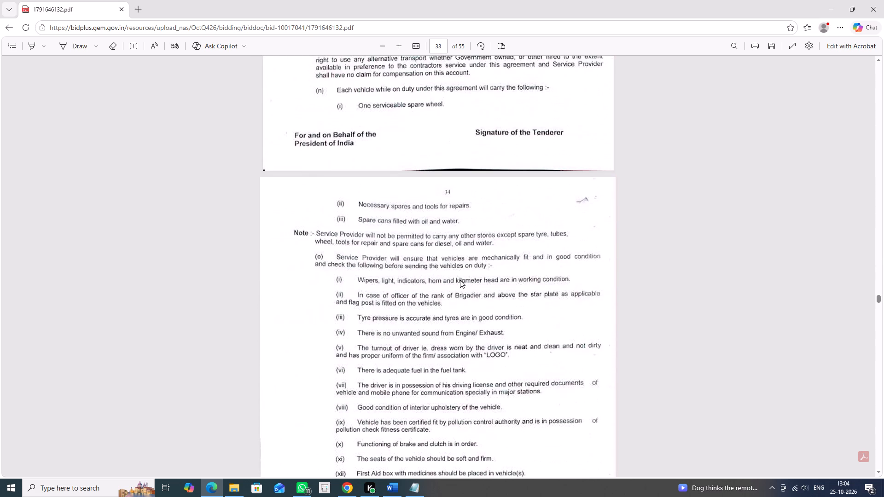
scroll(459, 281, "down", 4)
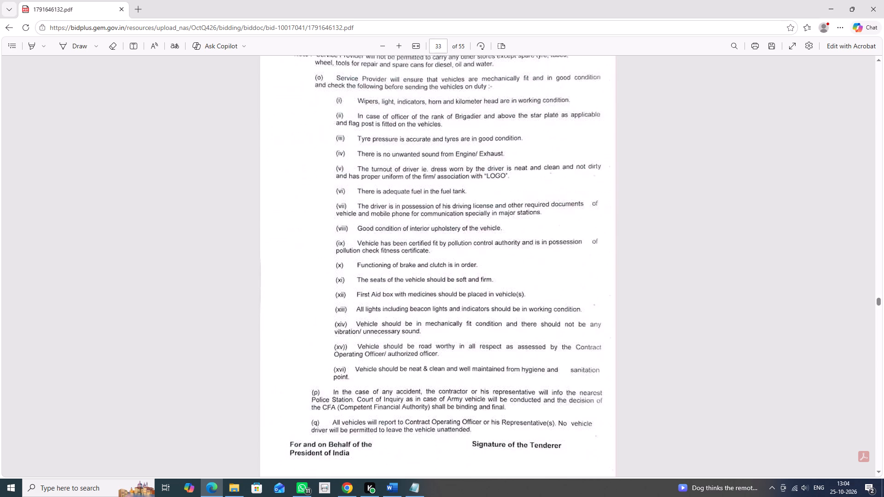
scroll(459, 281, "down", 15)
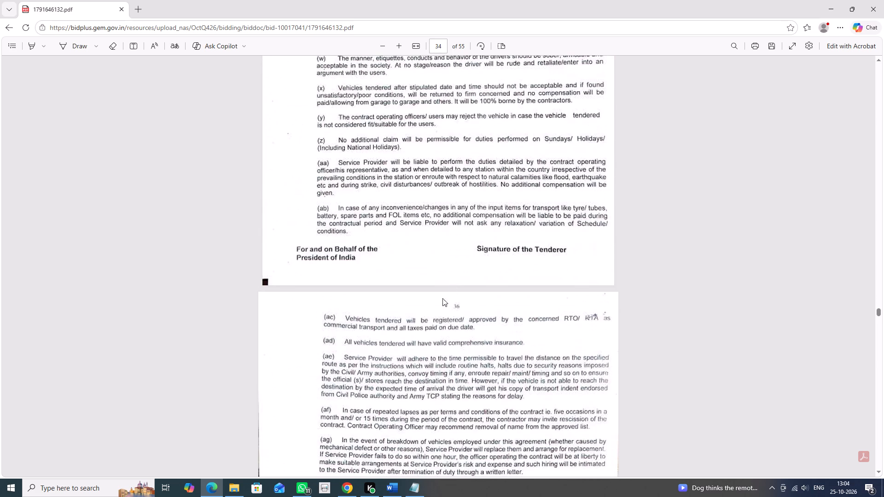
Switch to Chrome and reload the GeM Upload Documents page.
left_click(342, 493)
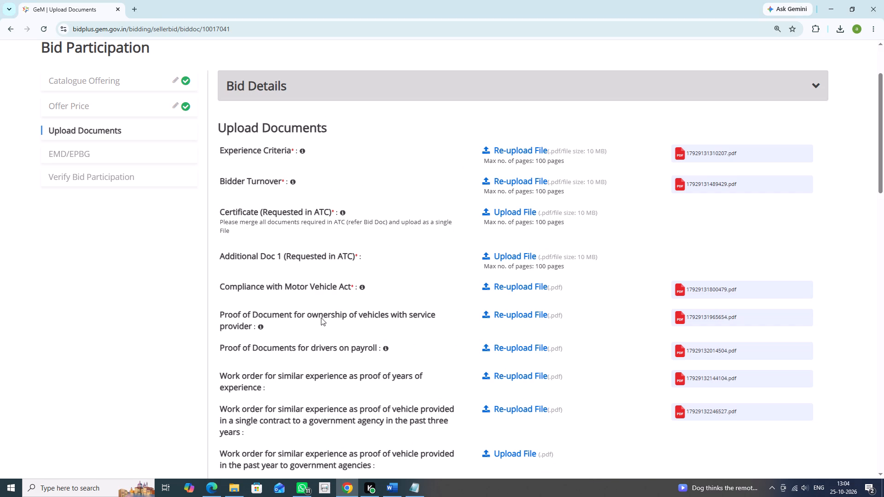
key("F5")
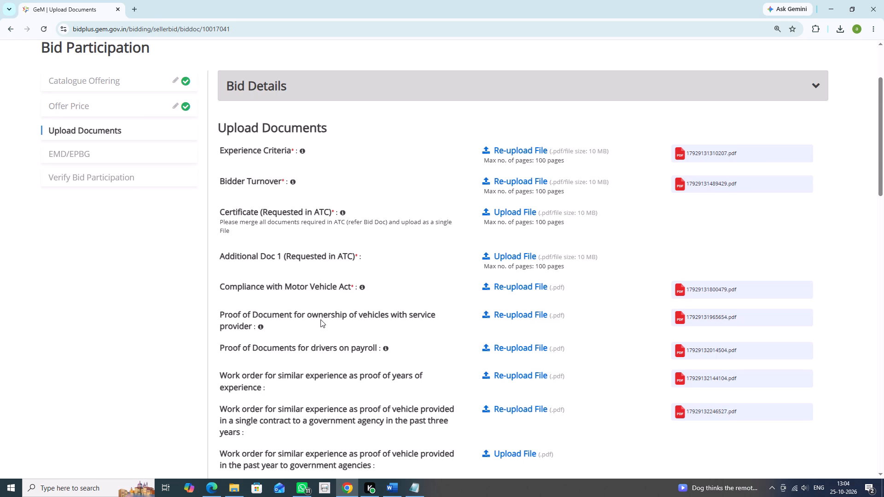
Return to the RFP in Edge and read the remaining transport conditions through to the Price Bid Format on page 40.
key("alt+Tab")
scroll(329, 309, "down", 11)
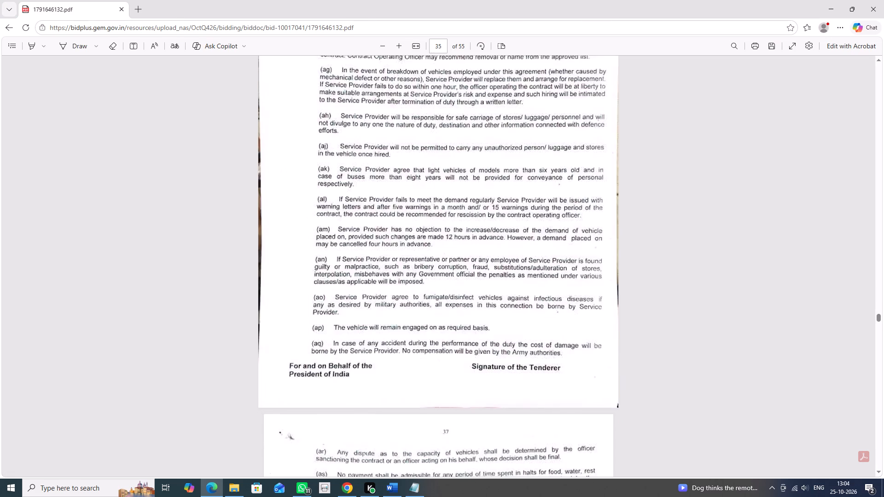
scroll(362, 315, "down", 17)
scroll(395, 317, "down", 8)
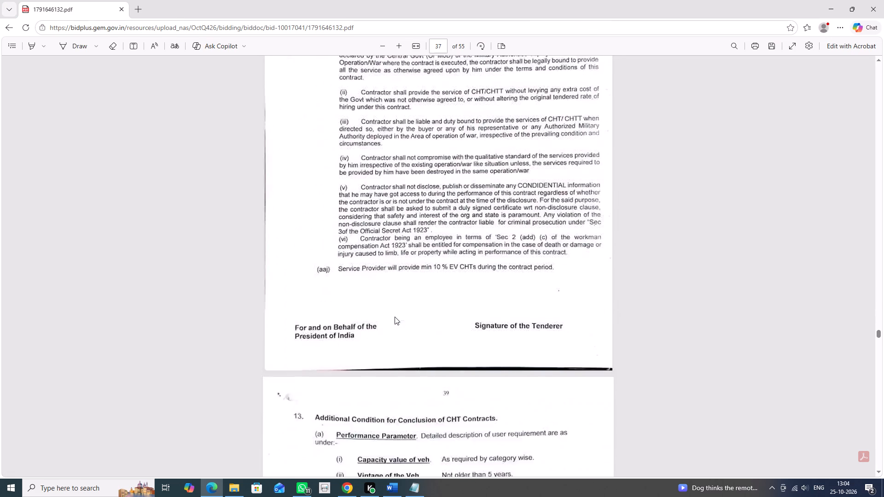
scroll(395, 317, "down", 20)
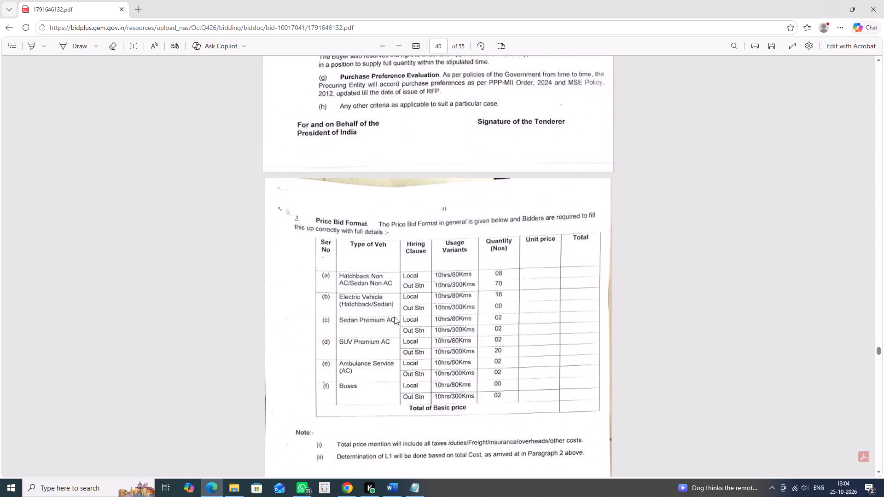
scroll(394, 317, "down", 4)
scroll(395, 306, "up", 2)
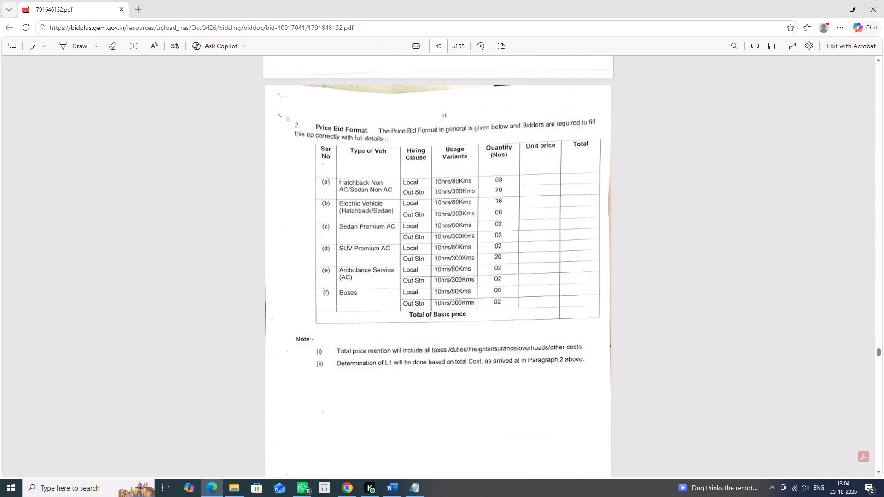
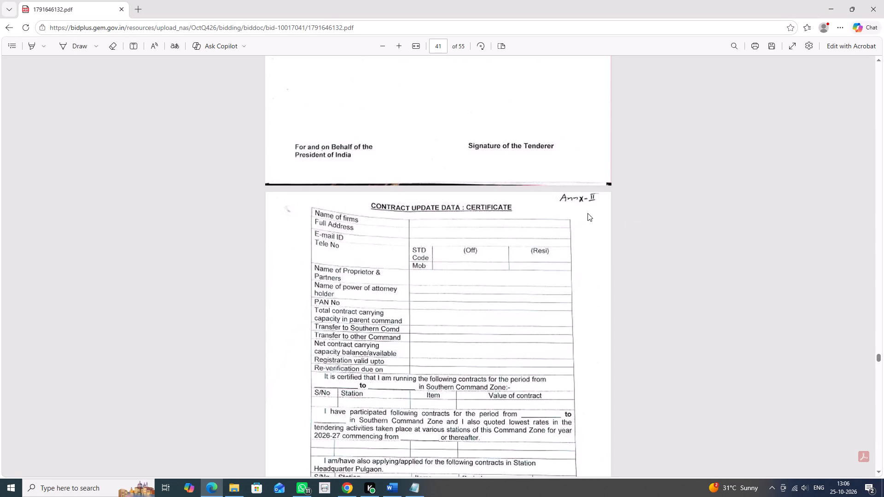
Examine the Annexure II Contract Update Data certificate on page 41 of the RFP, including its firm details and contract tables.
scroll(589, 217, "down", 1)
scroll(574, 251, "down", 6)
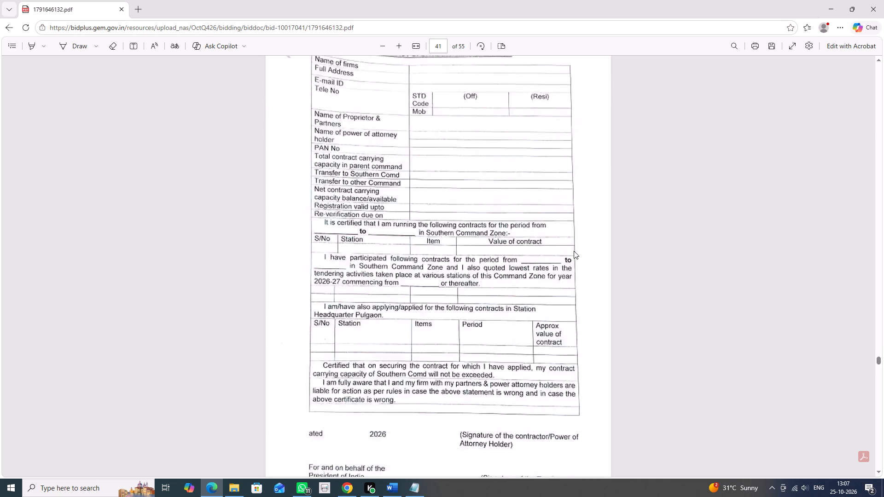
scroll(574, 251, "up", 2)
scroll(573, 251, "down", 4)
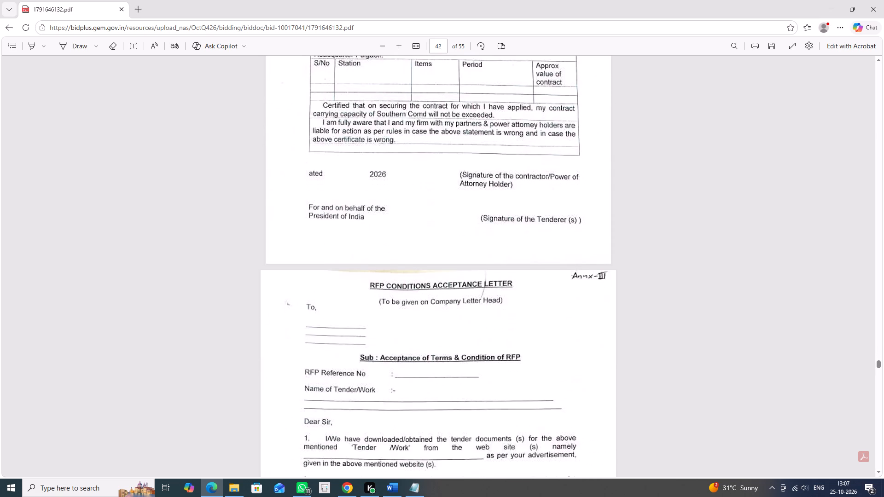
scroll(573, 254, "up", 6)
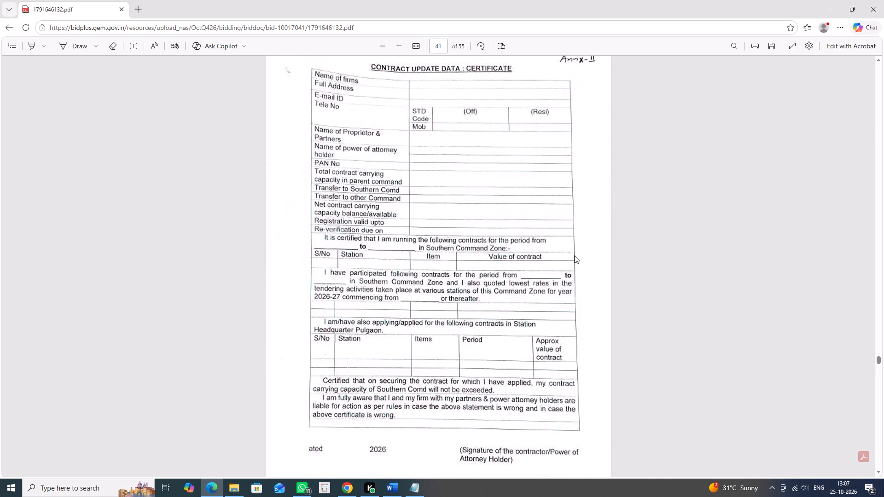
scroll(574, 257, "up", 1)
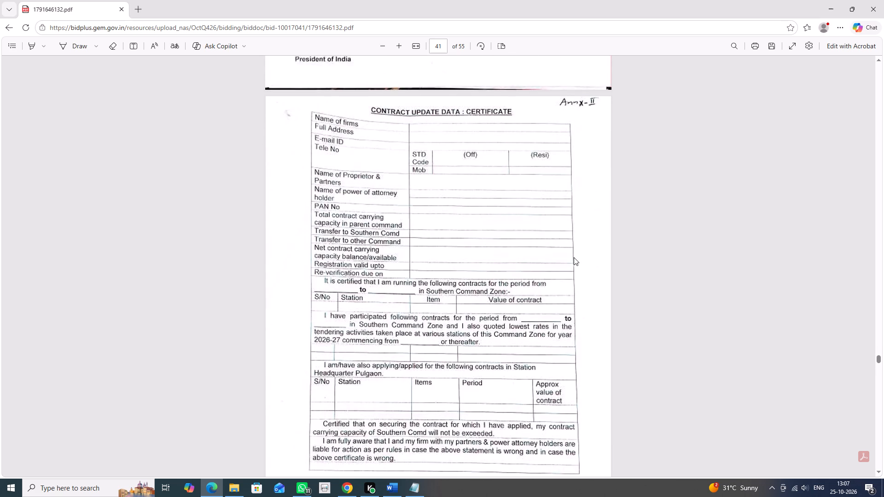
scroll(574, 257, "up", 1)
scroll(573, 253, "down", 2)
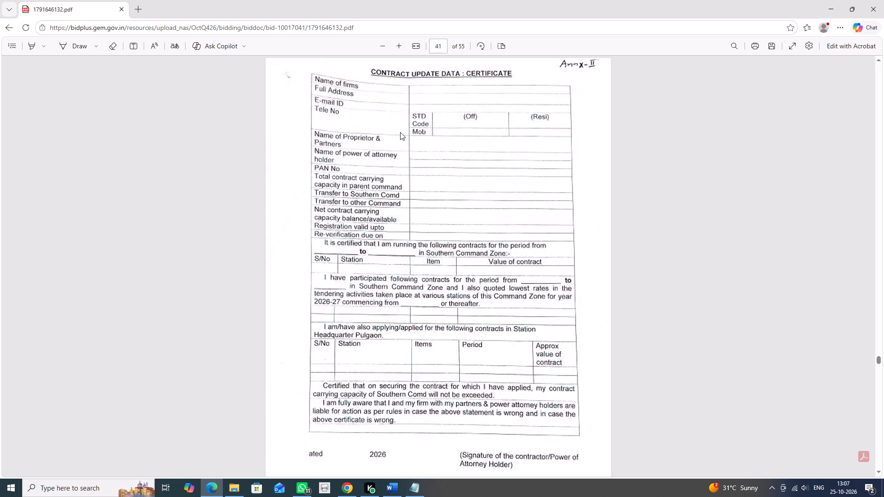
scroll(382, 135, "up", 1)
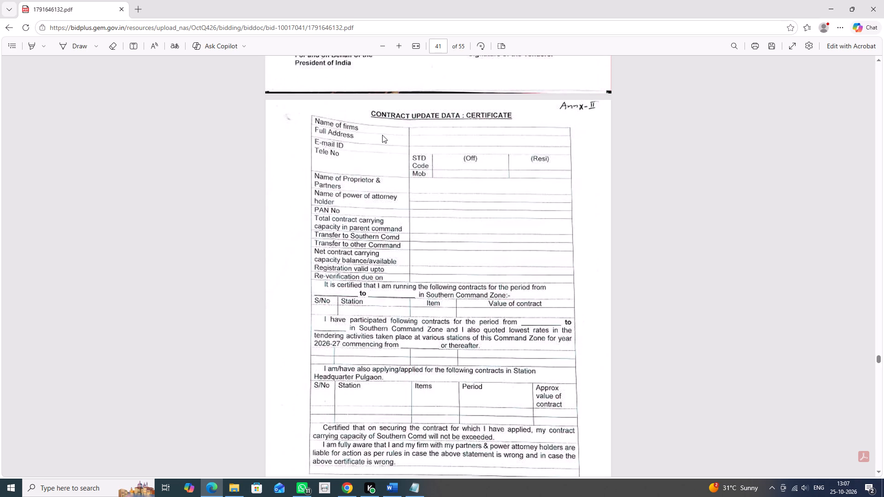
scroll(368, 147, "down", 7)
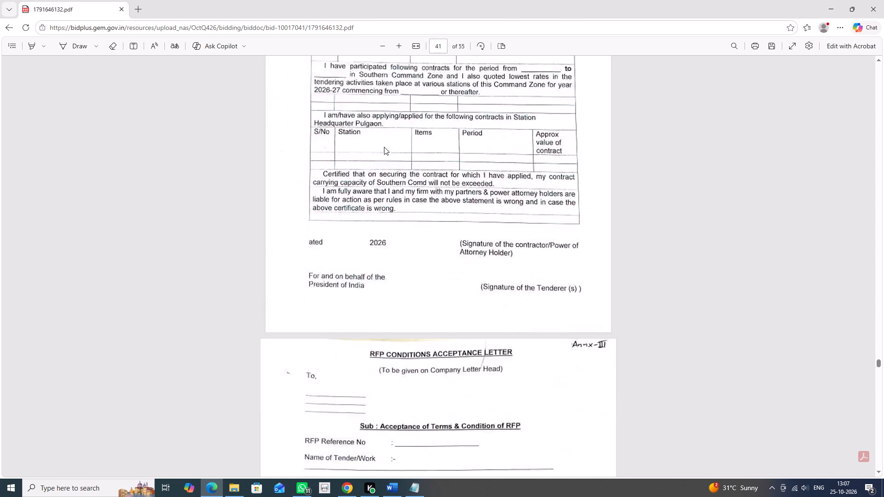
scroll(385, 147, "down", 2)
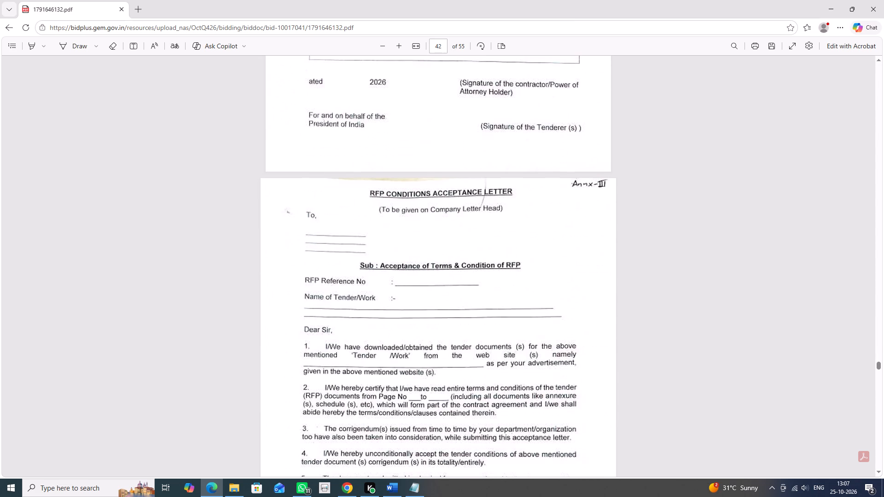
scroll(387, 149, "up", 7)
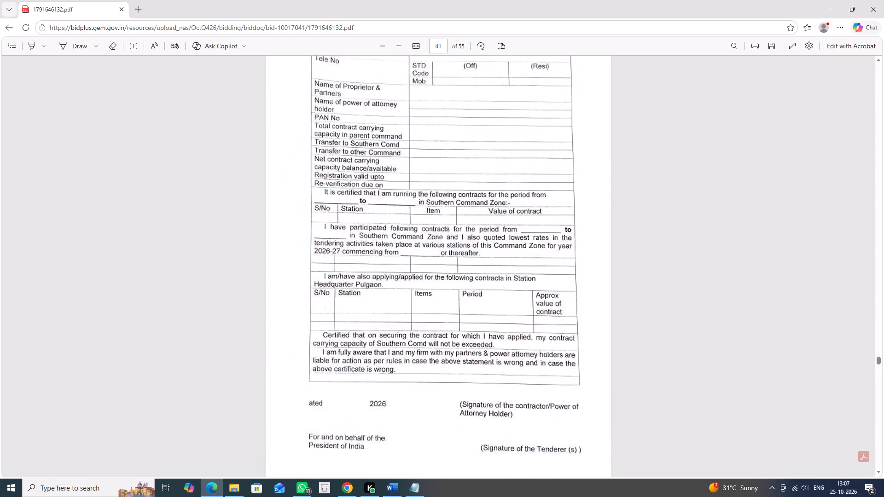
scroll(394, 157, "up", 2)
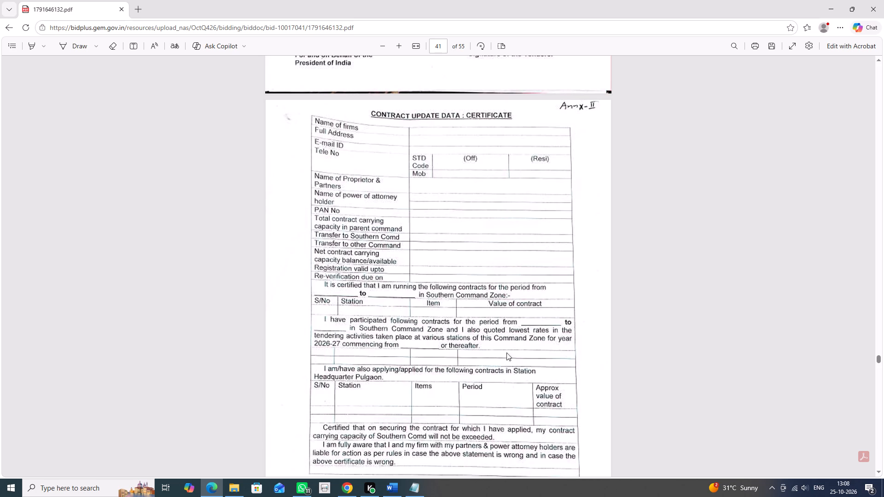
left_click(486, 247)
Read the Annexure III RFP Conditions Acceptance Letter through to its signature block, and return to the Annexure II certificate.
scroll(530, 259, "down", 7)
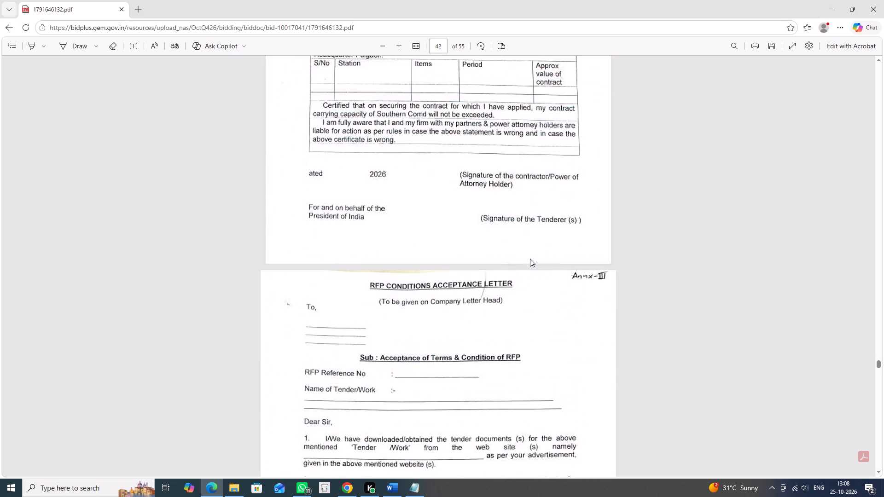
scroll(530, 259, "down", 8)
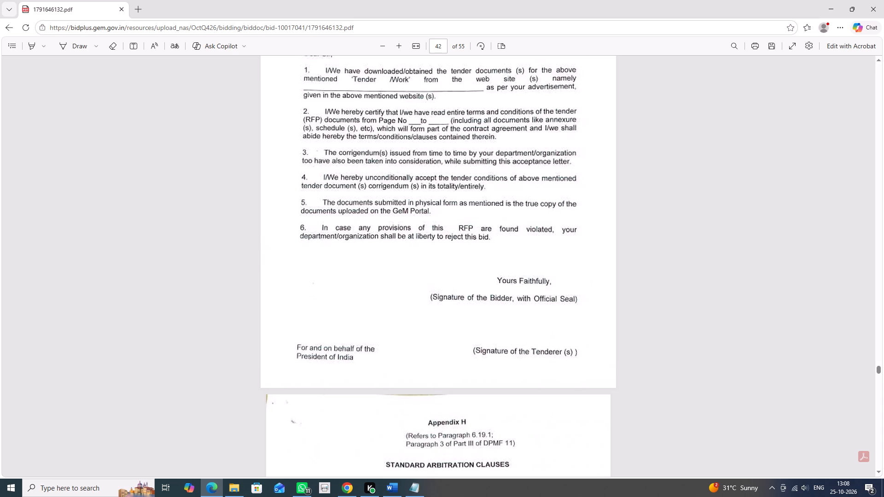
scroll(534, 274, "up", 13)
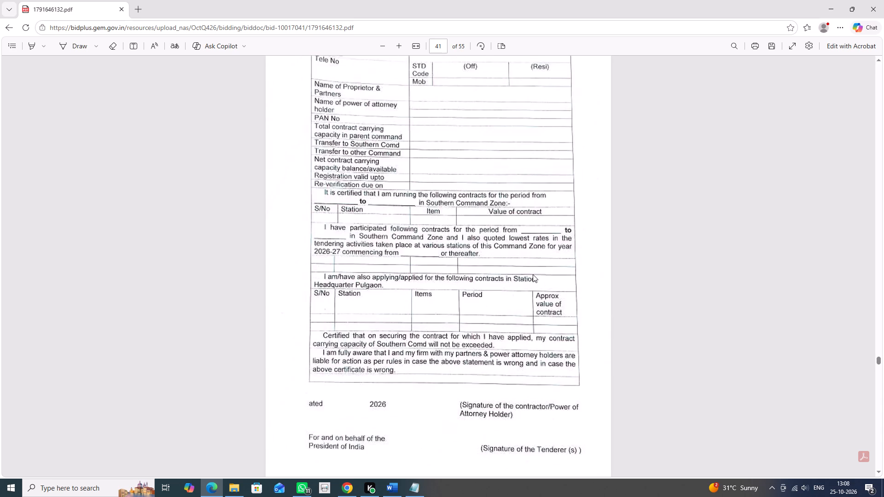
scroll(532, 275, "up", 3)
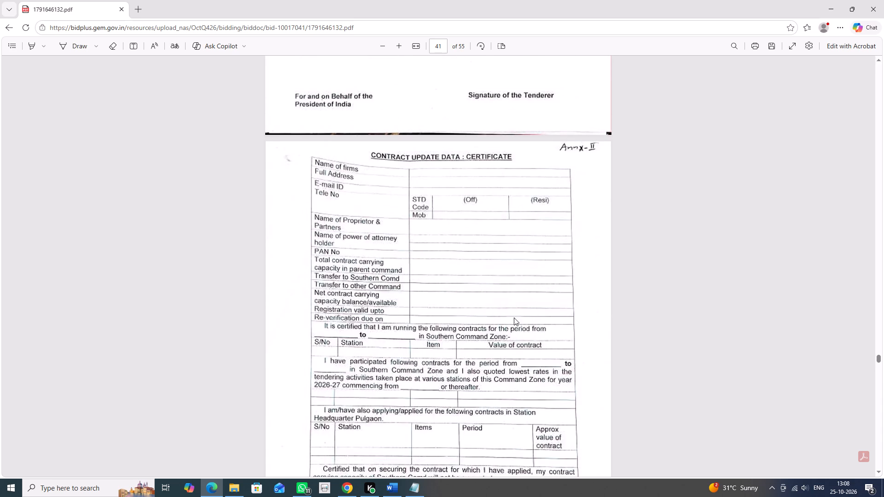
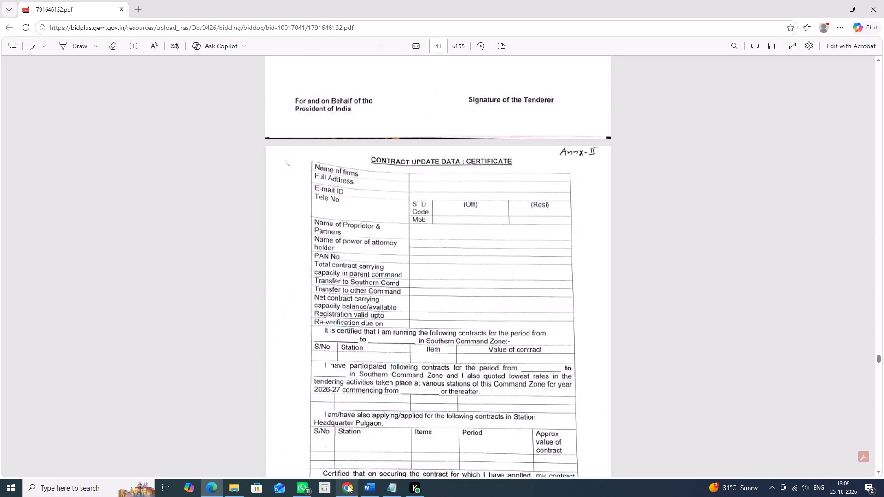
Switch to Word and look through the opening letters of LETTERS NAGPUR for a matching certificate template.
left_click(372, 491)
scroll(590, 259, "down", 6)
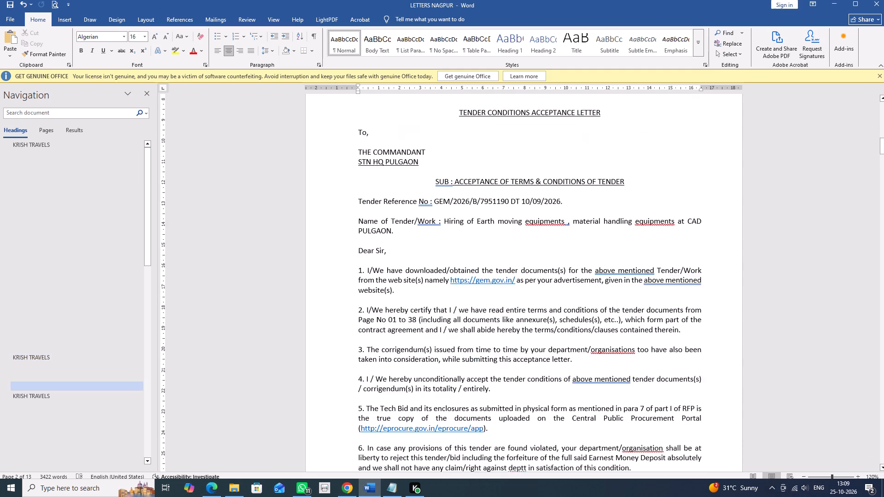
scroll(595, 256, "down", 16)
scroll(607, 255, "down", 7)
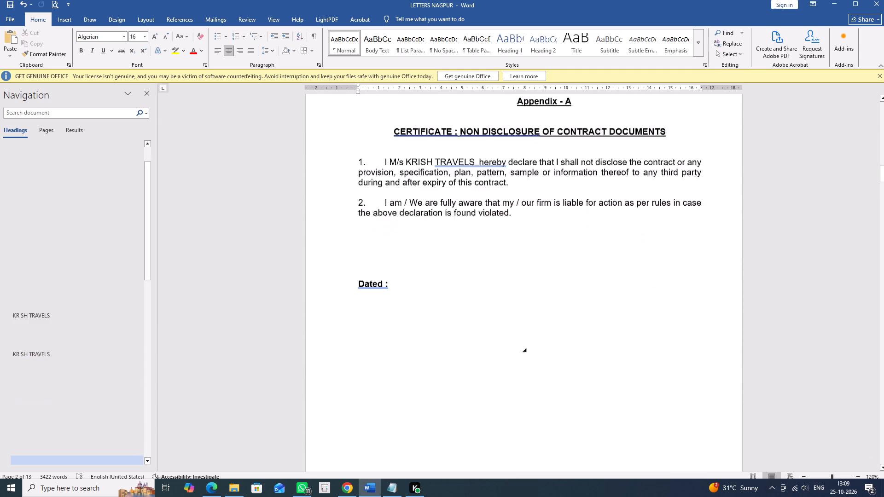
scroll(607, 255, "down", 18)
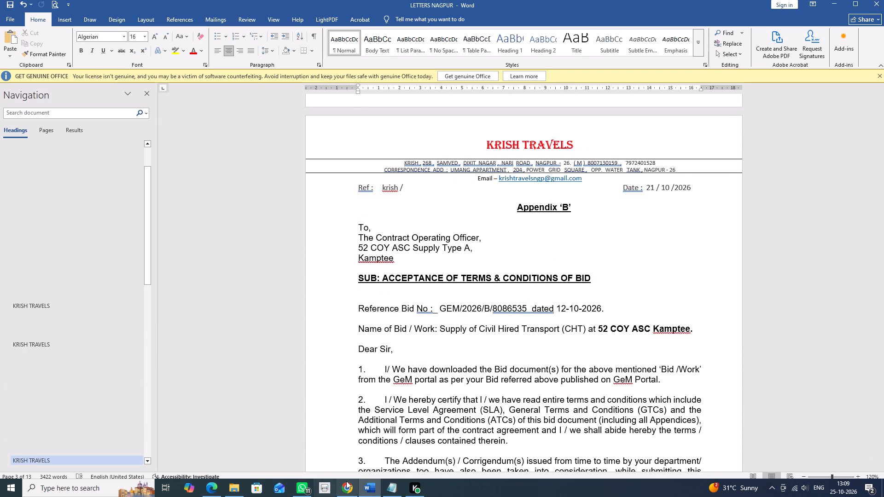
Switch to Chrome and reload the GeM bid participation page.
left_click(347, 481)
key("F5")
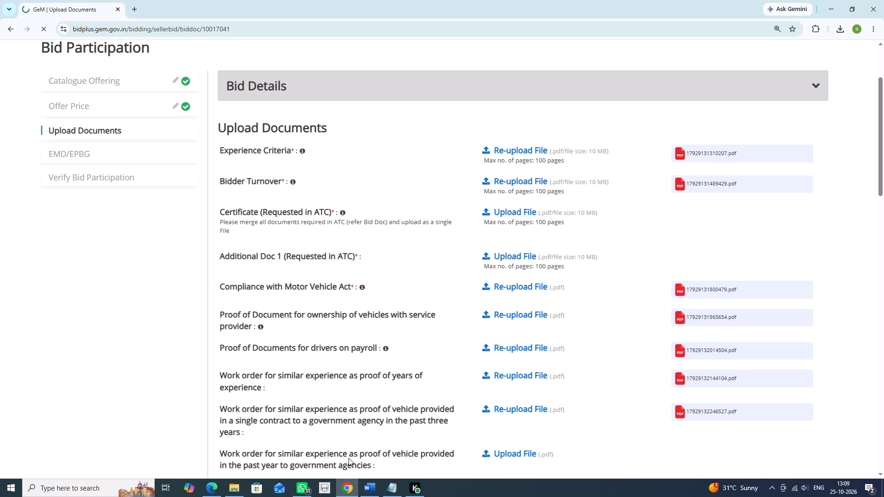
In the Word letters file, insert two blank lines before the KRISH TRAVELS letterhead that precedes the Bid Security Declaration.
left_click(371, 486)
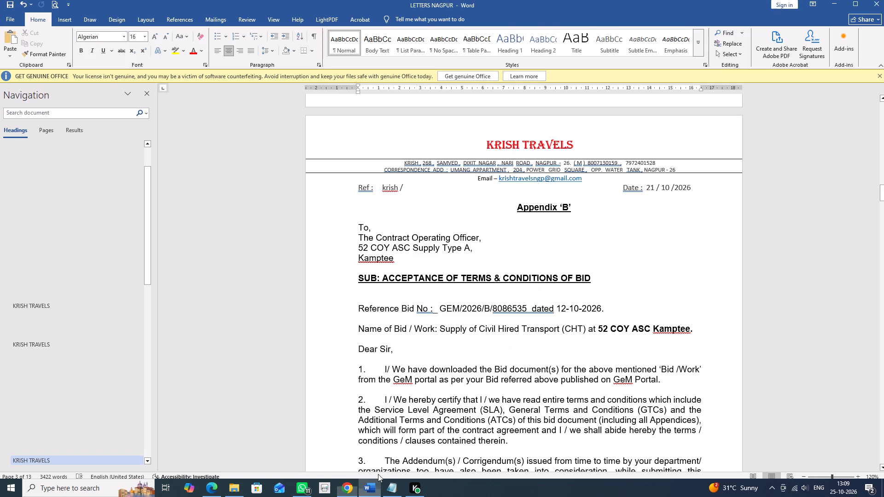
scroll(487, 366, "down", 8)
scroll(489, 364, "down", 15)
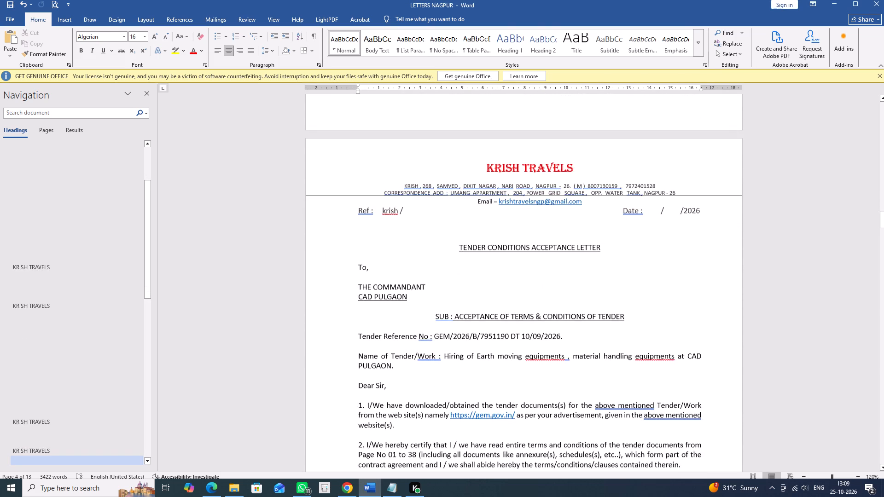
scroll(489, 364, "down", 20)
scroll(489, 364, "down", 3)
scroll(489, 364, "up", 7)
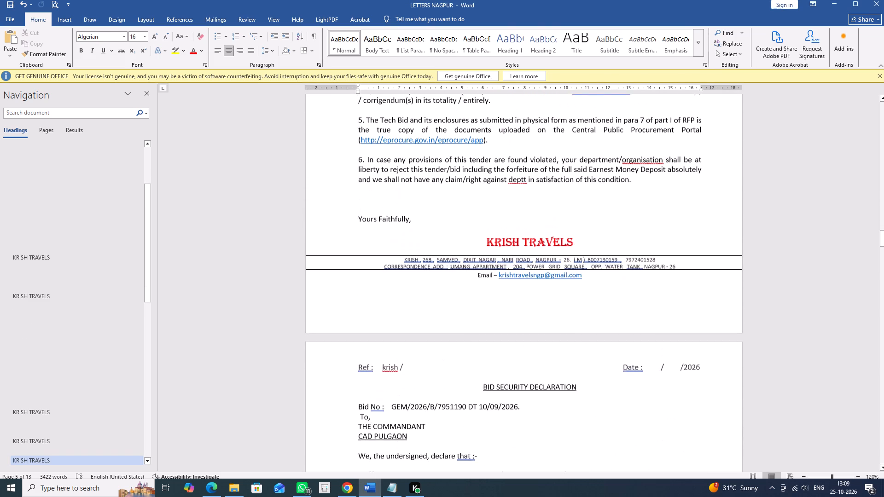
left_click(490, 250)
key("Return")
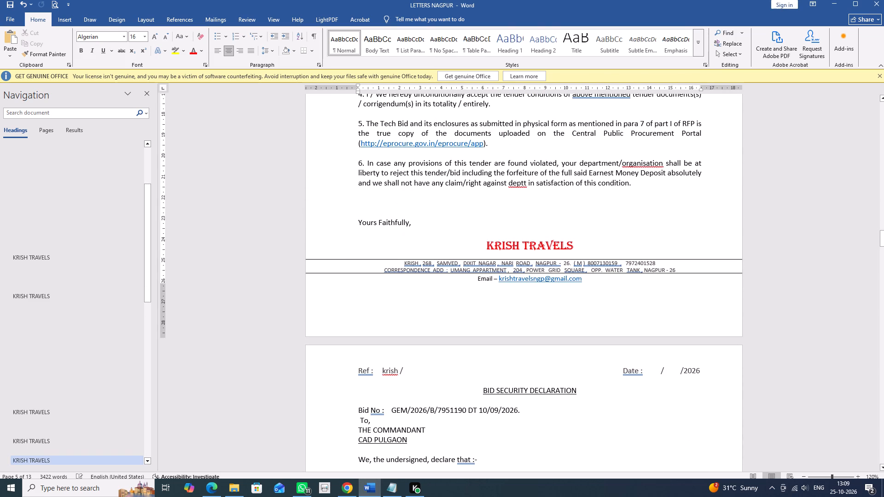
key("Return")
Look through the remaining letters for a contract certificate template and examine the Appendix A certificate with its contract tables.
scroll(506, 323, "down", 16)
scroll(506, 323, "down", 8)
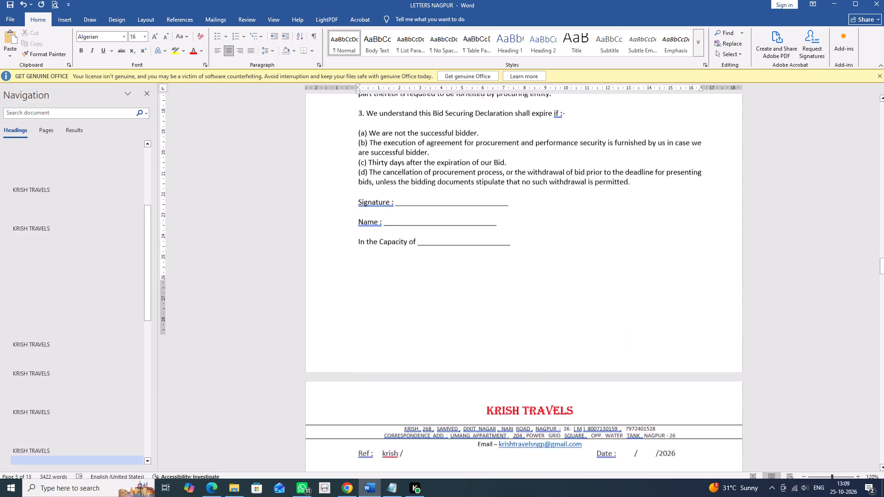
scroll(506, 323, "down", 16)
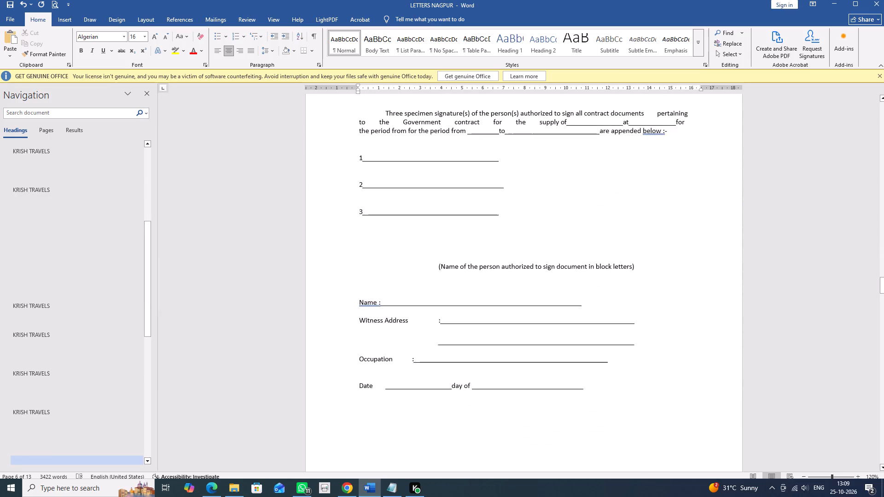
scroll(506, 323, "down", 15)
scroll(506, 323, "down", 8)
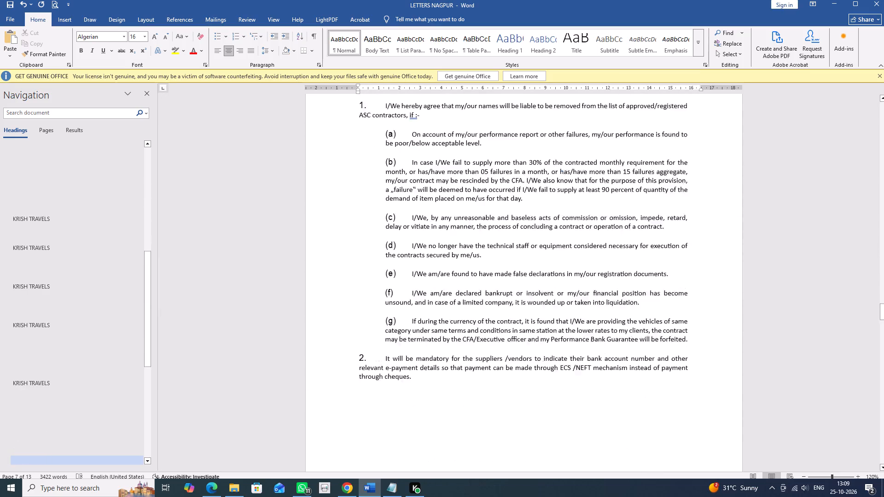
scroll(506, 323, "down", 19)
scroll(506, 323, "down", 8)
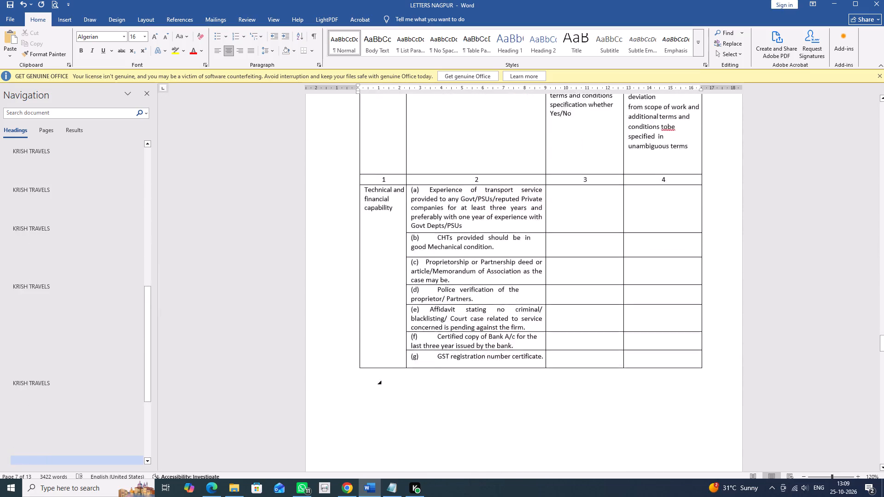
scroll(506, 323, "down", 16)
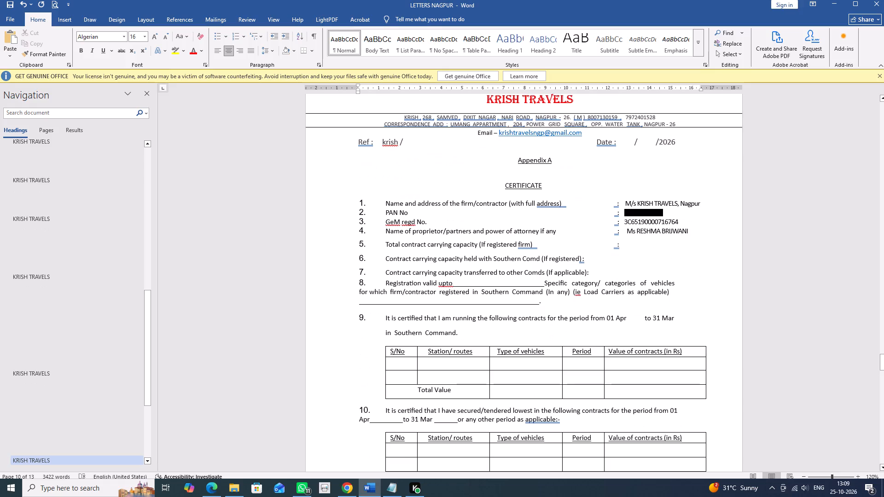
scroll(504, 323, "down", 1)
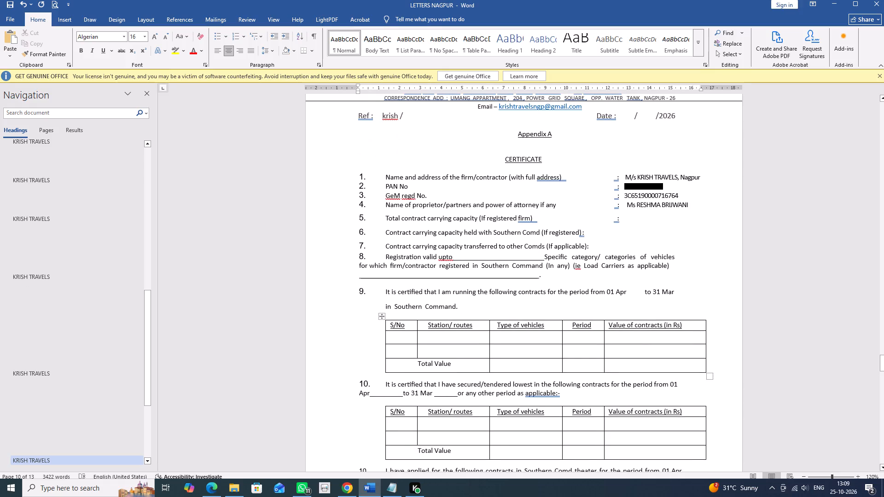
scroll(504, 323, "down", 5)
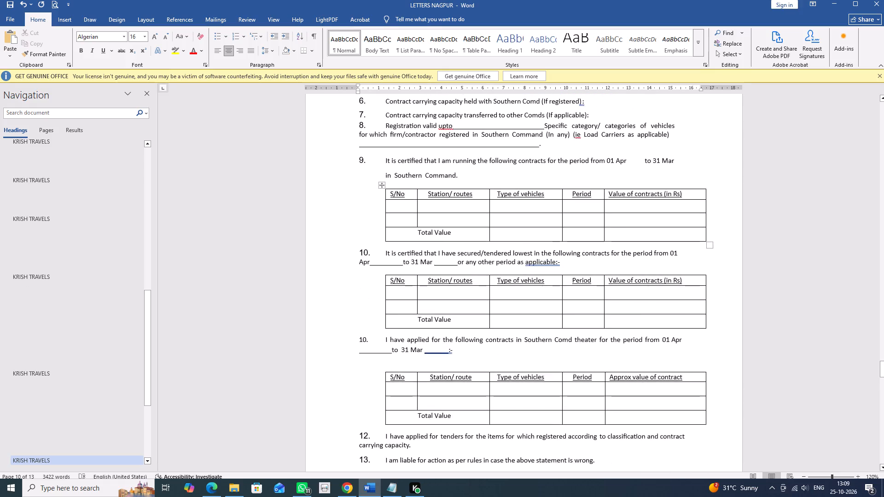
scroll(504, 323, "down", 3)
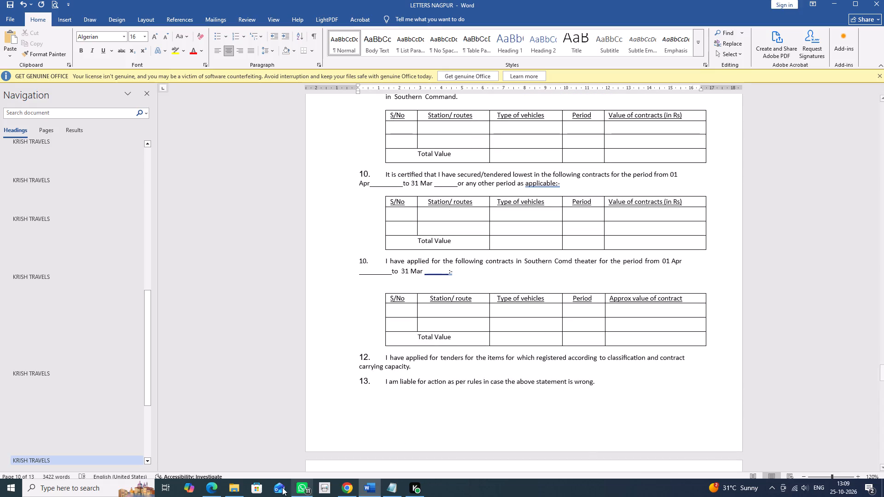
Compare the RFP's Annexure II Contract Update Data certificate in Edge with the Appendix A certificate in Word.
left_click(212, 485)
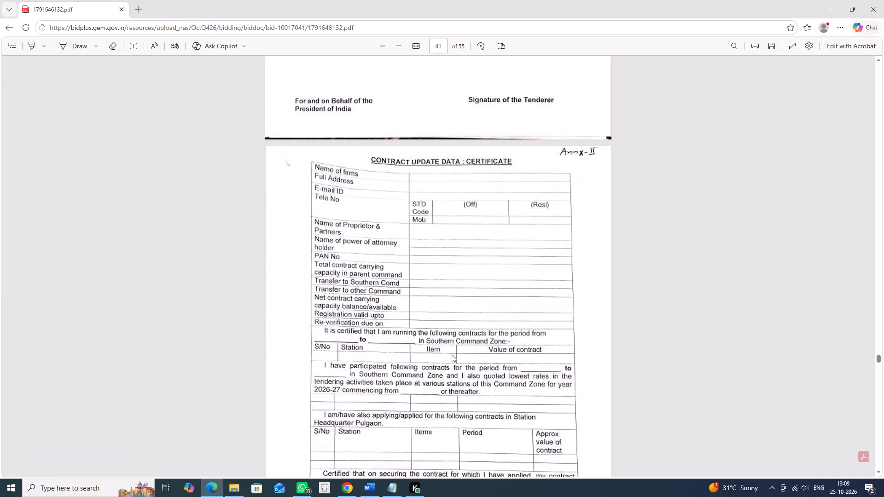
key("alt+Tab")
scroll(475, 340, "up", 2)
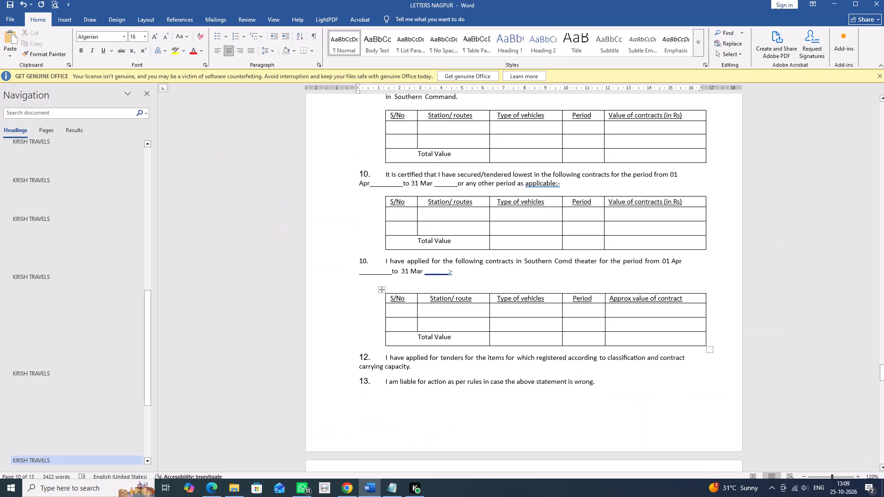
scroll(475, 340, "up", 6)
key("alt+Tab")
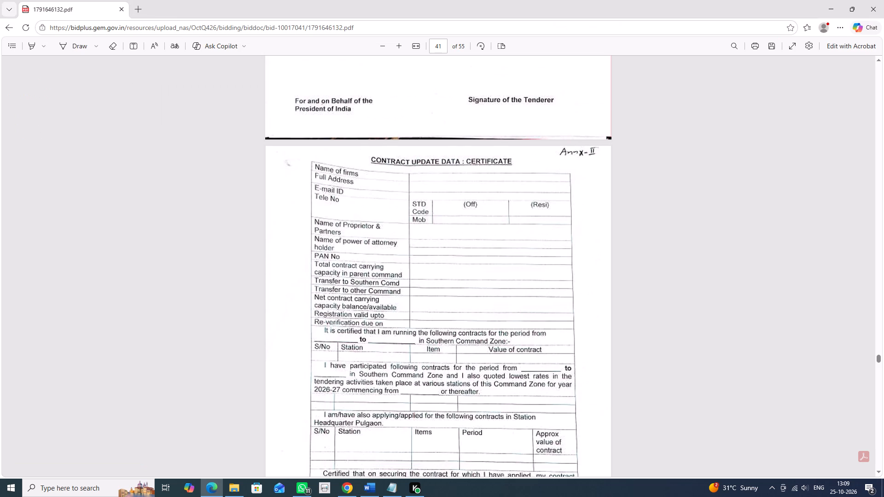
key("alt+Tab")
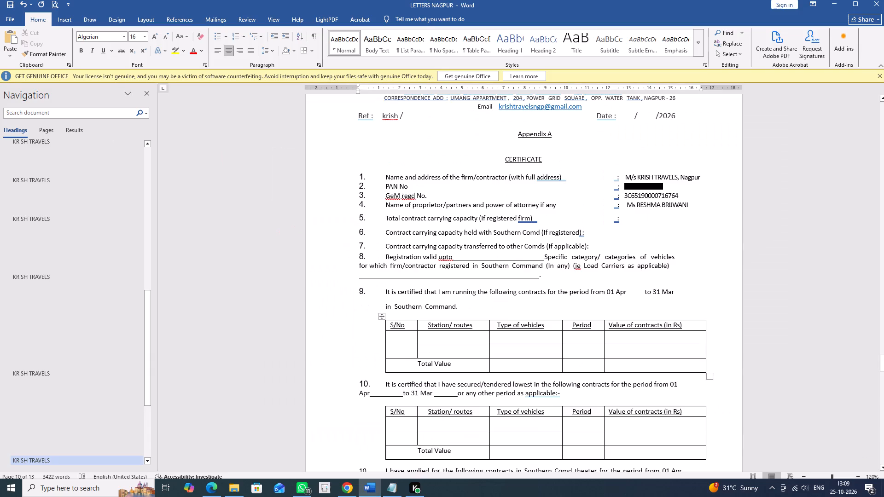
key("alt+Tab")
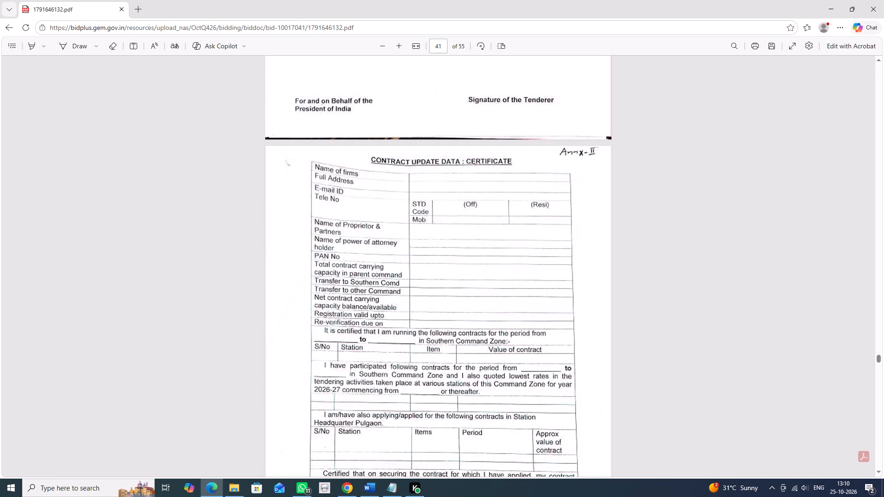
key("alt+Tab")
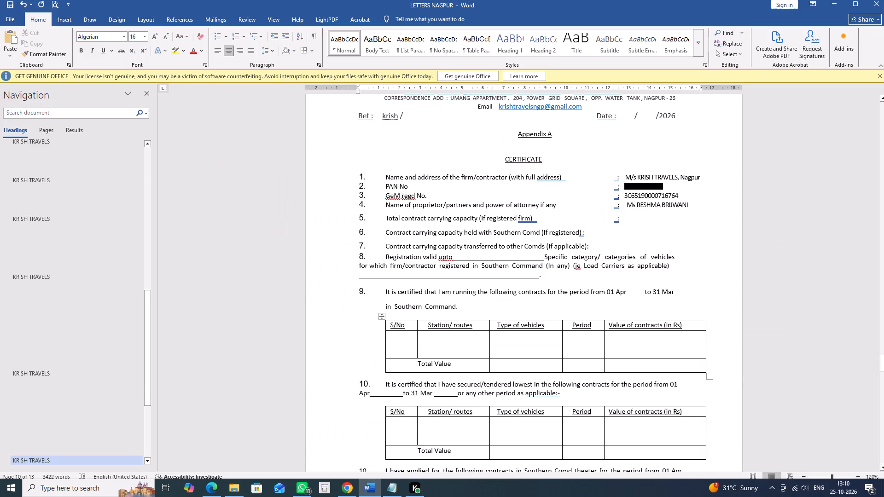
key("alt+Tab")
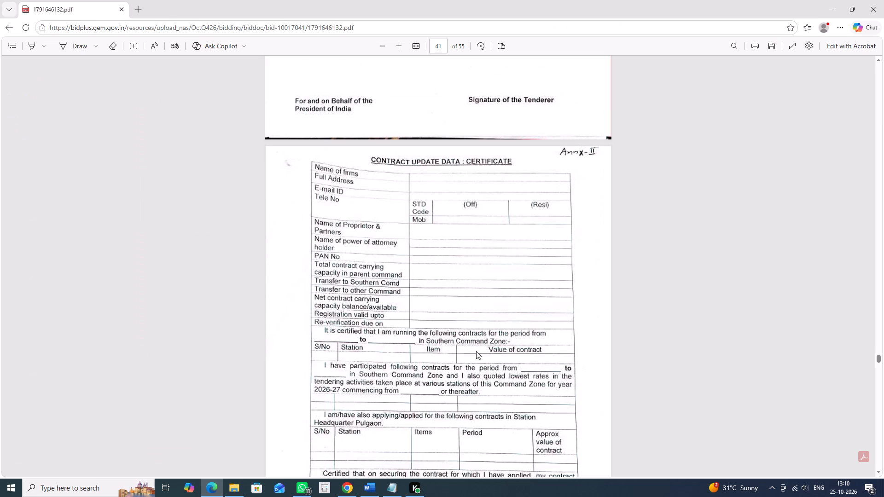
key("alt+Tab")
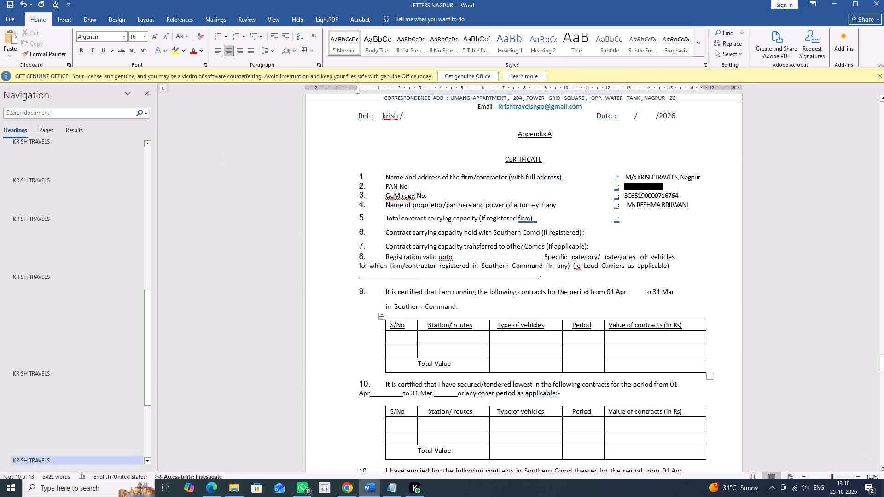
key("alt+Tab")
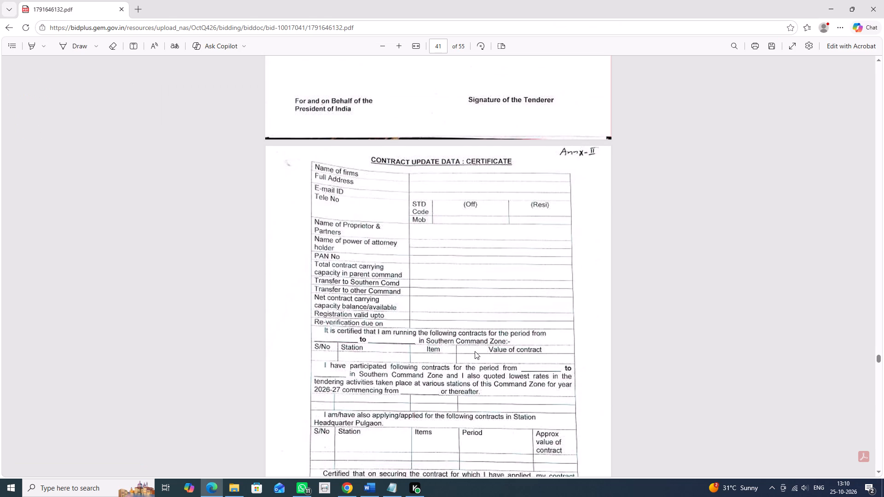
Check Annexure II's contract tables and closing declarations against the Appendix A certificate in Word, and return to the Word certificate.
scroll(475, 351, "down", 1)
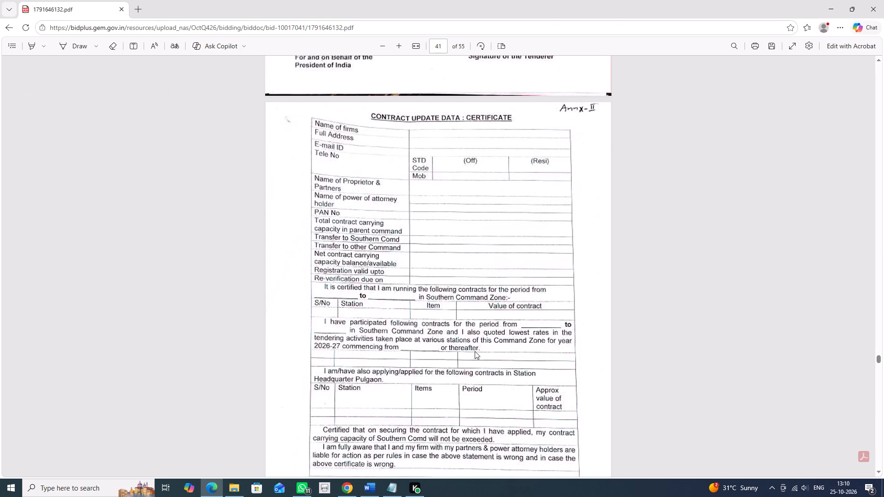
key("alt+Tab")
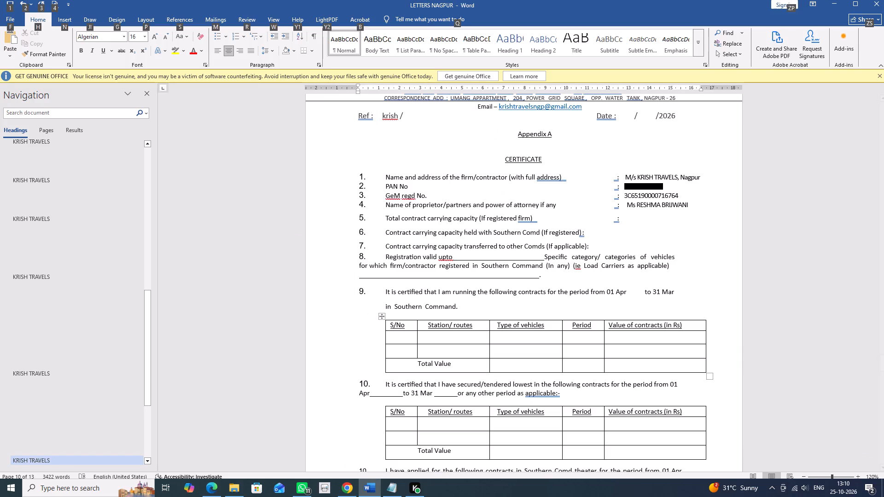
key("alt+Tab")
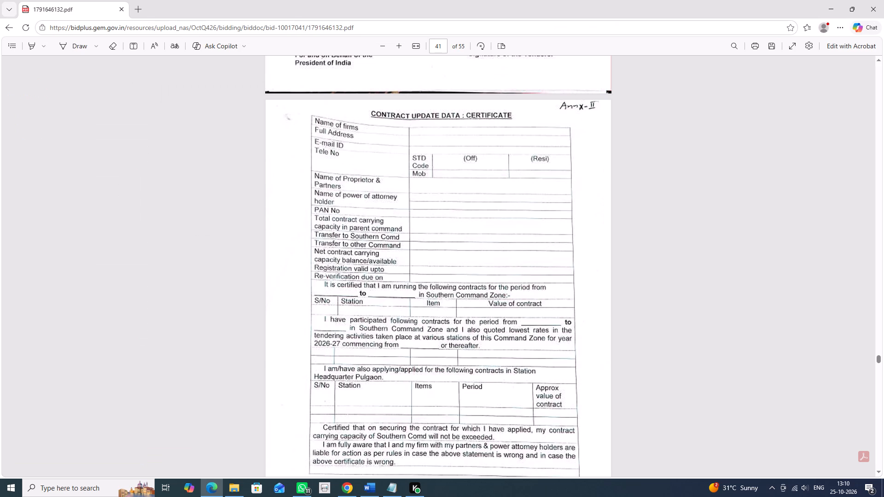
key("alt+Tab")
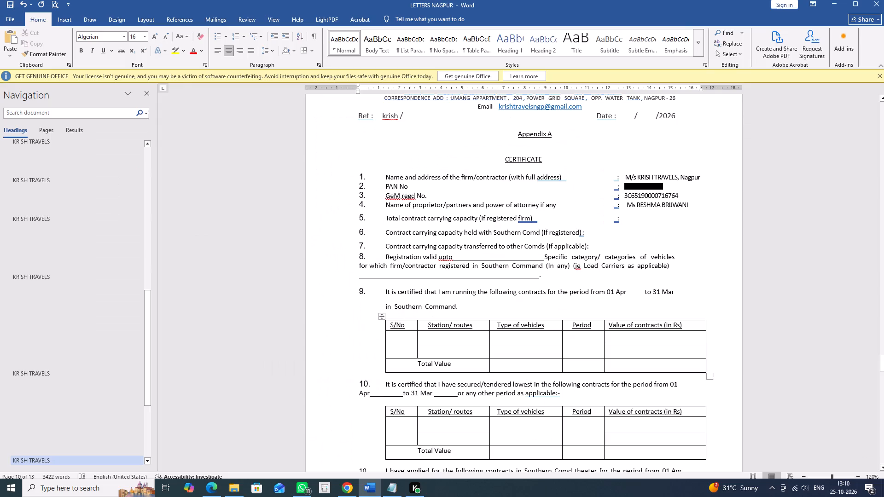
key("alt+Tab")
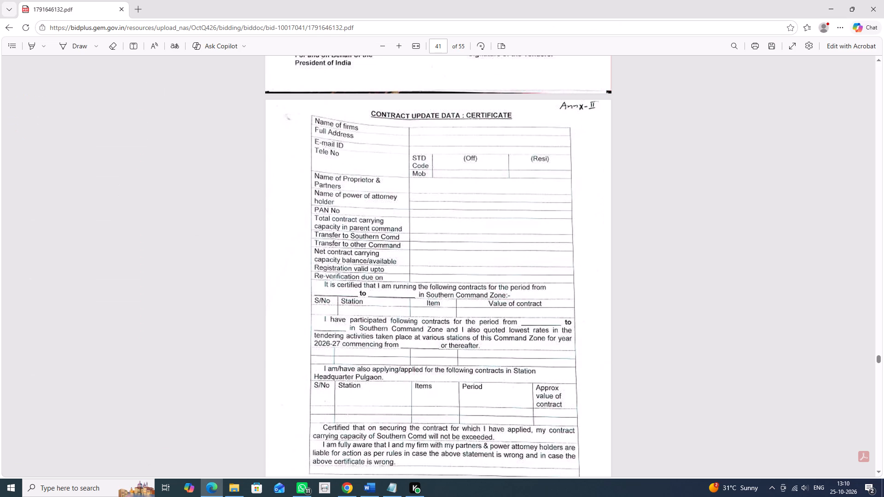
key("alt+Tab")
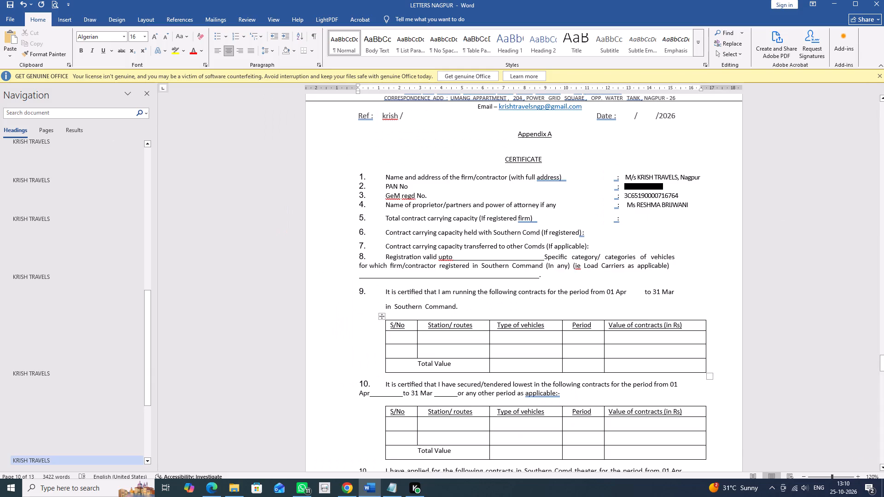
key("alt+Tab")
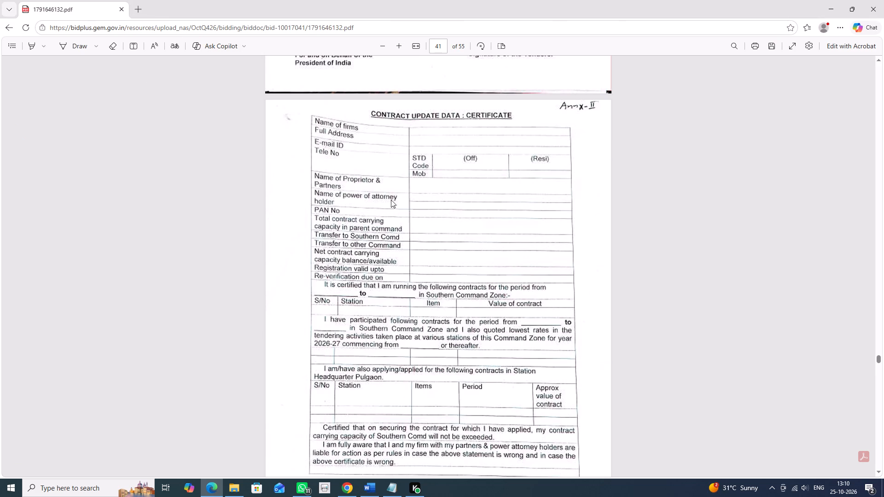
key("alt+Tab")
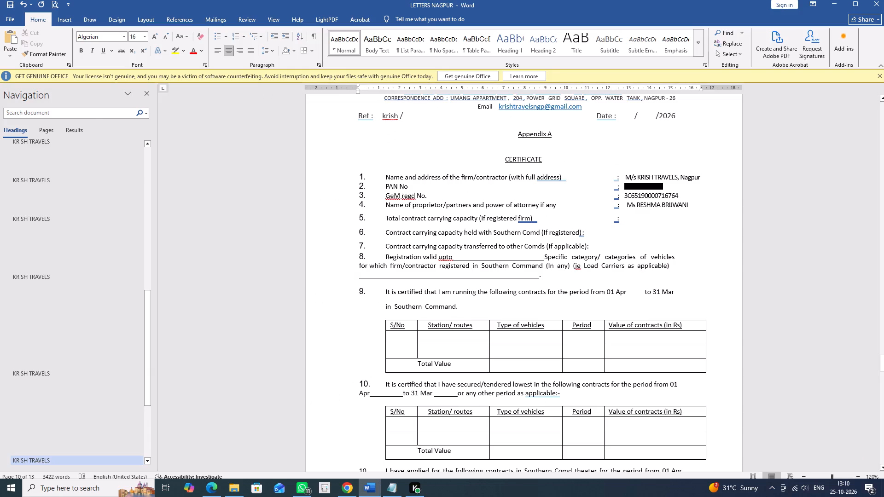
key("alt+Tab")
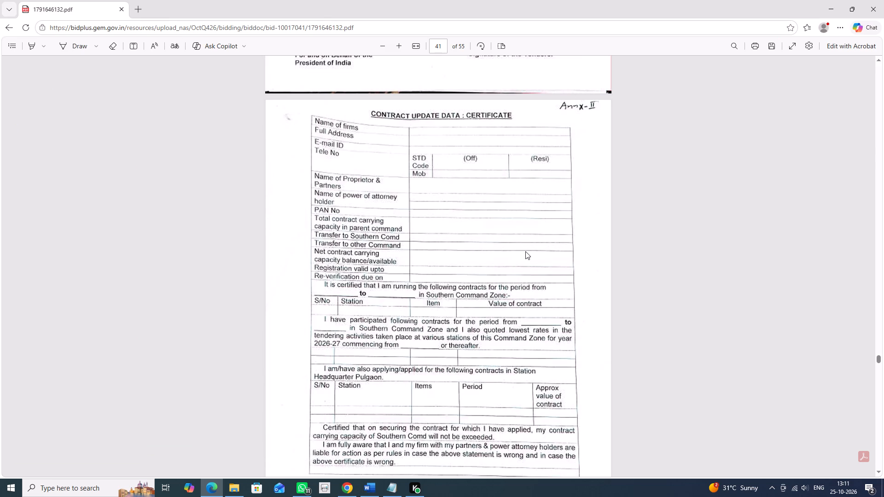
key("alt+Tab")
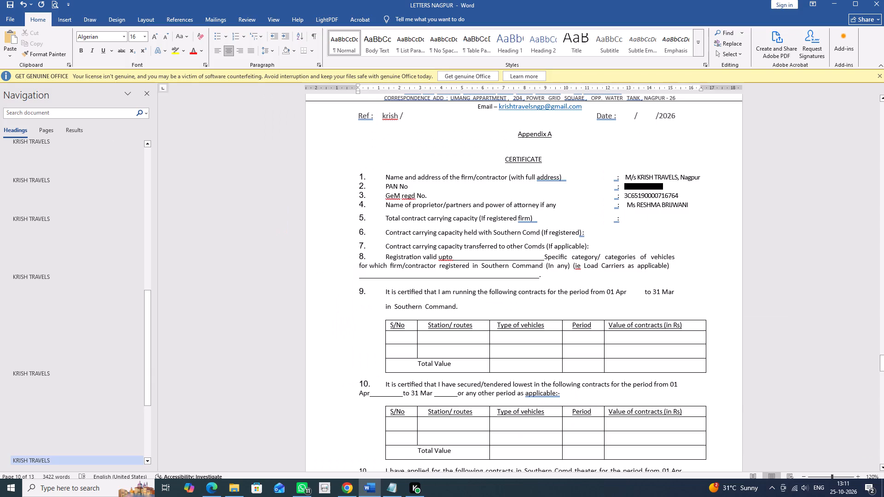
Review the Appendix A certificate and the remaining KRISH TRAVELS letters through the final tender acceptance letter in the Word file.
scroll(511, 207, "up", 2)
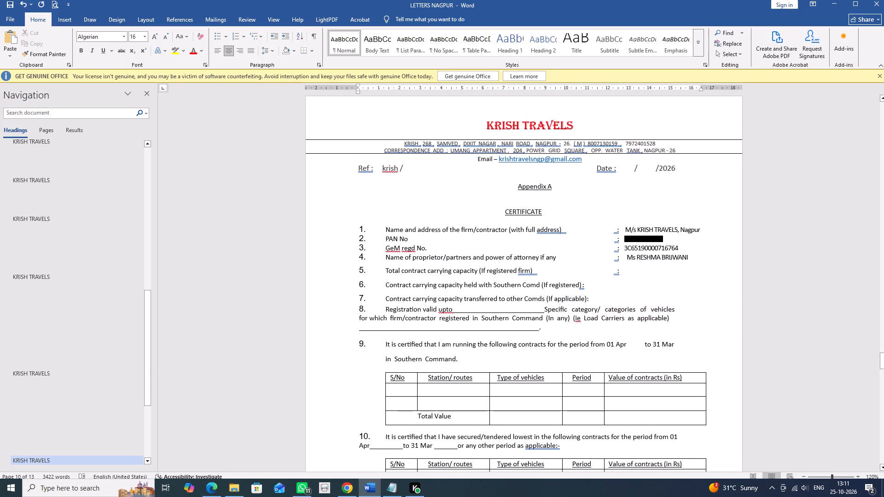
scroll(511, 207, "down", 7)
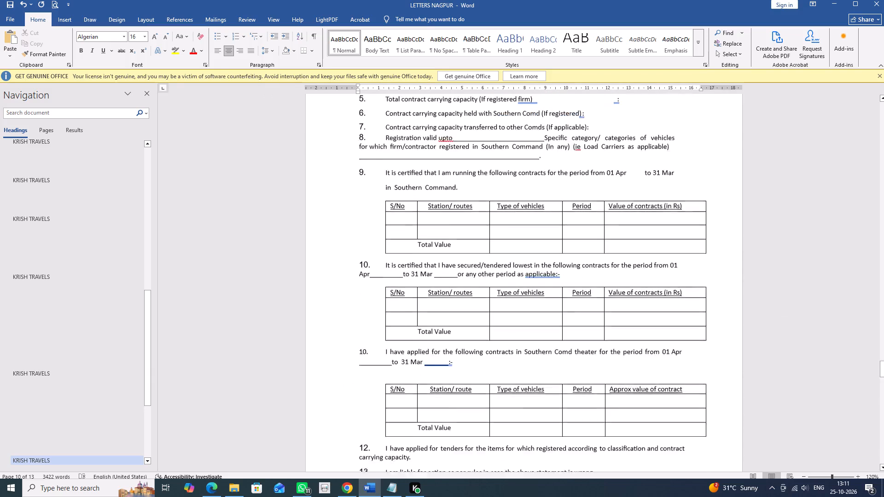
scroll(511, 207, "down", 20)
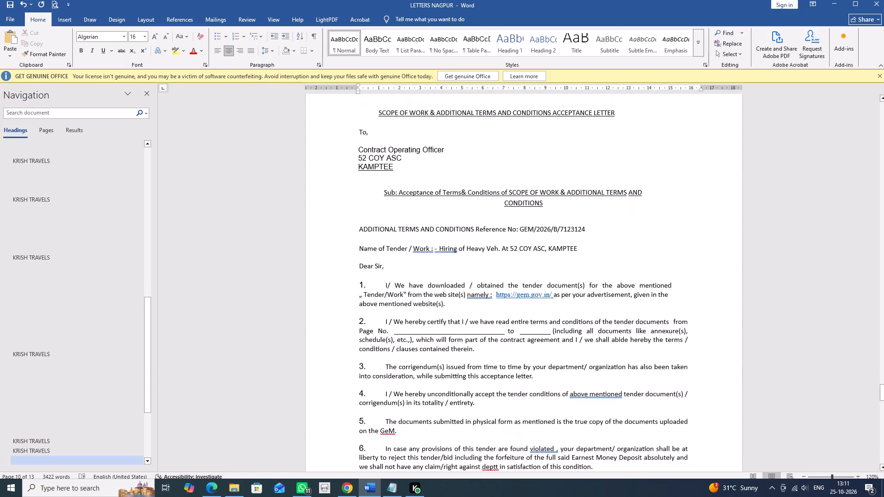
scroll(508, 207, "down", 15)
scroll(508, 207, "down", 7)
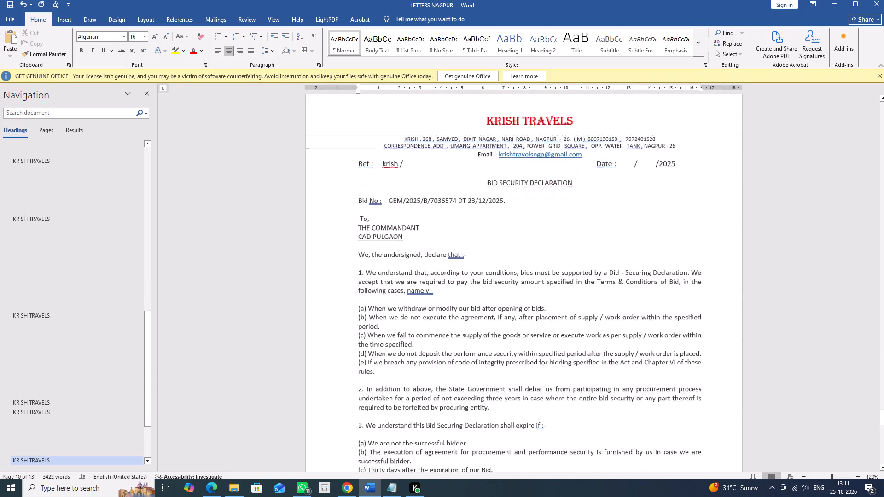
scroll(506, 206, "up", 6)
scroll(506, 206, "down", 14)
scroll(506, 206, "down", 15)
scroll(506, 206, "down", 20)
scroll(506, 206, "down", 4)
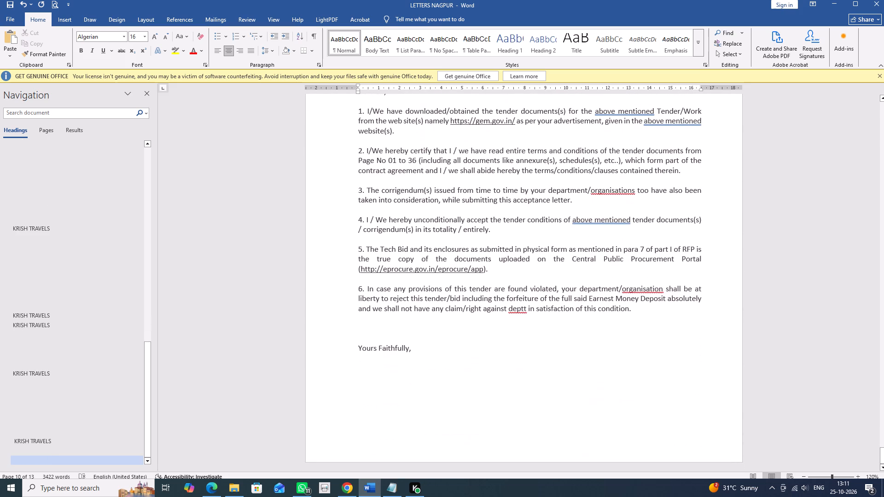
Set aside the Word letters and the RFP in Edge, return to Chrome, and reload GeM's Upload Documents page.
left_click(830, 3)
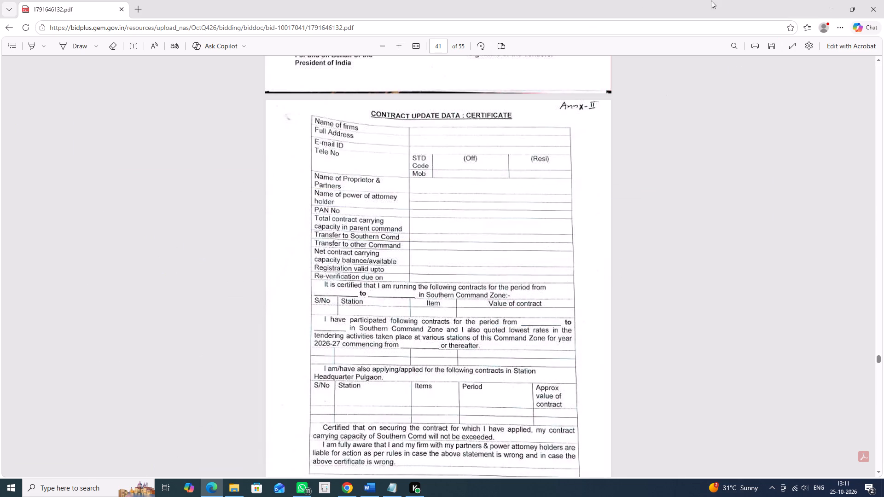
left_click(832, 6)
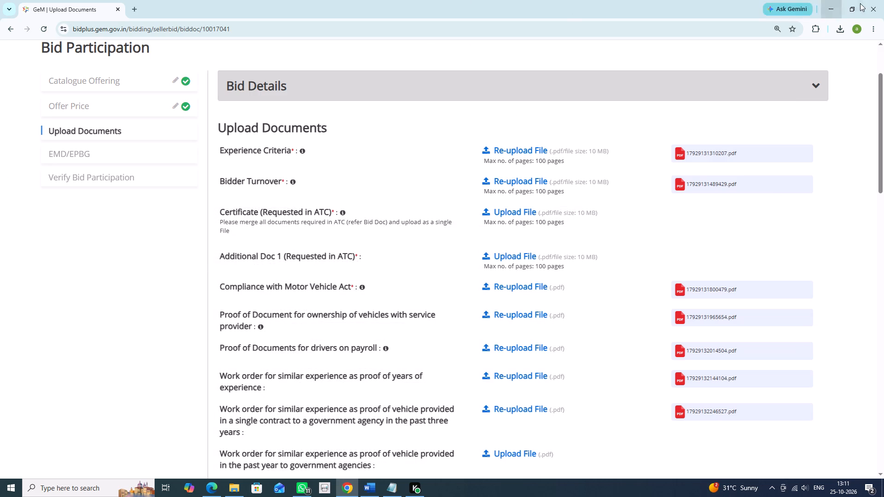
key("F5")
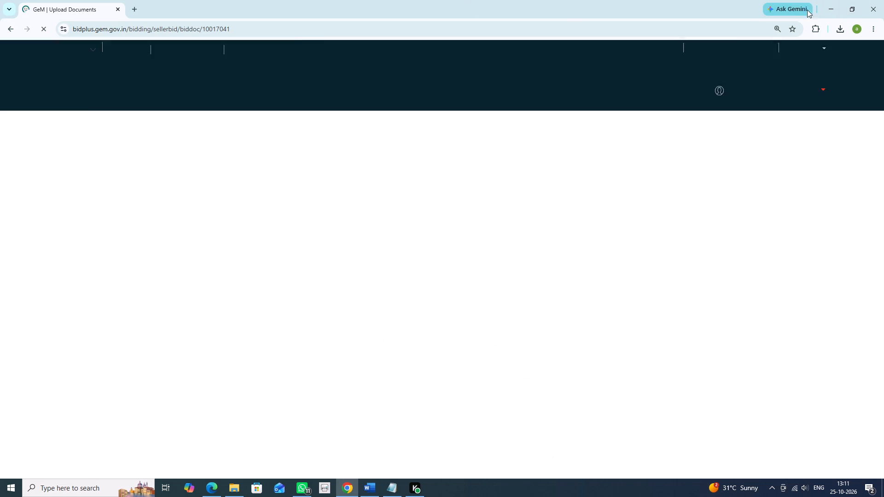
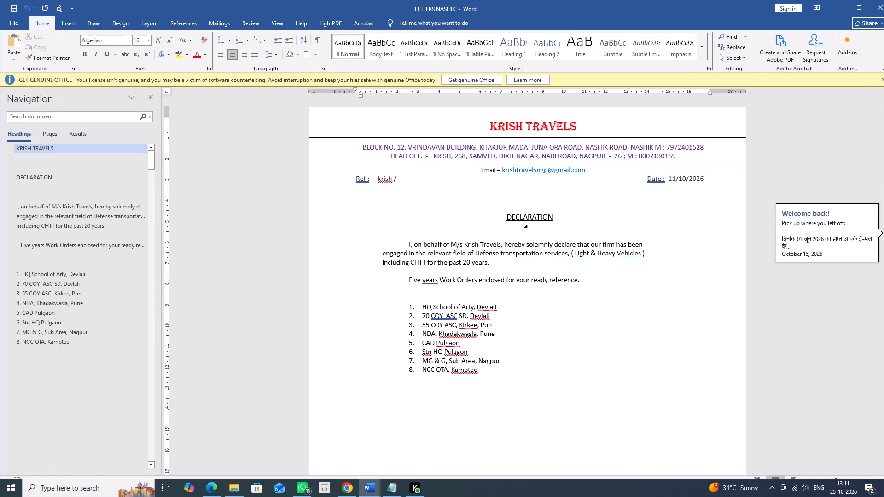
Review the KRISH TRAVELS letters in LETTERS NASHIK from the declaration through the Appendix A certificate.
scroll(688, 225, "down", 17)
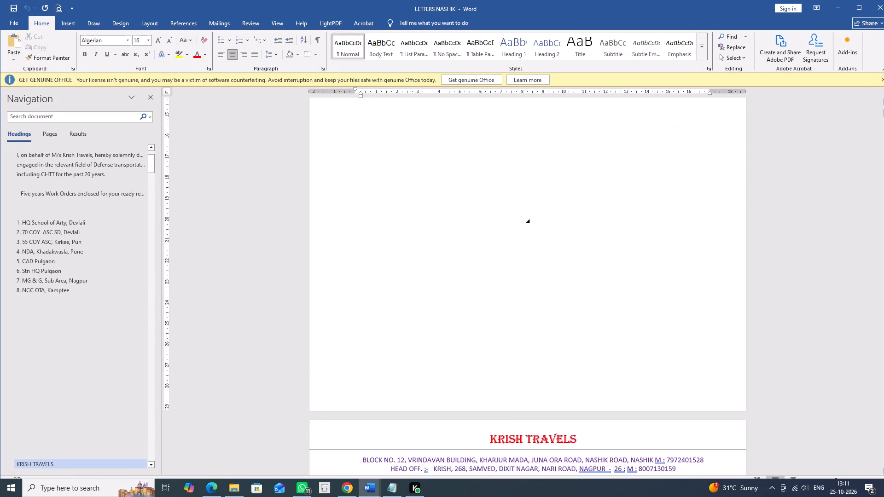
scroll(685, 228, "down", 3)
scroll(685, 228, "down", 20)
scroll(685, 228, "down", 9)
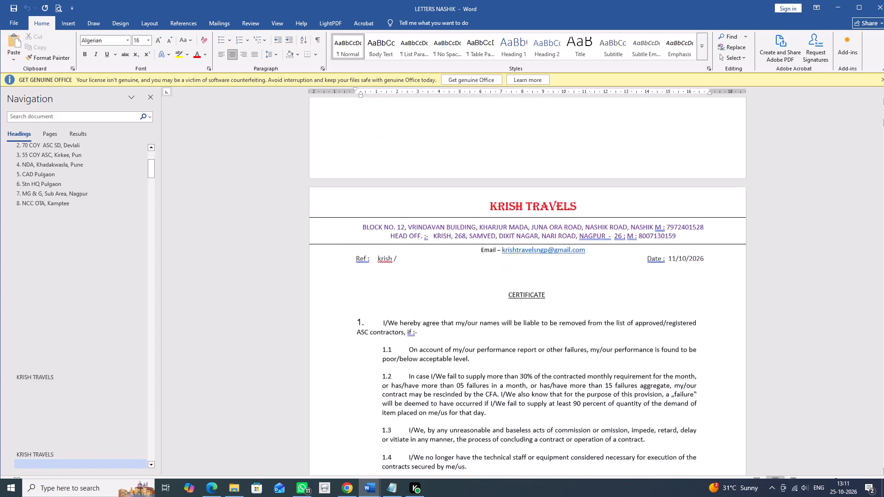
scroll(684, 229, "down", 2)
scroll(684, 229, "down", 20)
scroll(684, 229, "down", 3)
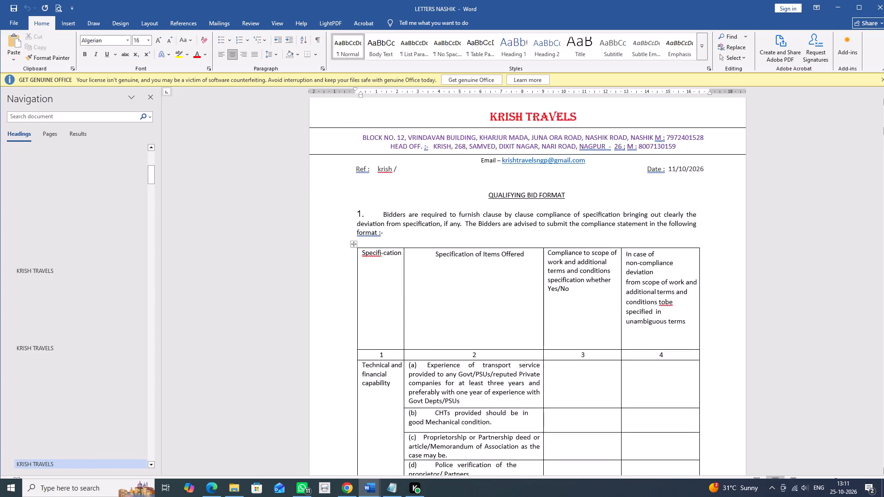
scroll(684, 229, "down", 20)
scroll(684, 229, "down", 2)
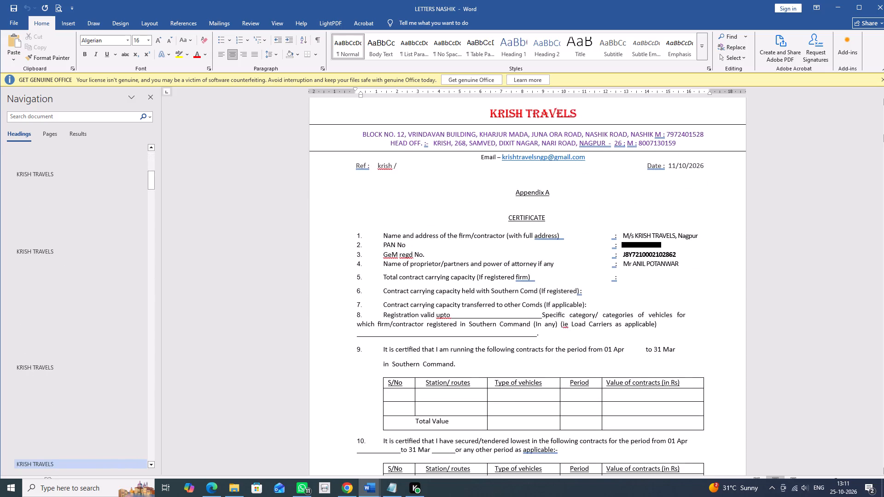
scroll(681, 238, "up", 2)
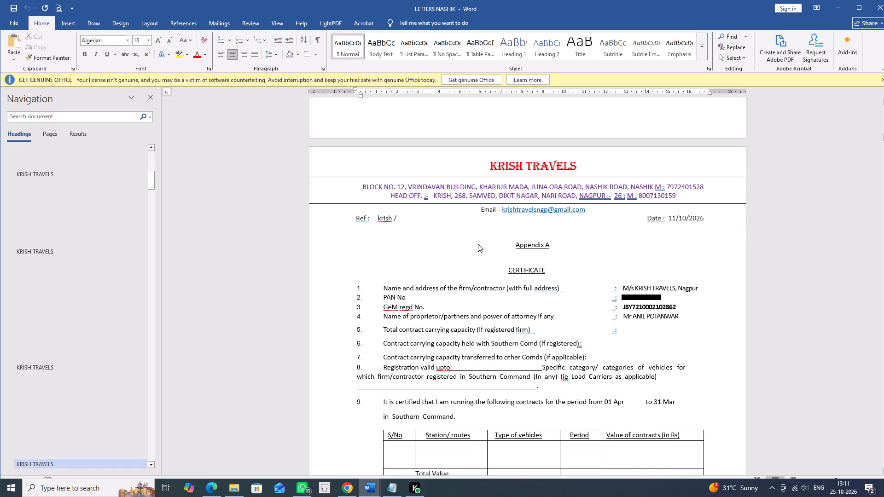
Switch to LETTERS NAGPUR and insert a three-column, six-row table below the Ref and Date line on the first, blank letterhead page.
left_click(366, 492)
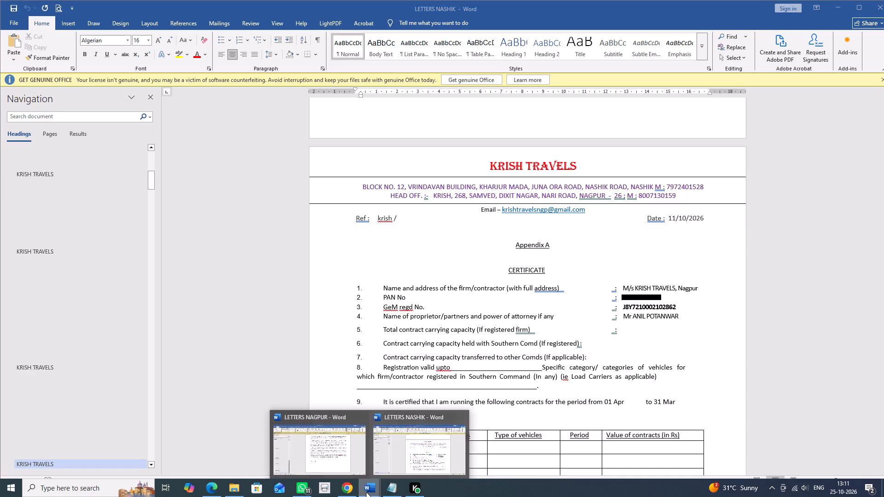
left_click(314, 448)
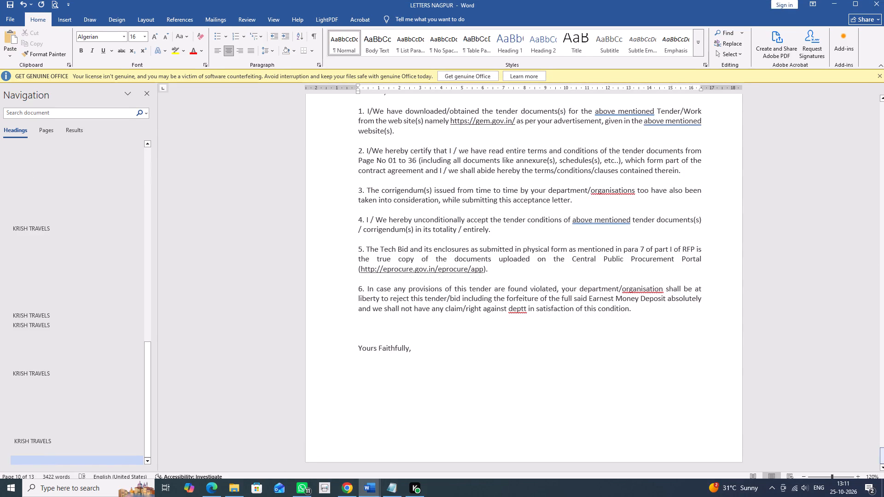
left_click_drag(882, 455, 878, 99)
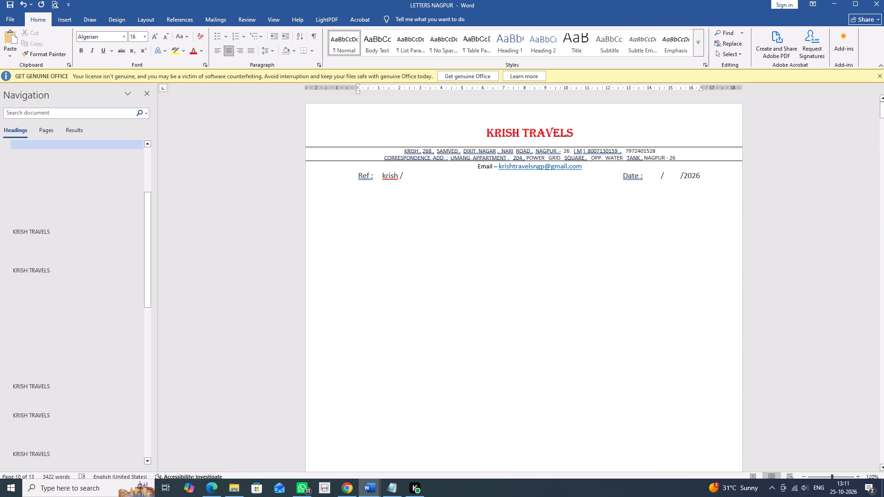
left_click(368, 195)
key("Return")
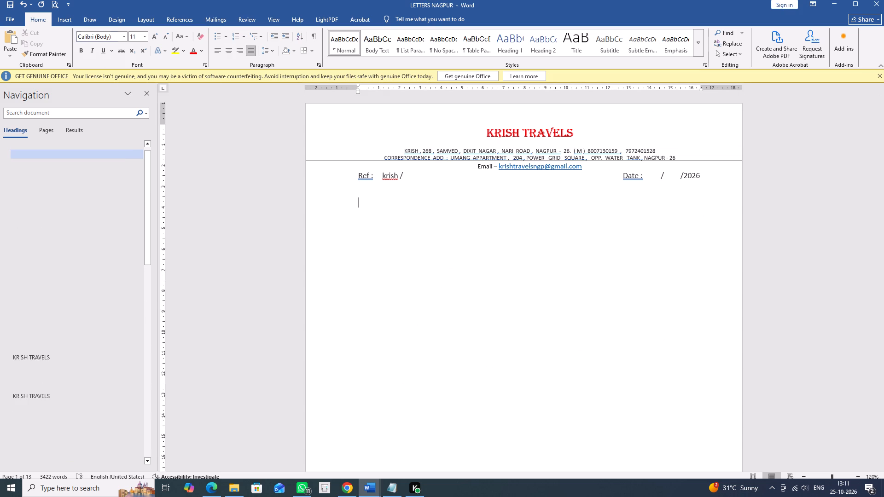
left_click(69, 22)
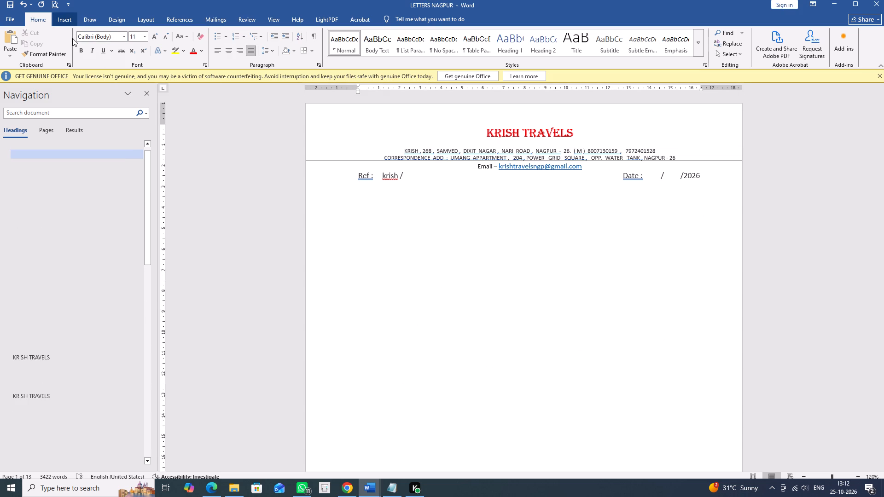
left_click(79, 44)
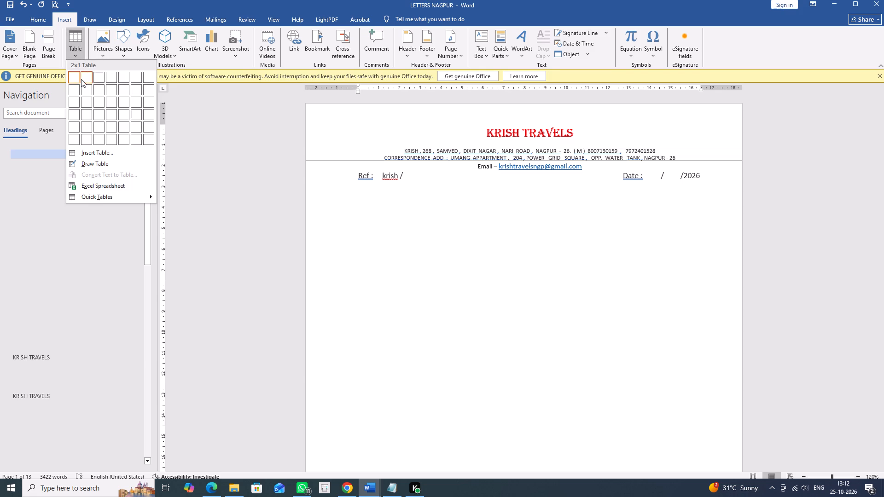
left_click(97, 139)
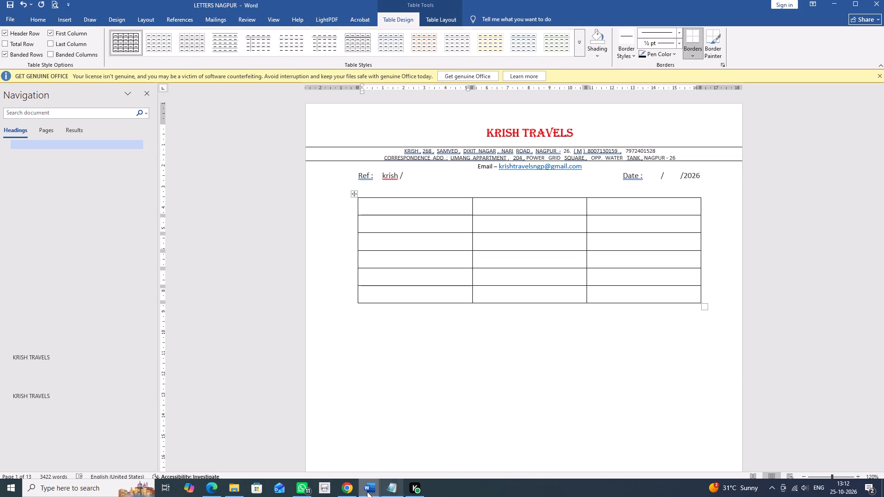
Check the Annexure II certificate layout in Edge and delete the entire third column of the new Word table.
left_click(209, 487)
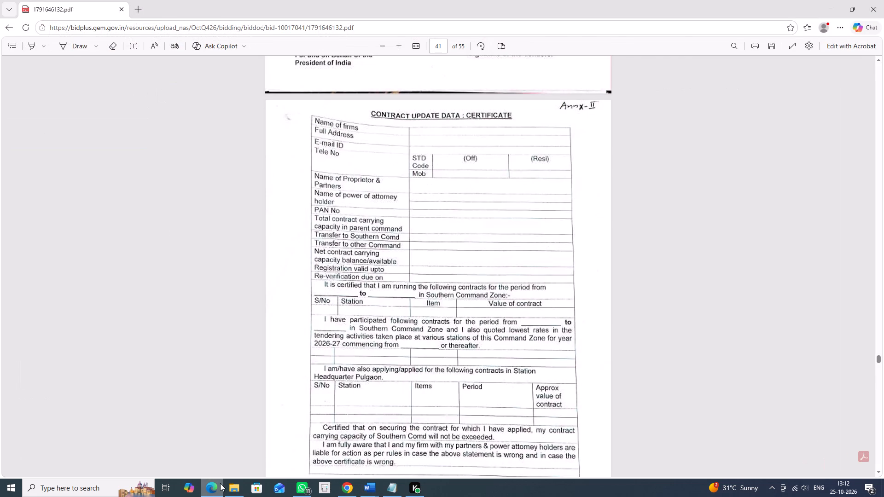
key("alt+Tab")
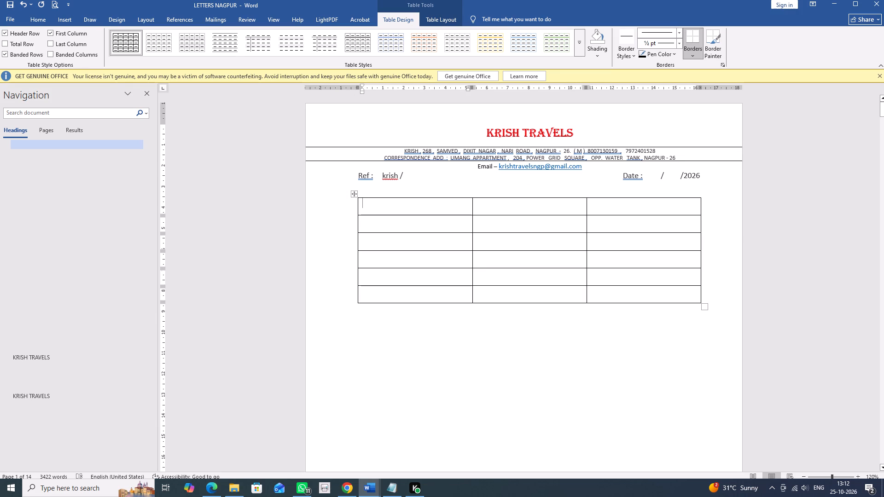
right_click(603, 208)
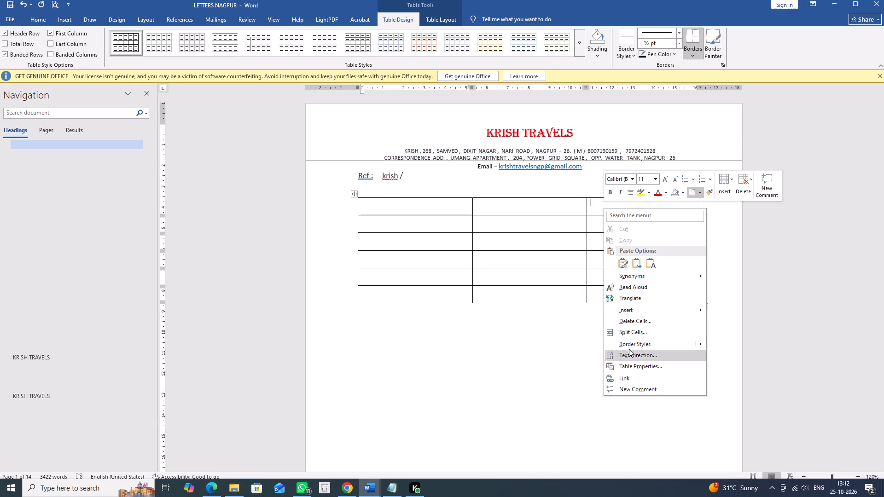
left_click(633, 319)
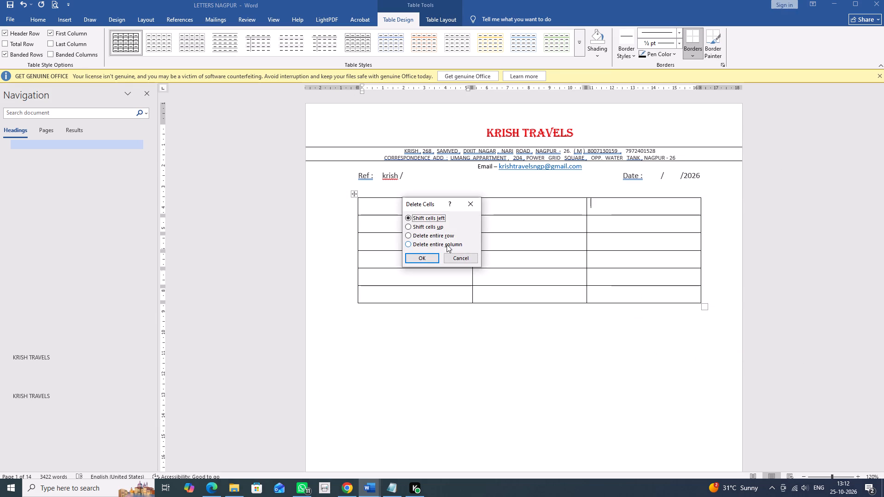
left_click(411, 243)
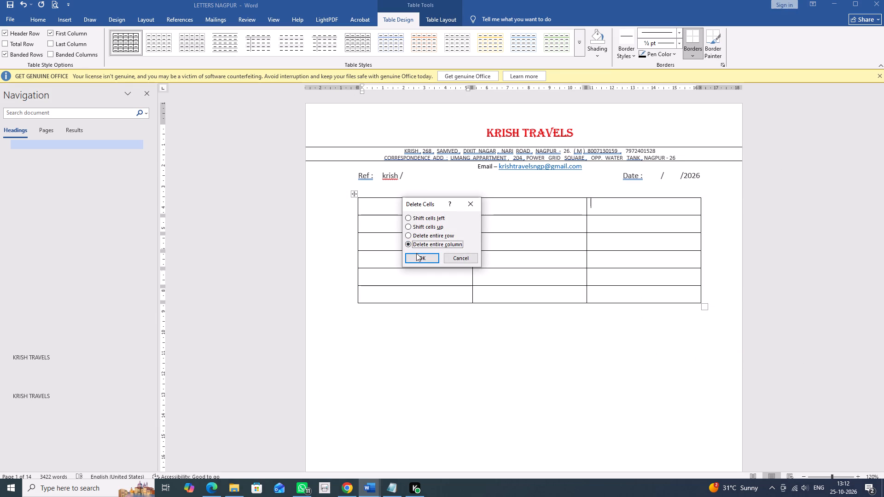
left_click(418, 258)
Following Annexure II in Edge, label the first two rows of the Word table's first column "Name of Firms" and "Full Address".
left_click(401, 207)
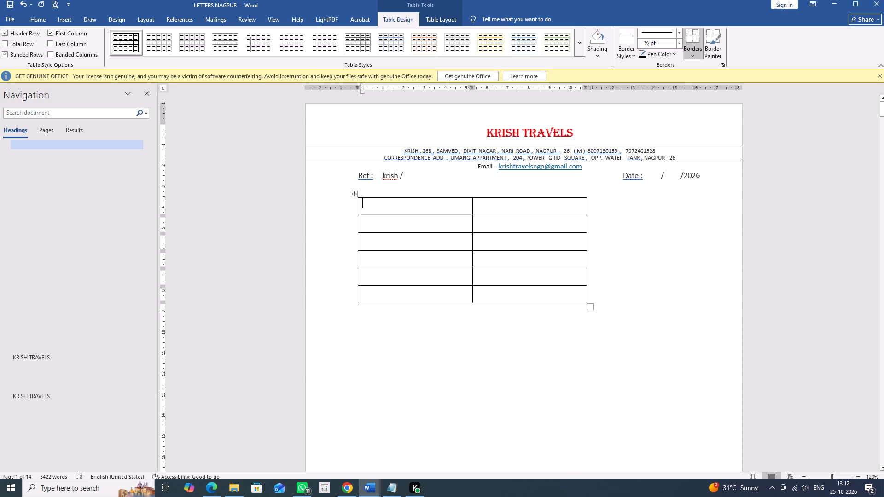
key("alt+Tab")
key("alt+Tab")
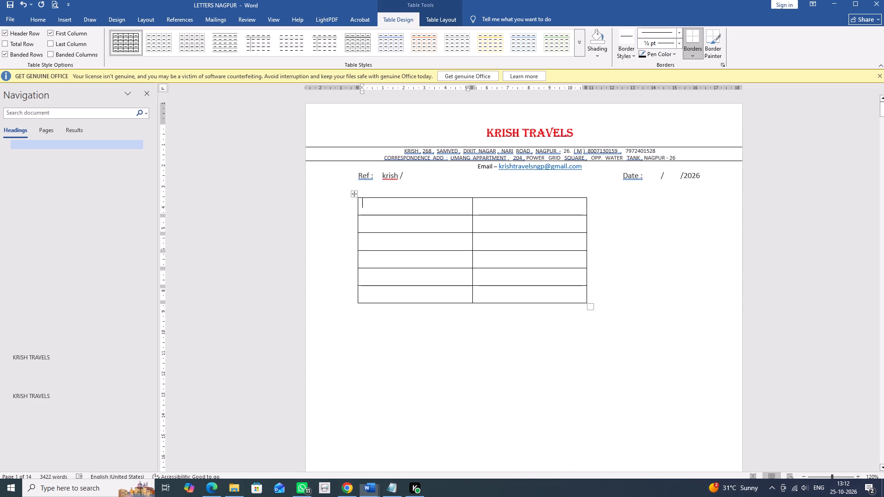
key("alt+Tab")
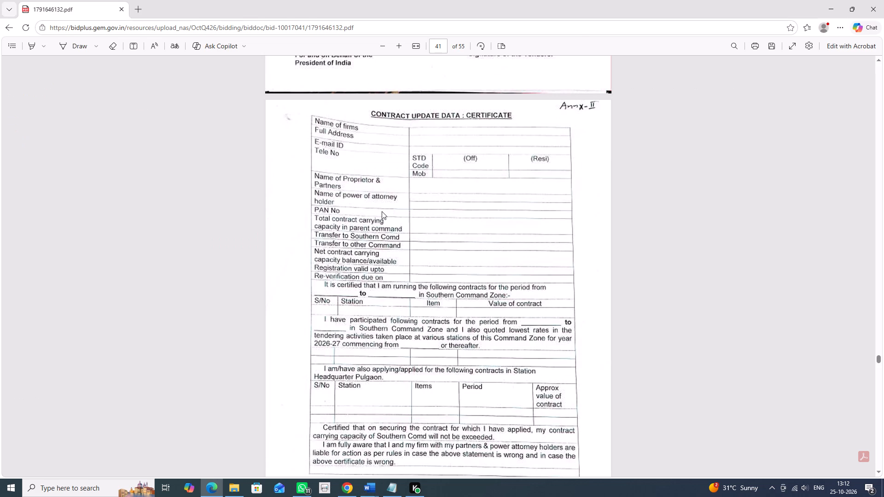
key("alt+Tab")
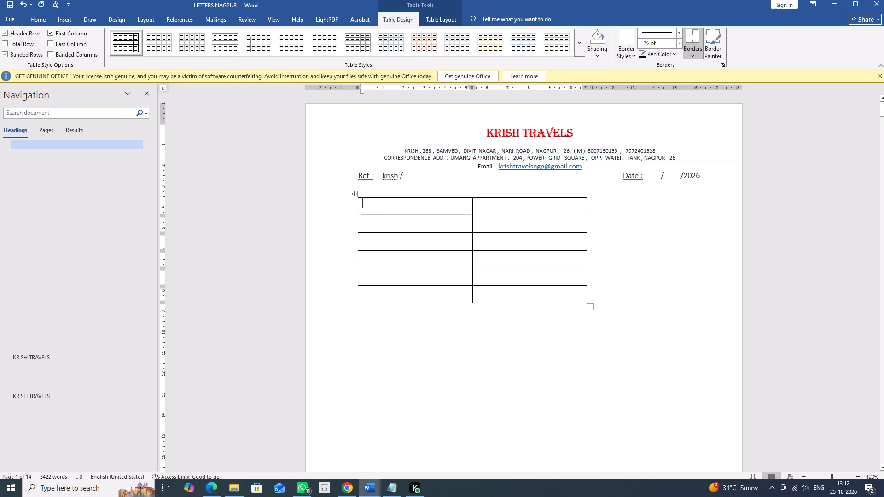
key("alt+Tab")
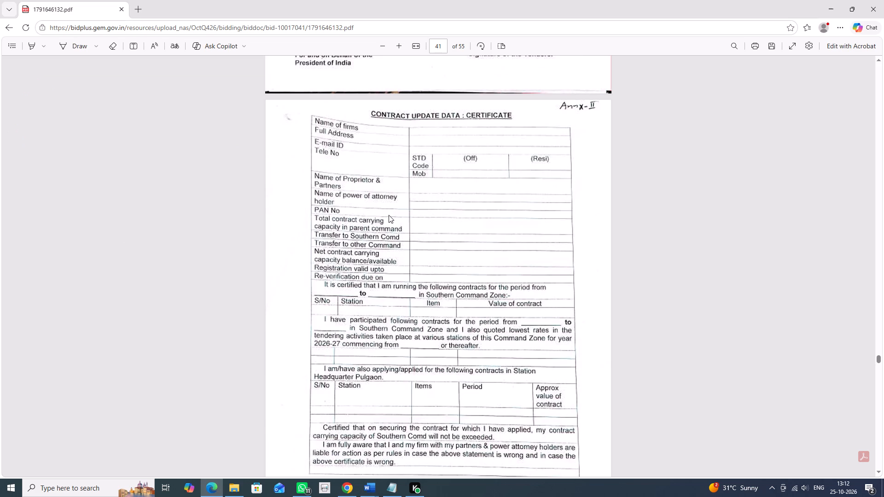
key("alt+Tab")
type("Name of Firms")
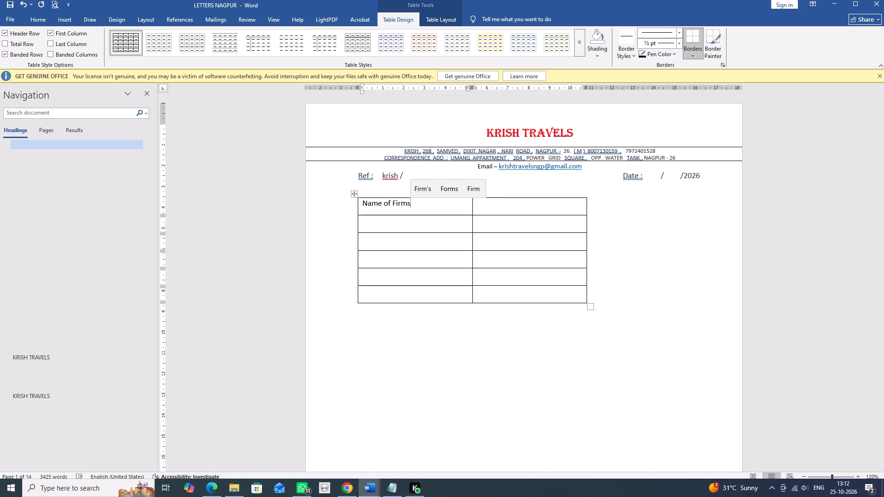
key("Down")
key("alt+Tab")
key("alt+Tab")
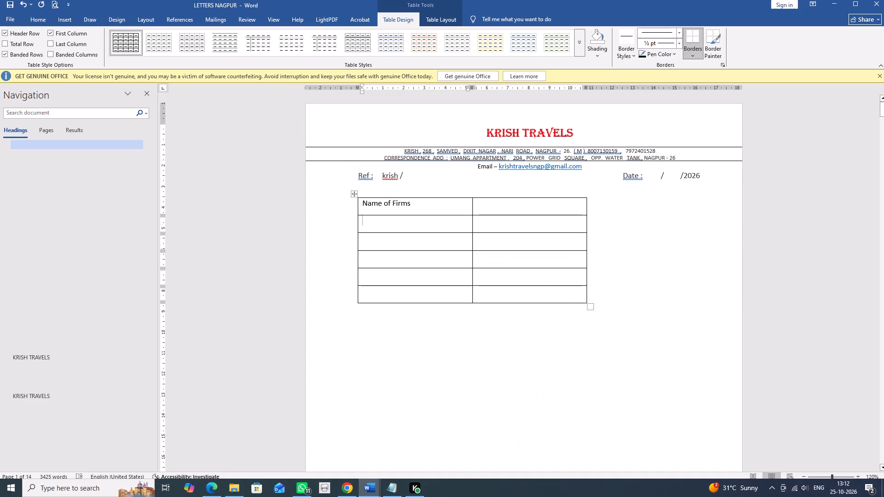
type("Full Address")
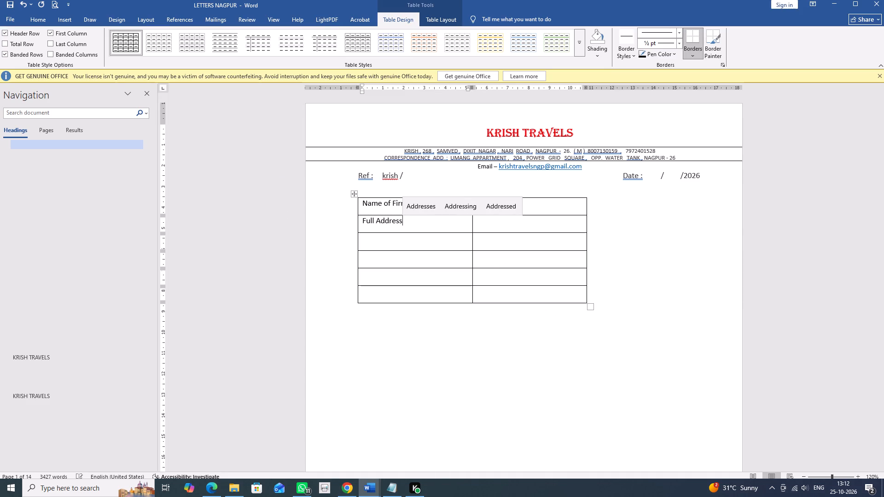
Copy the e-mail label from Annexure II in Edge into the Word table's third row and correct it to "E-mail id".
key("Down")
key("alt+Tab")
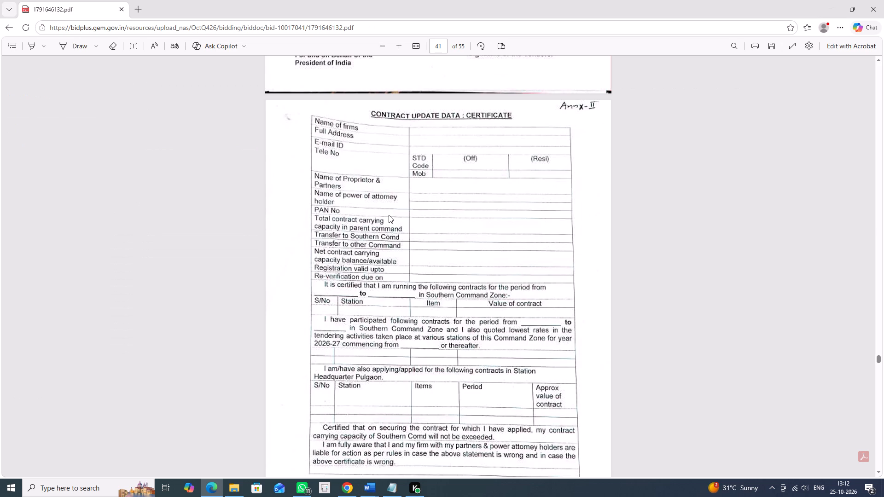
key("alt+Tab")
key("alt+Tab")
left_click_drag(314, 142, 347, 162)
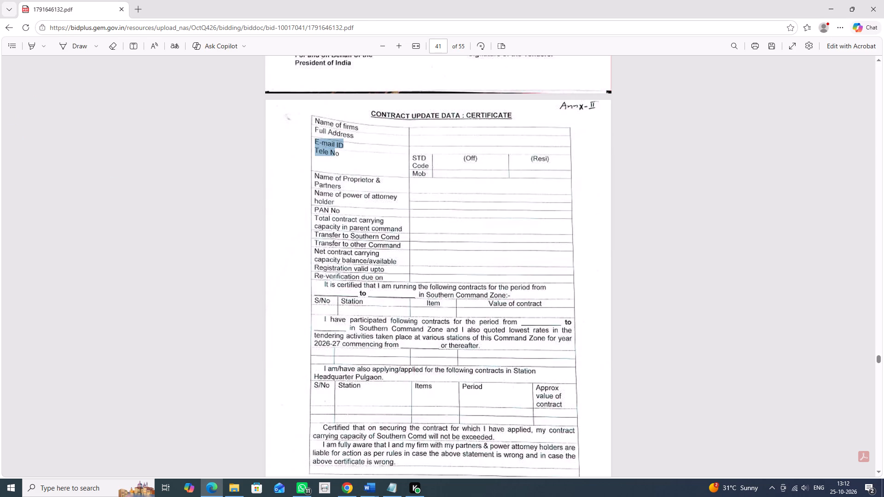
left_click_drag(347, 162, 341, 156)
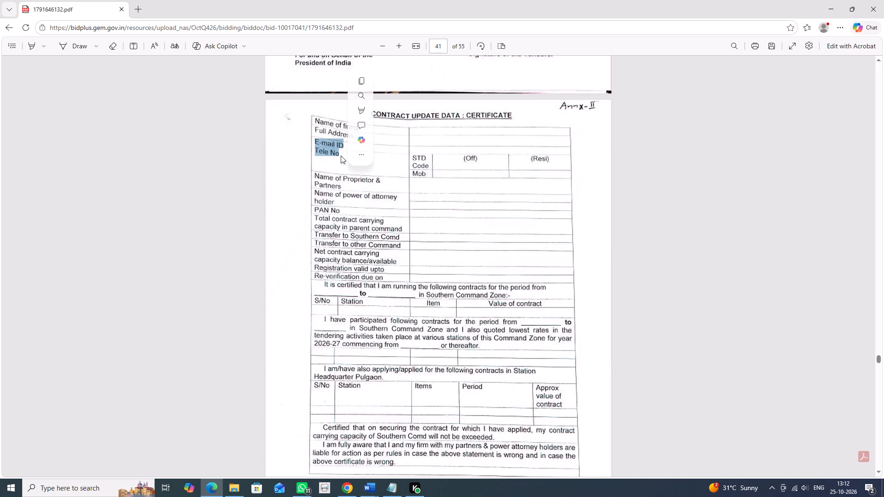
key("ctrl+c")
key("alt+Tab")
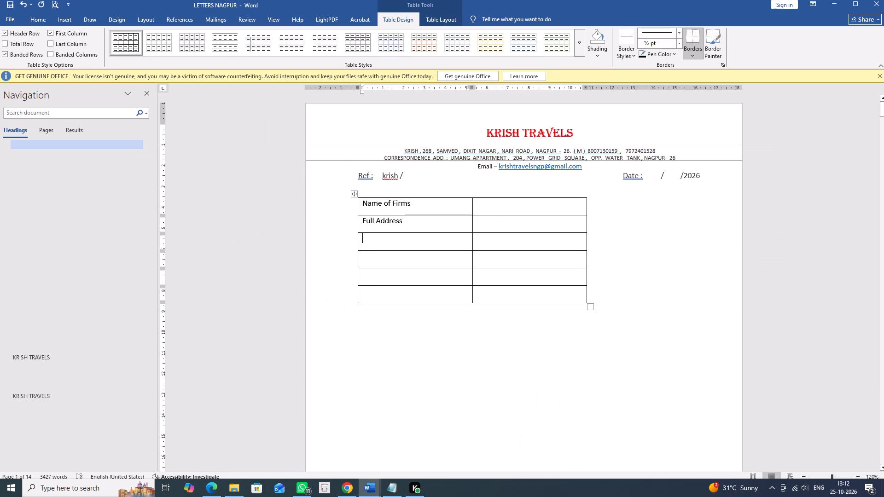
key("ctrl+v")
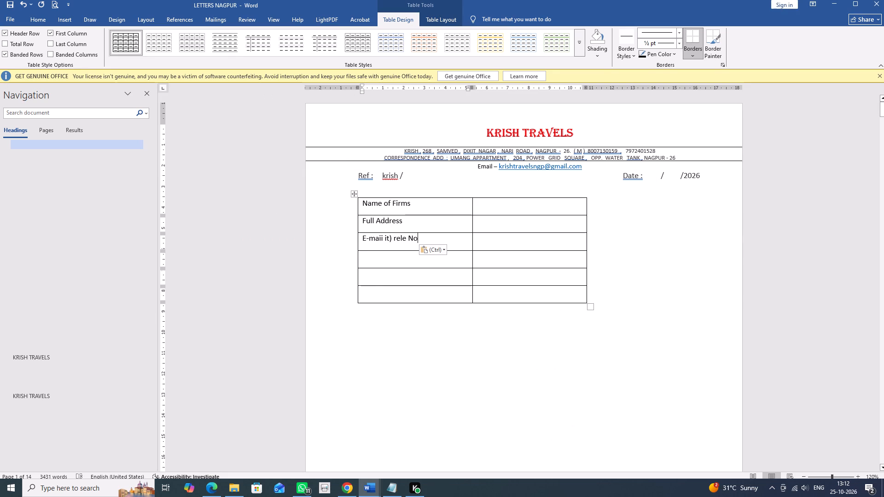
left_click_drag(389, 238, 414, 237)
left_click_drag(414, 237, 420, 237)
key("Delete")
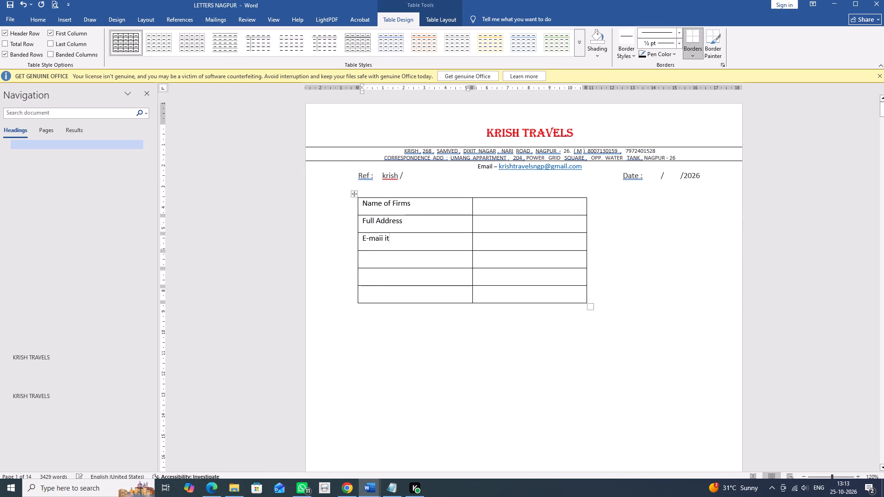
key("BackSpace")
key("d")
left_click(382, 238)
key("BackSpace")
key("l")
Paste the copied Annexure II text into the fourth row's first cell and edit it down to "Tele No".
left_click(372, 256)
key("ctrl+v")
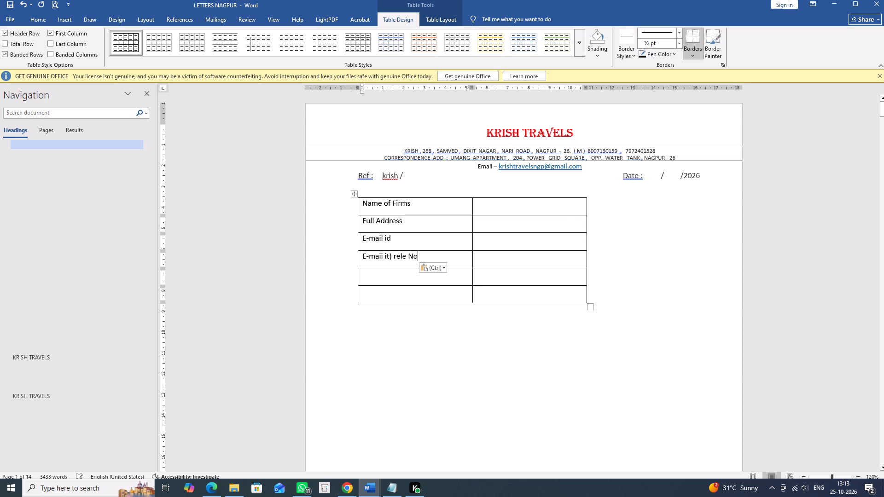
left_click(394, 258)
key("BackSpace")
key("BackSpace")
key("BackSpace")
key("BackSpace")
key("BackSpace")
key("BackSpace")
key("BackSpace")
key("BackSpace")
key("BackSpace")
key("BackSpace")
key("BackSpace")
key("BackSpace")
key("BackSpace")
key("BackSpace")
key("BackSpace")
key("BackSpace")
key("BackSpace")
key("BackSpace")
key("BackSpace")
key("BackSpace")
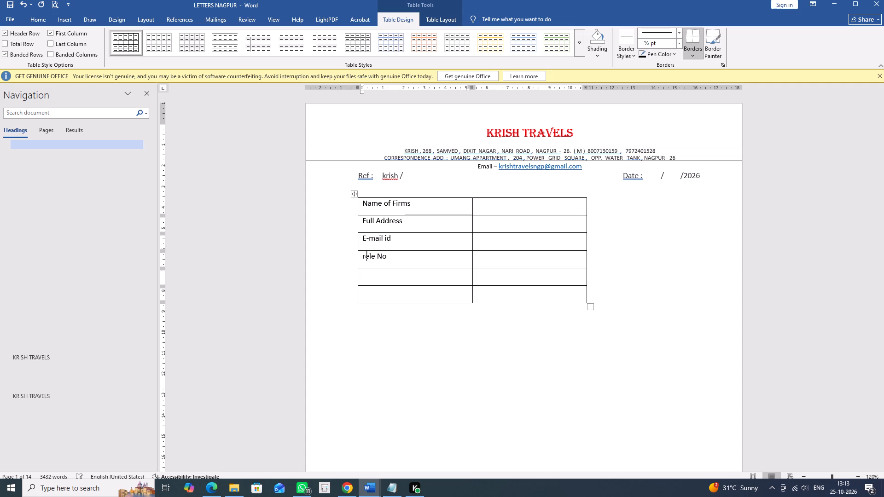
key("Delete")
key("t")
key("BackSpace")
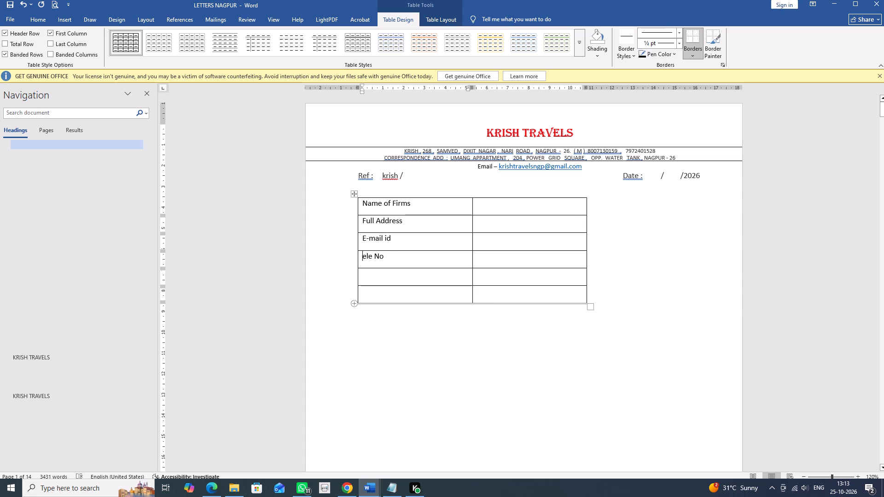
key("shift+t")
Copy the proprietor label from Annexure II in Edge into the Word table's fifth row, corrected to "Name of Proprietor & Partners".
key("alt+Tab")
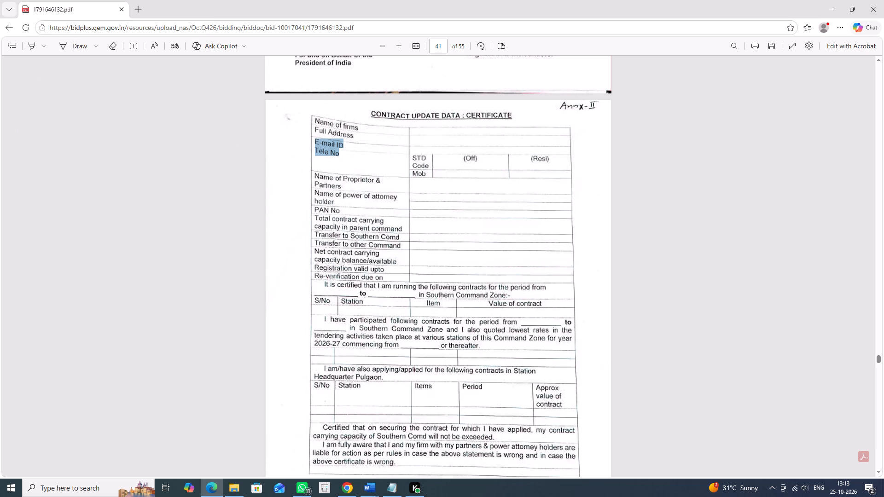
left_click_drag(315, 176, 386, 189)
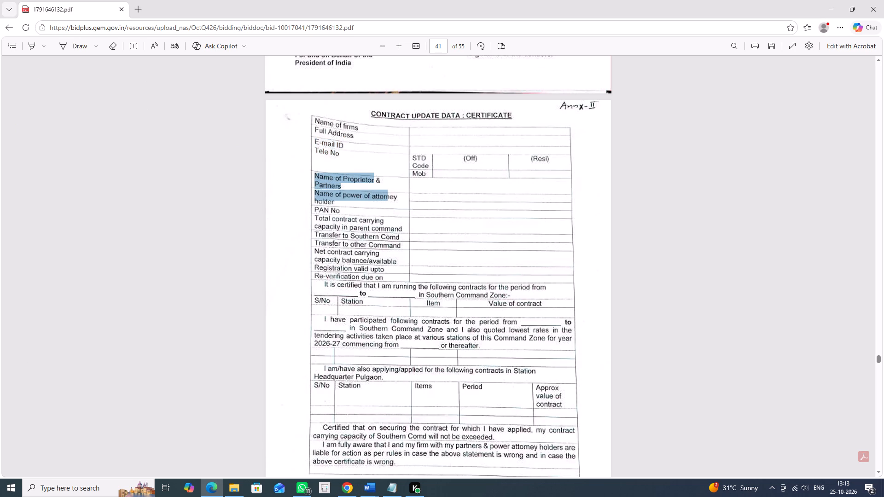
left_click_drag(386, 189, 341, 185)
key("ctrl+c")
key("alt+Tab")
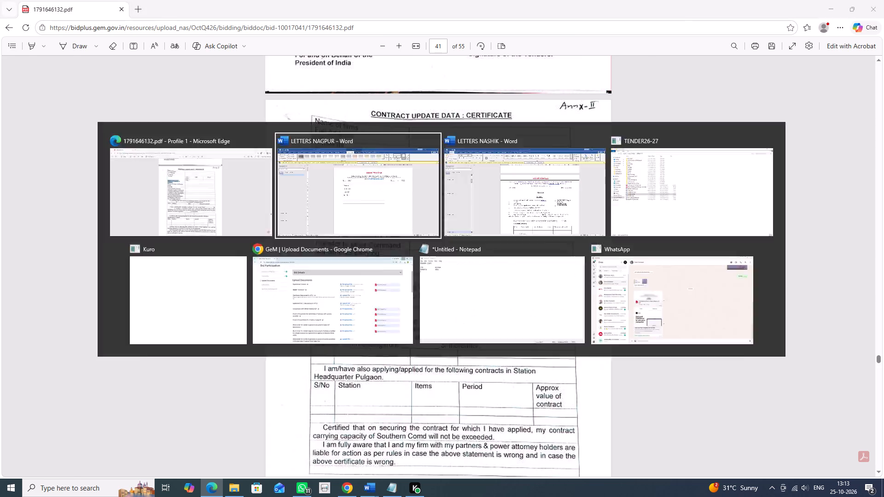
left_click(380, 276)
key("ctrl+v")
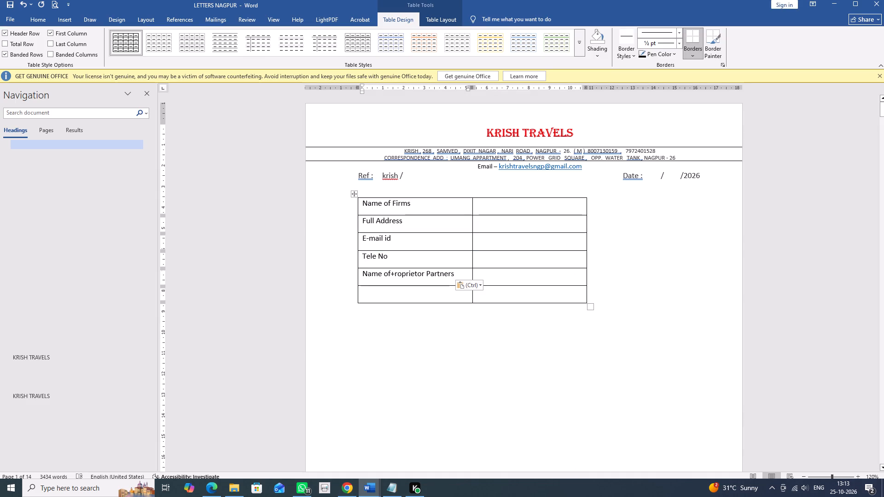
left_click(393, 274)
key("BackSpace")
key("space")
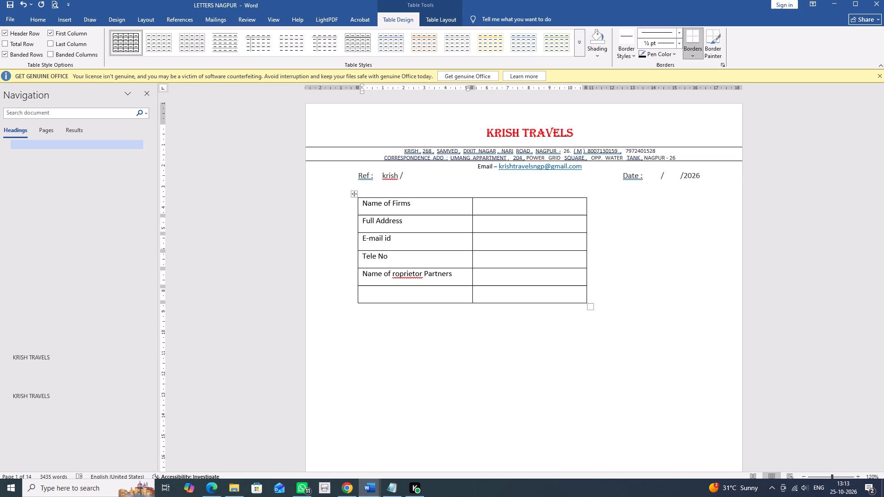
key("p")
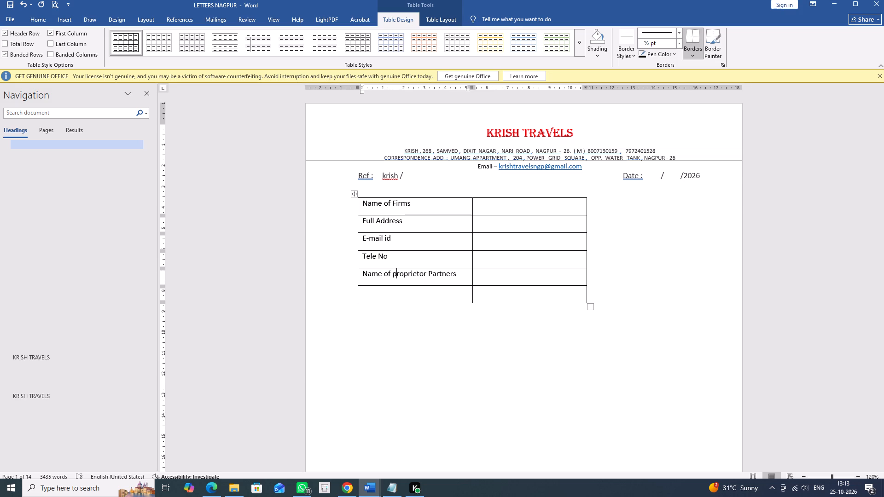
key("alt+Tab")
key("alt+Tab")
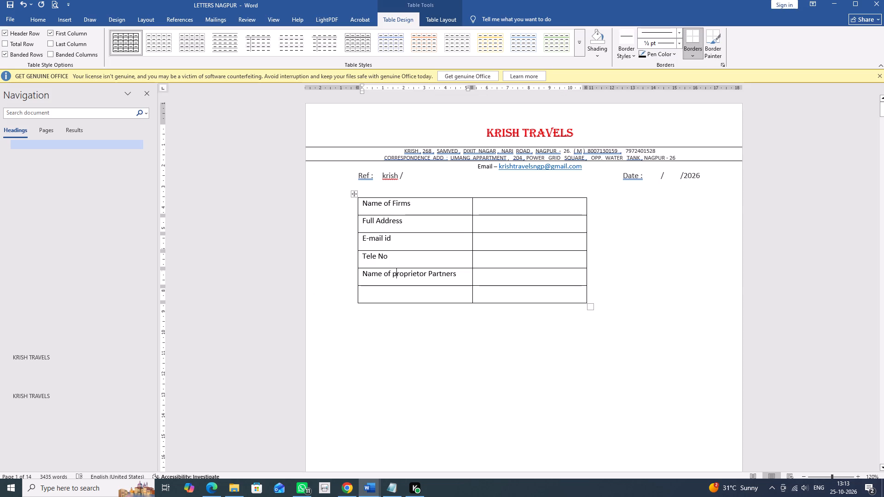
key("BackSpace")
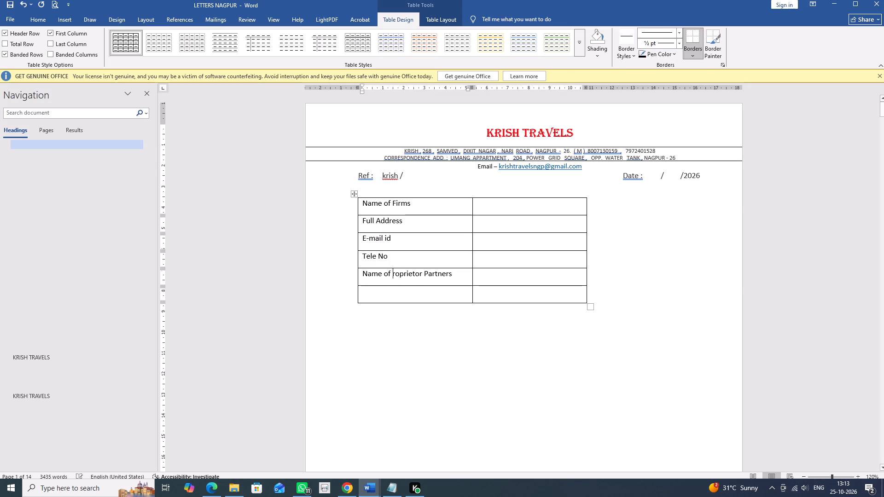
key("ctrl+p")
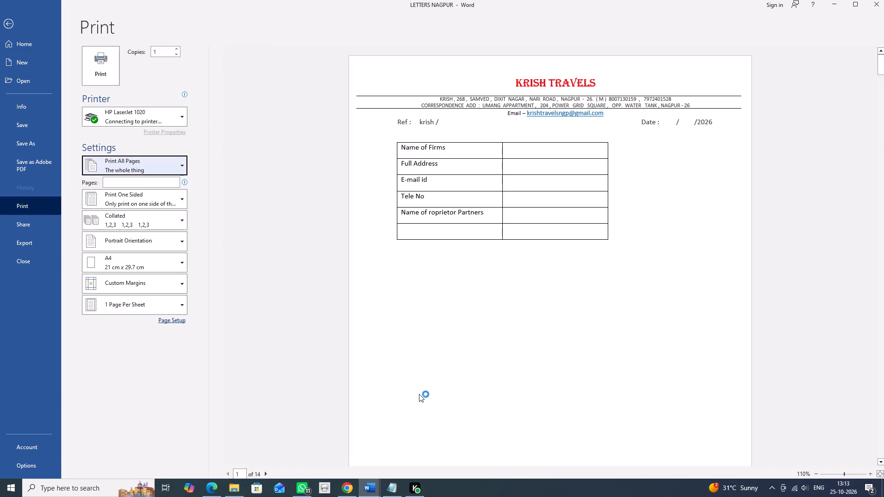
key("Escape")
key("shift+p")
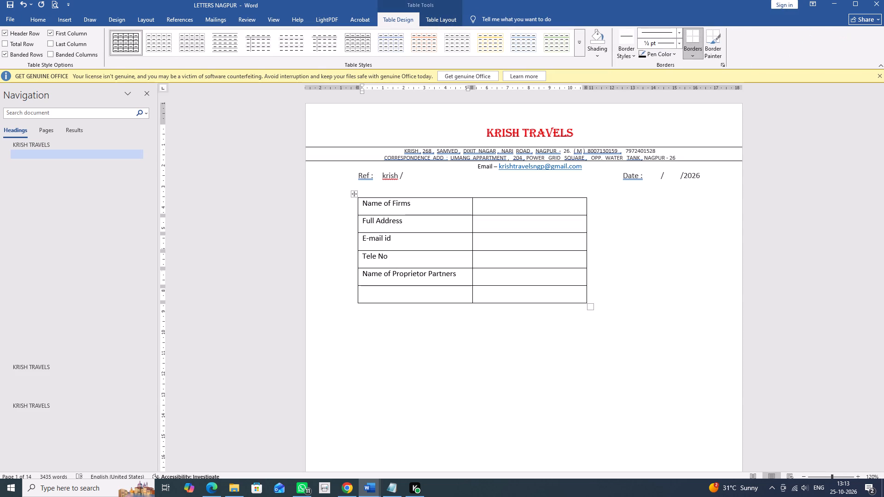
key("ctrl+Right")
type("&")
key("space")
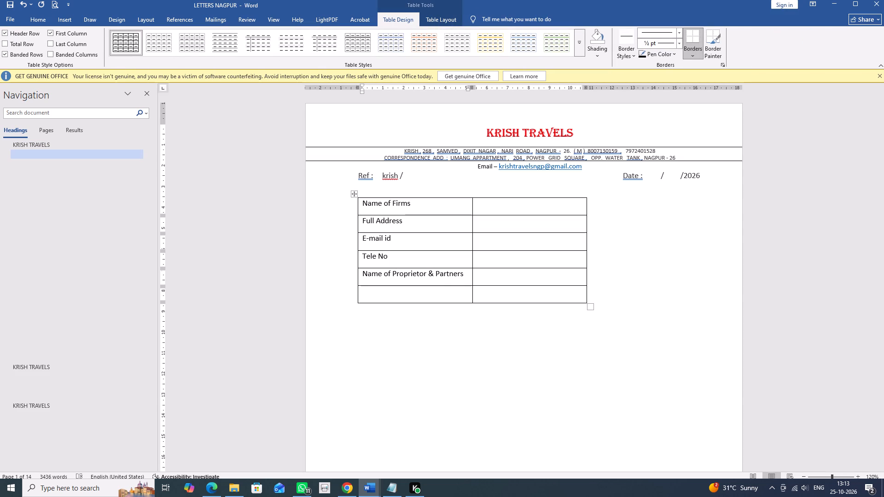
Copy the power of attorney label from Annexure II in Edge into the Word table's sixth row, completing its ending as "attorney holder".
key("Down")
key("alt+Tab")
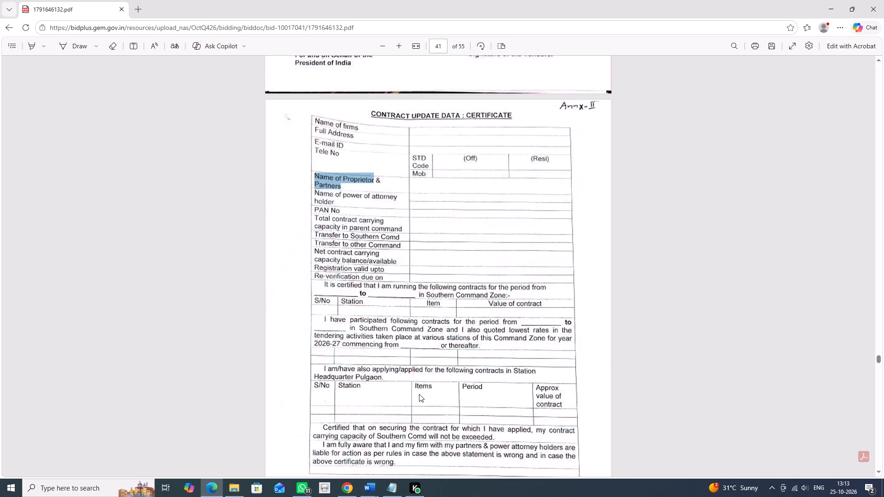
left_click_drag(314, 193, 362, 202)
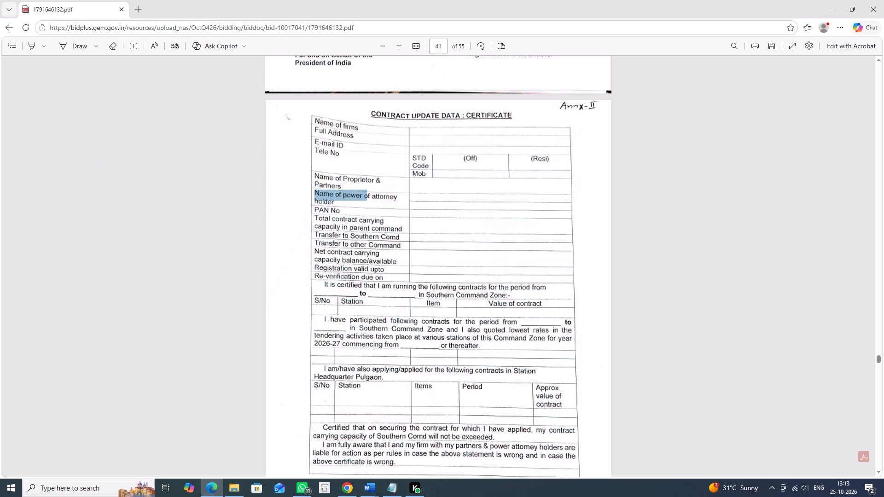
left_click_drag(362, 202, 395, 200)
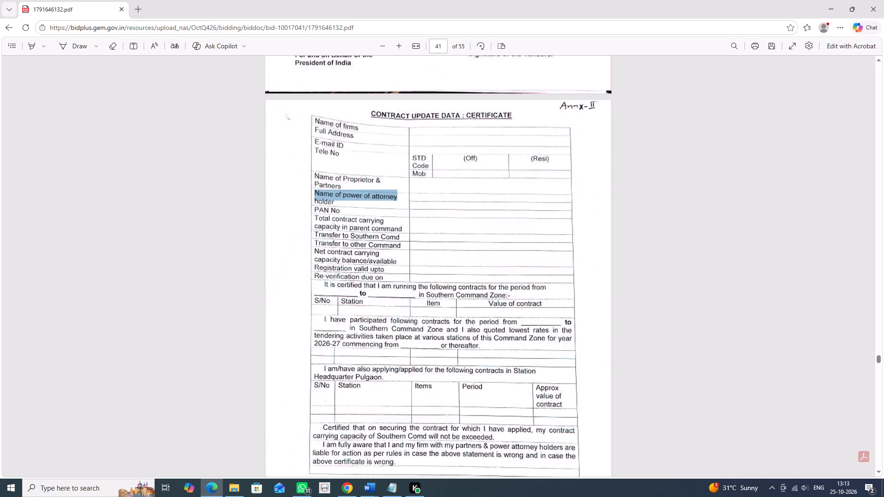
left_click_drag(395, 200, 390, 202)
left_click_drag(390, 202, 390, 202)
key("ctrl+c")
key("alt+Tab")
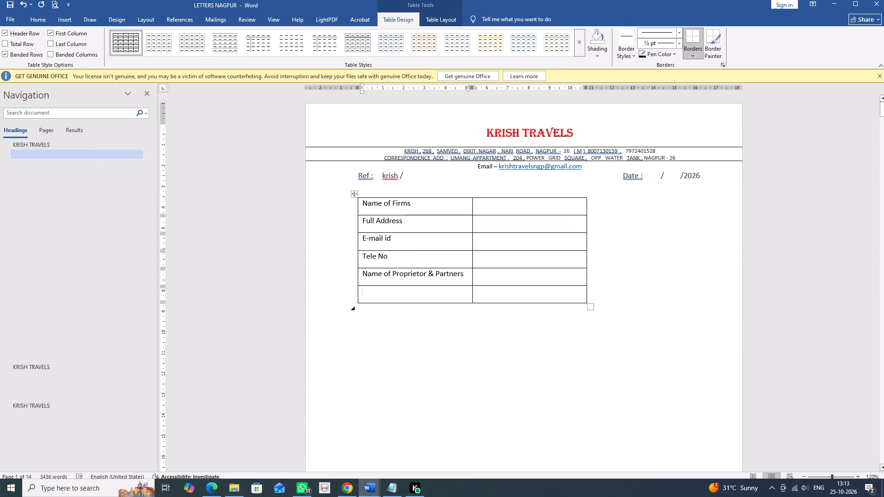
key("ctrl+v")
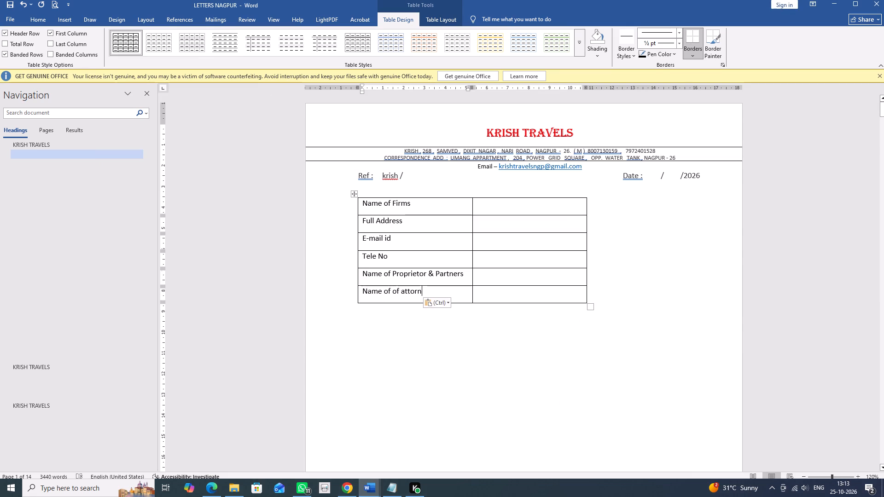
type("ey")
key("space")
key("alt+Tab")
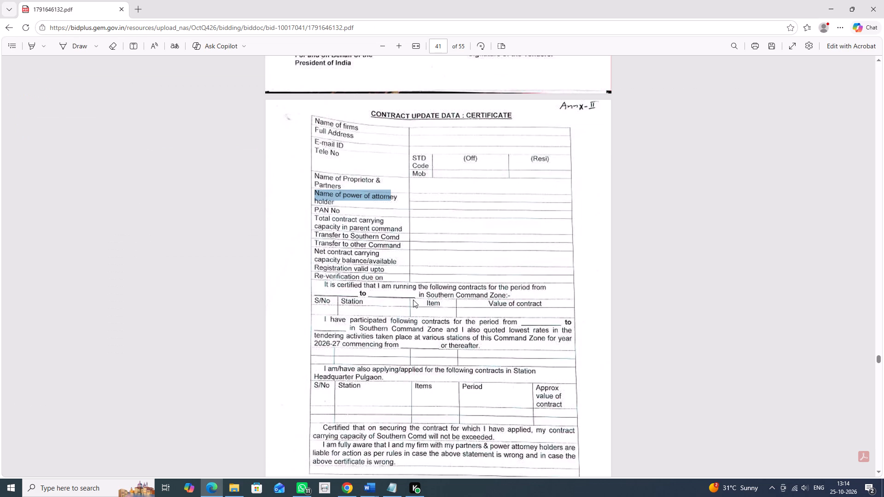
key("alt+Tab")
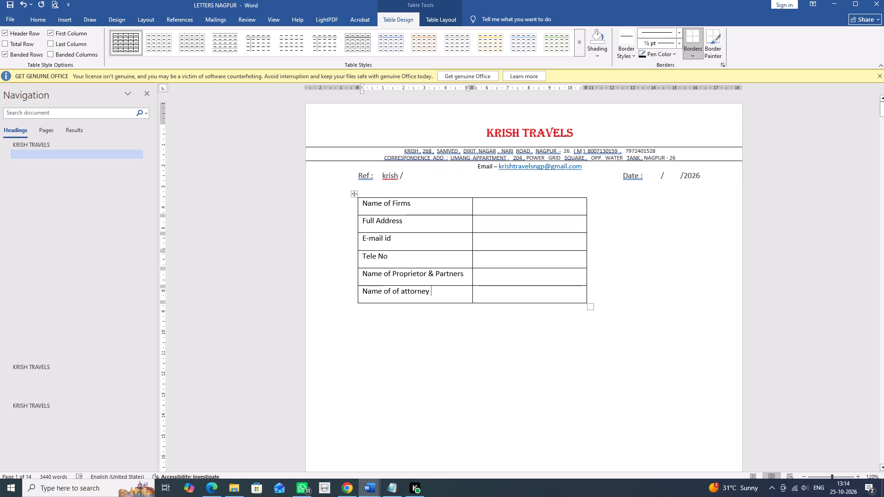
type("holder")
Copy the PAN No label from Annexure II in Edge into the first cell of a new seventh row in the Word table.
key("Down")
key("alt+Tab")
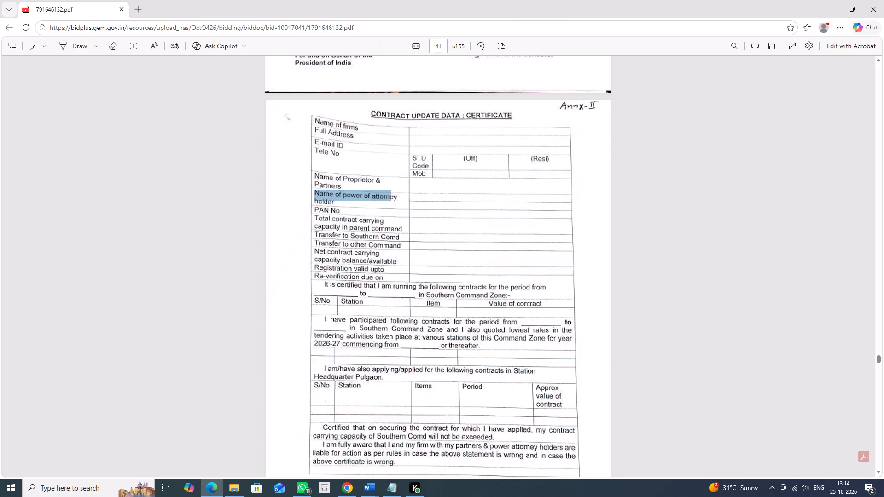
left_click_drag(315, 208, 341, 208)
key("ctrl+c")
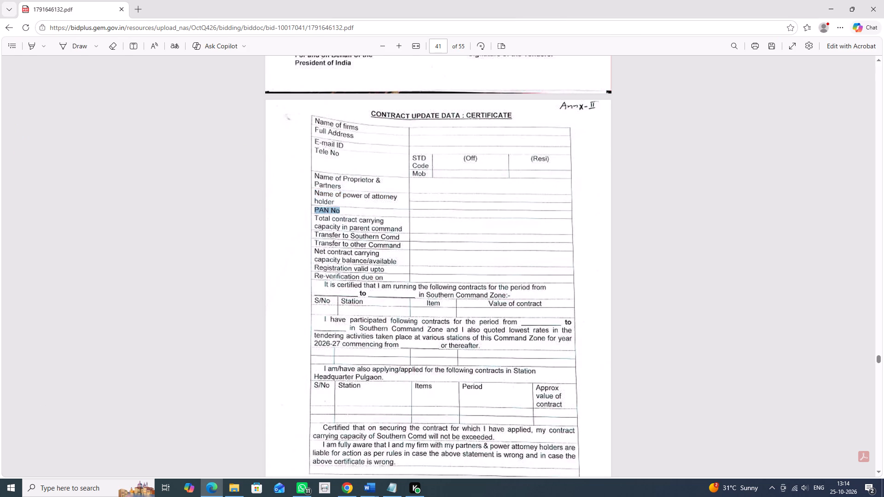
key("alt+Tab")
left_click(496, 292)
key("Tab")
key("Tab")
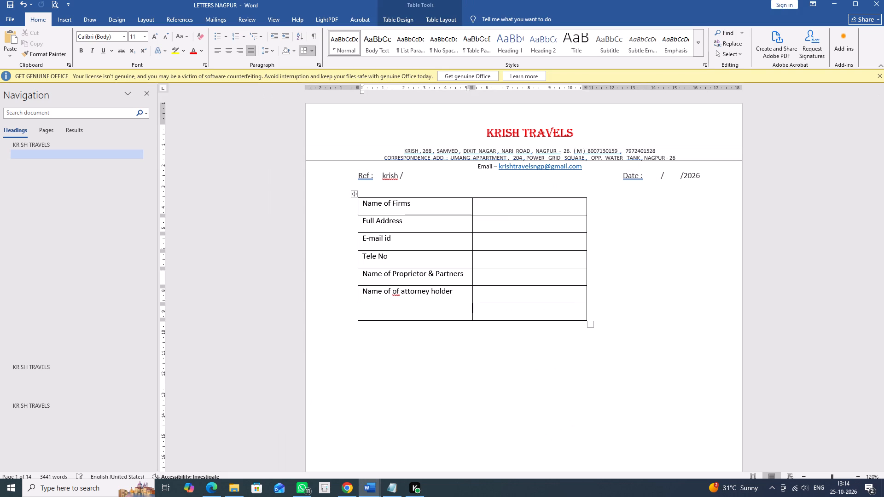
left_click(417, 314)
key("ctrl+v")
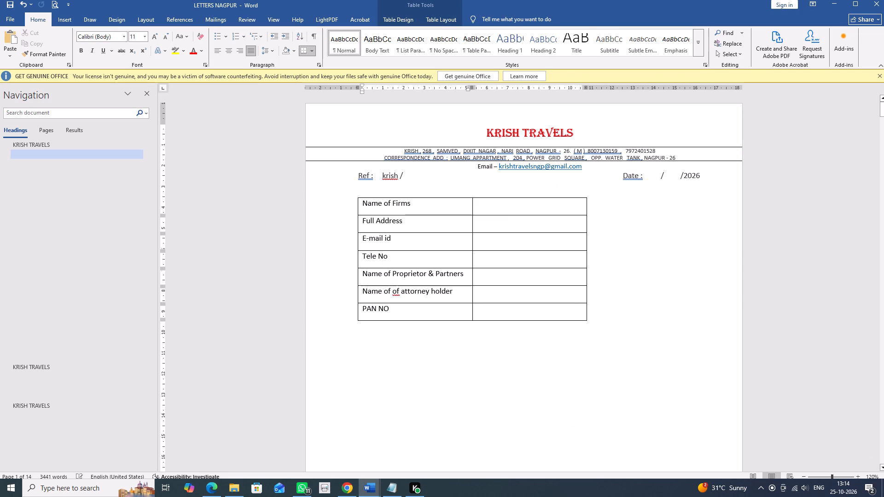
Copy the label for total contract carrying capacity in parent command from Annexure II in Edge into a new eighth row of the Word table.
key("alt+Tab")
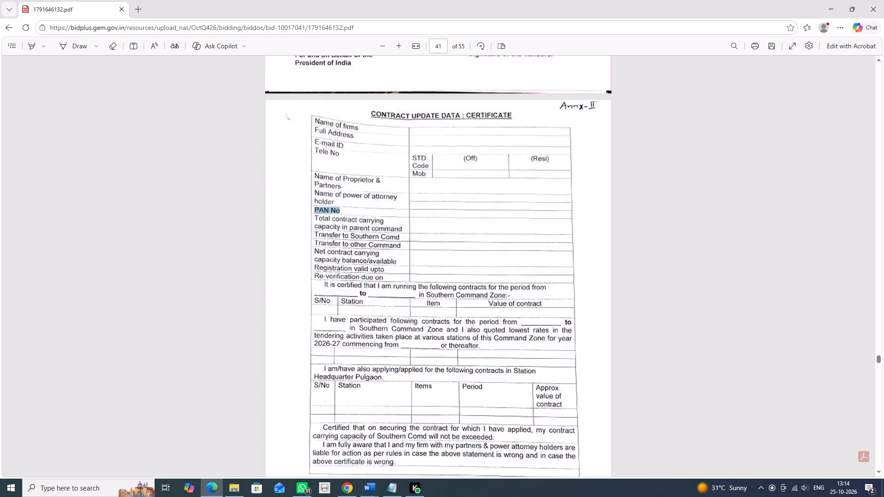
left_click_drag(314, 216, 396, 224)
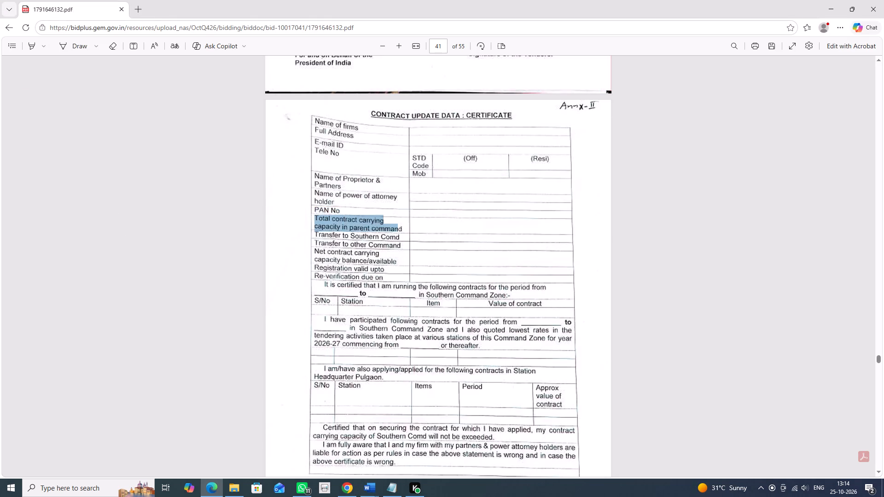
left_click_drag(396, 224, 404, 225)
key("ctrl+c")
key("alt+Tab")
key("Tab")
key("Tab")
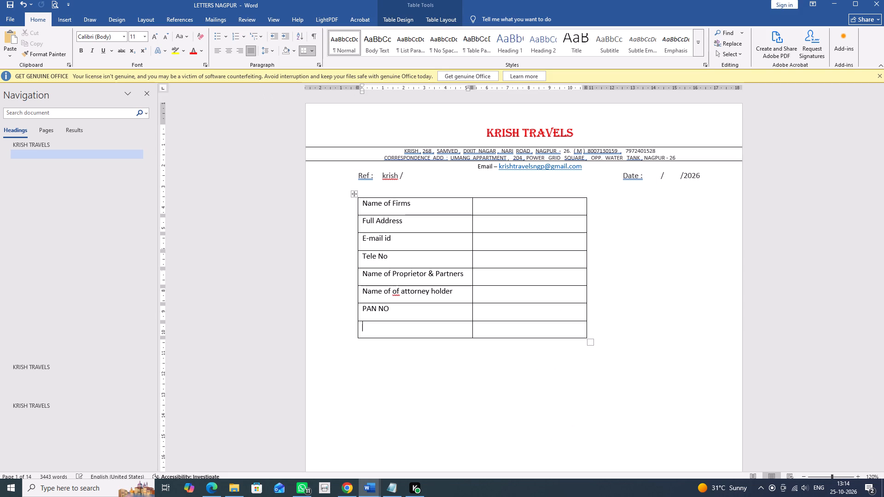
key("ctrl+v")
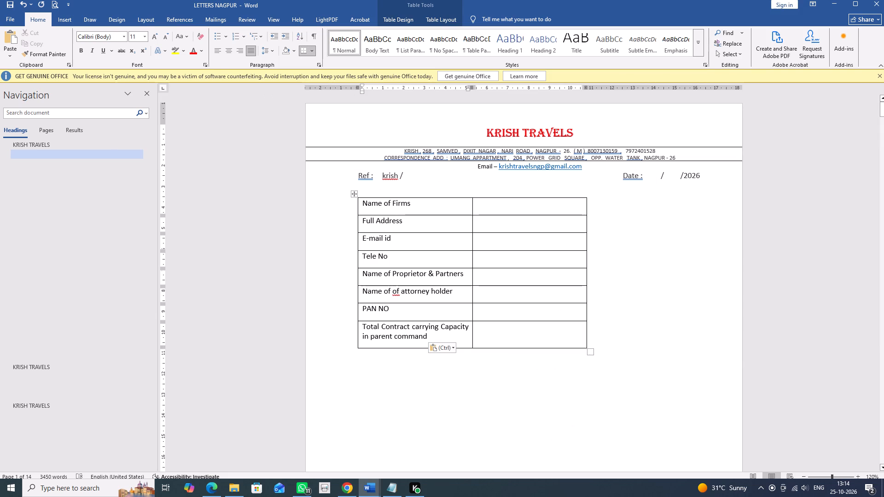
Paste both transfer labels from Annexure II in Edge into a new ninth Word table row, cutting and correcting it to "Transfer to Southern Comd".
key("alt+Tab")
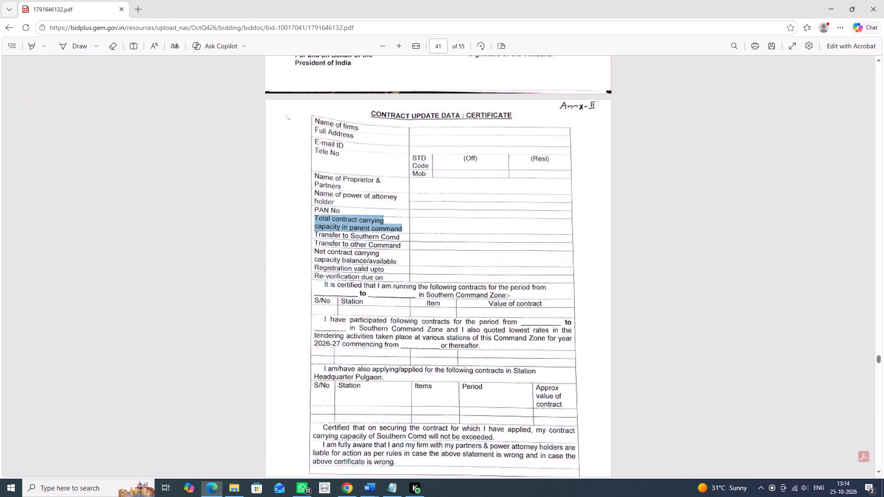
left_click_drag(316, 232, 403, 237)
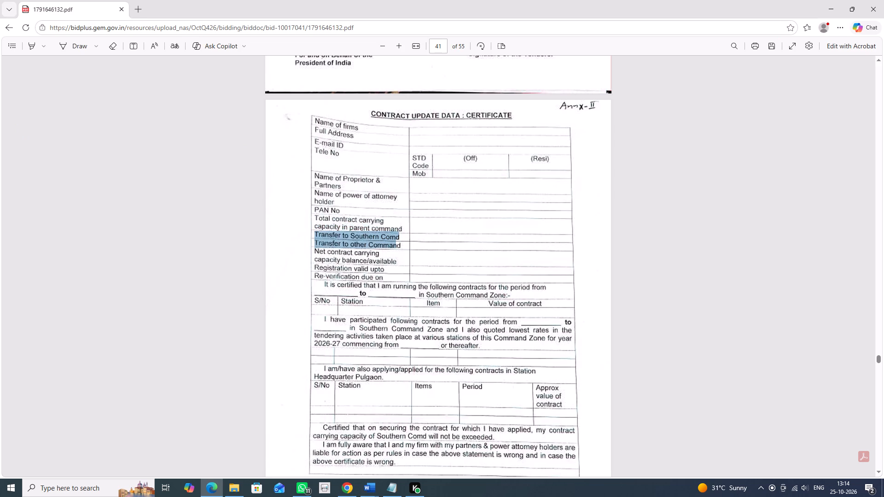
left_click_drag(403, 237, 404, 237)
key("ctrl+c")
key("alt+Tab")
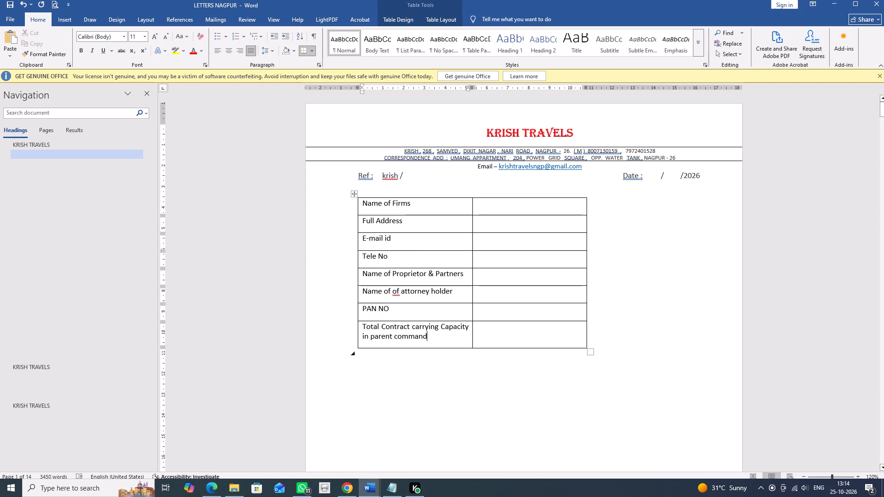
key("Tab")
key("Tab")
key("ctrl+v")
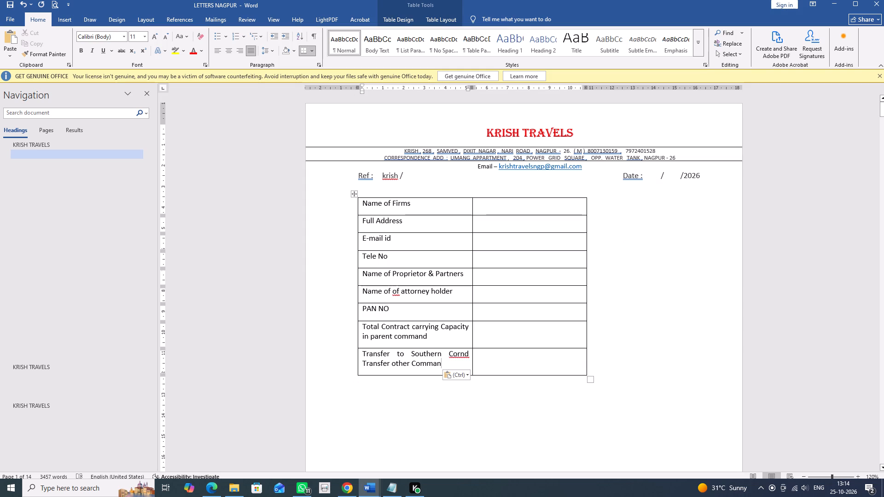
key("alt+Tab")
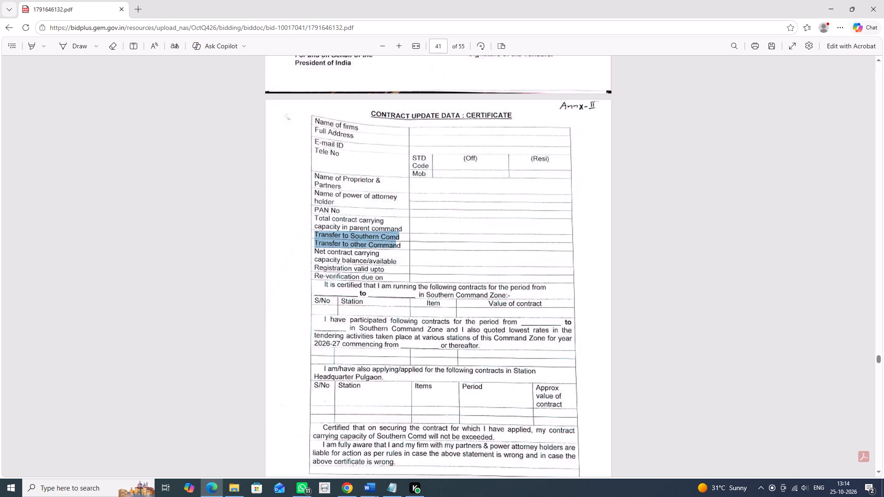
key("alt+Tab")
left_click_drag(449, 353, 452, 359)
key("ctrl+x")
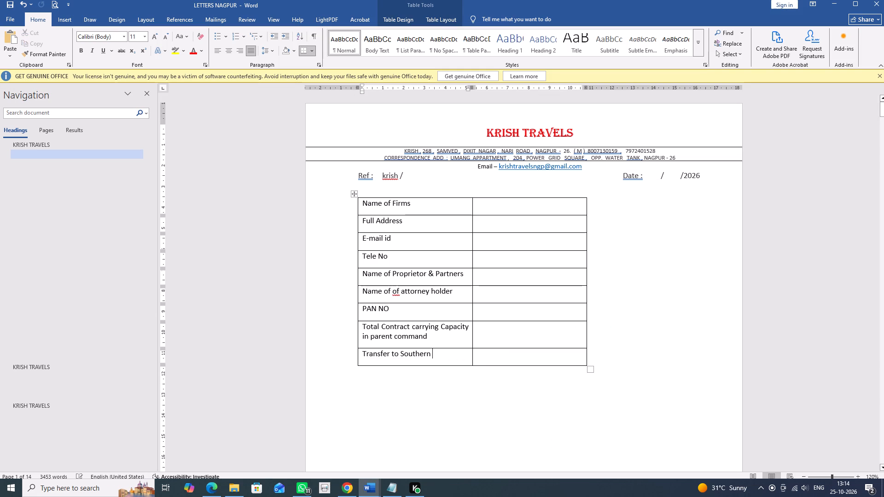
key("alt+Tab")
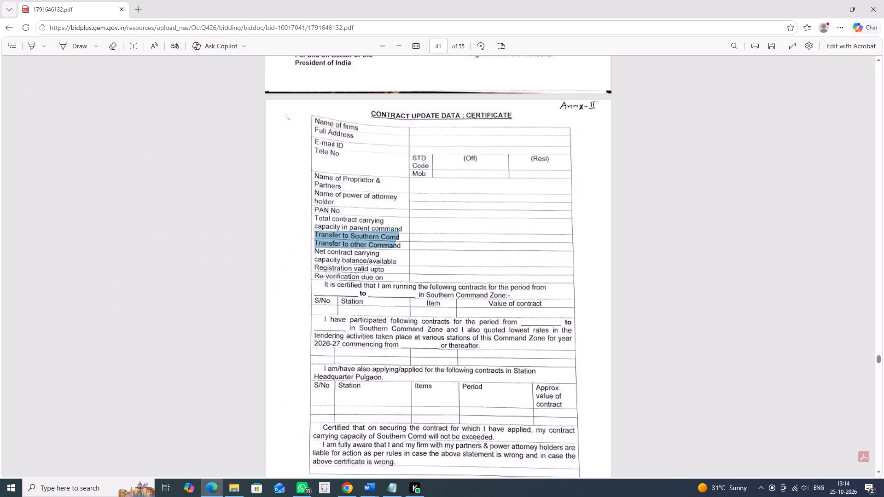
key("alt+Tab")
type("Comd")
Paste the cut text into a new tenth row of the Word table and edit it to "Transfer other Command".
key("Tab")
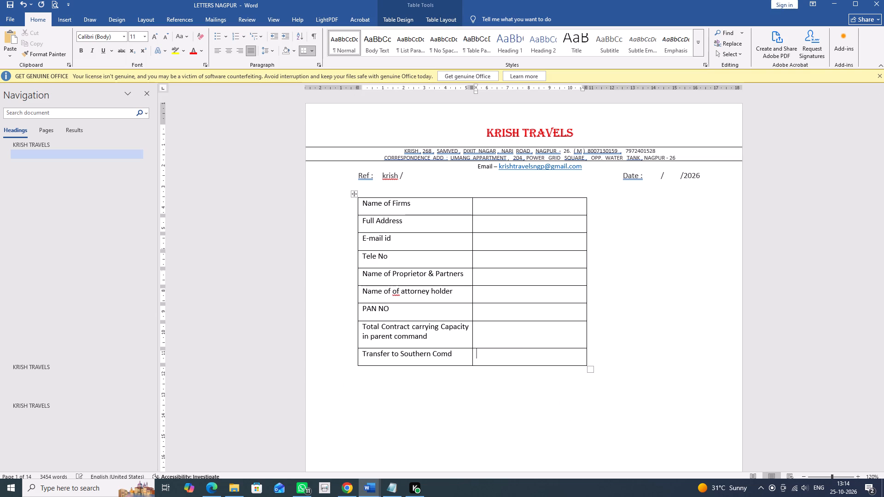
key("Tab")
key("ctrl+v")
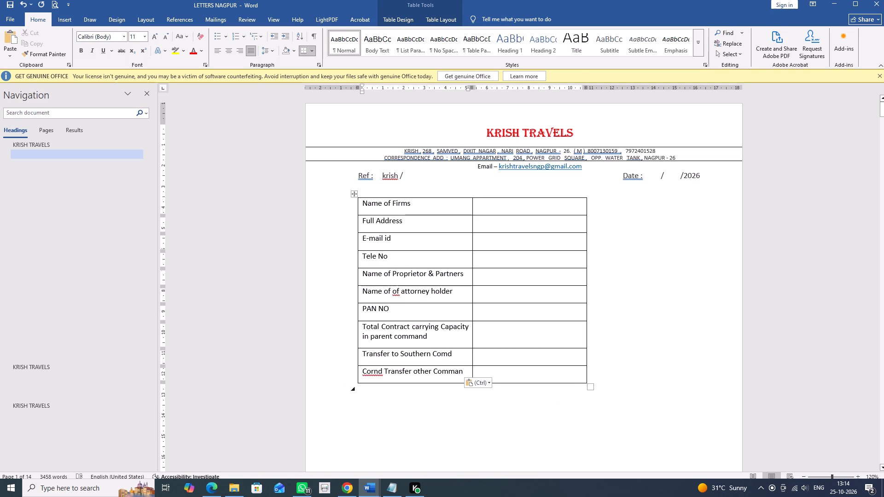
key("alt+Tab")
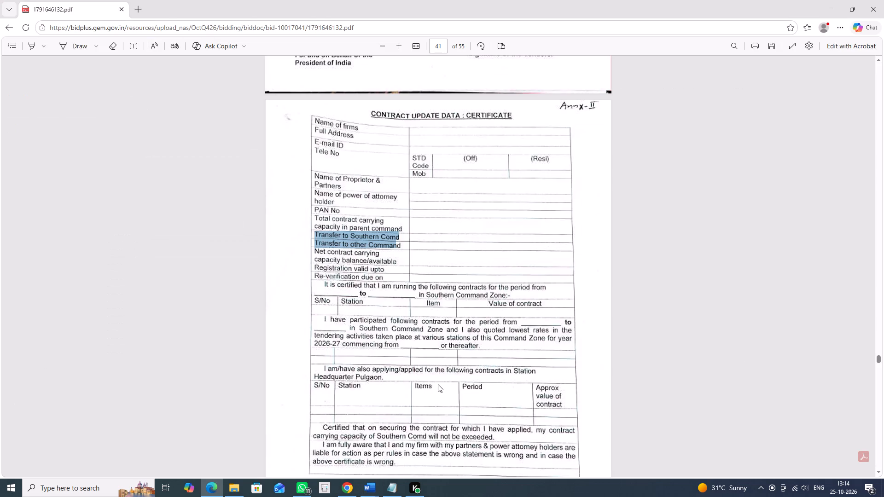
key("alt+Tab")
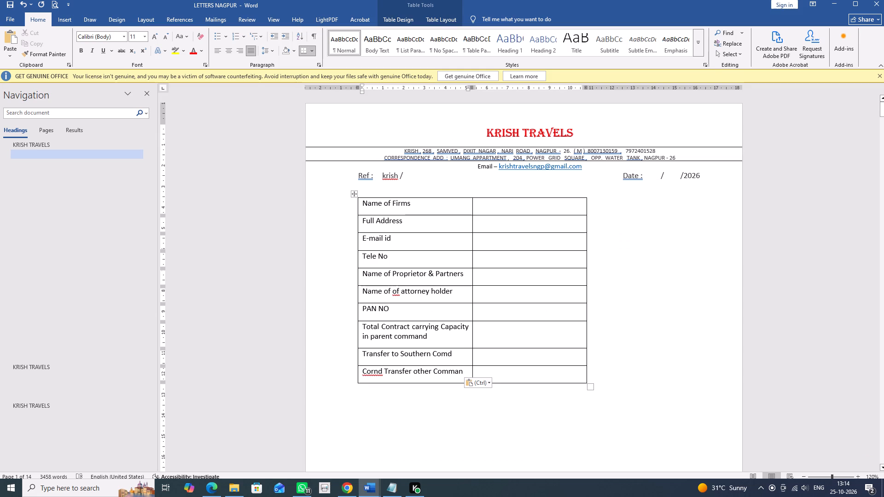
left_click(384, 372)
key("BackSpace")
key("BackSpace")
key("BackSpace")
key("BackSpace")
key("BackSpace")
key("BackSpace")
key("BackSpace")
key("BackSpace")
key("BackSpace")
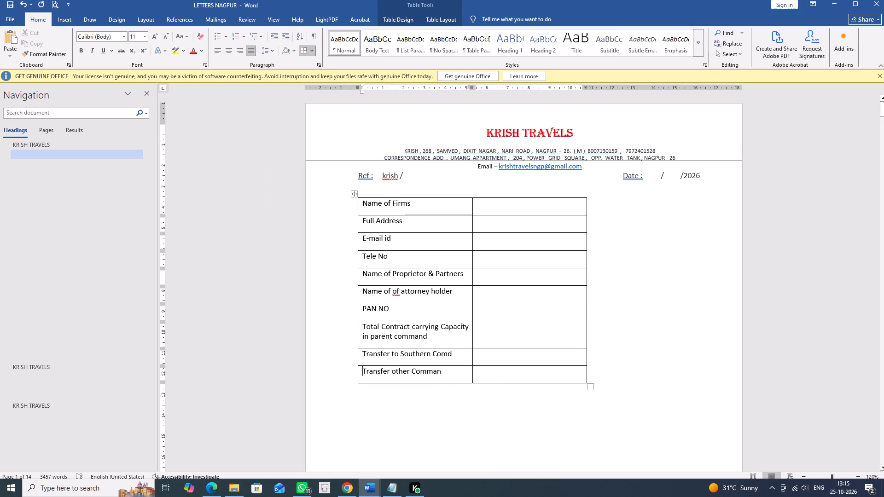
key("alt+Tab")
key("alt+Tab")
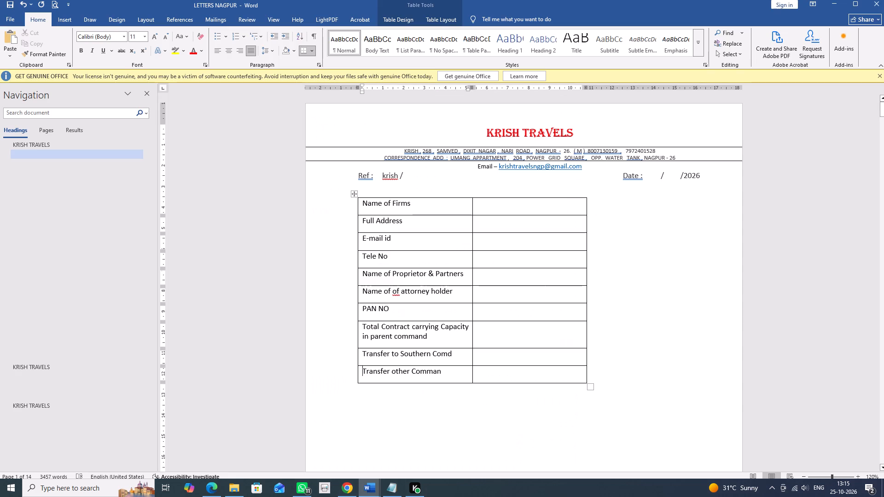
left_click(441, 372)
key("d")
Copy the net contract carrying capacity label from Annexure II in Edge into a new eleventh Word table row and add a blank row below.
key("alt+Tab")
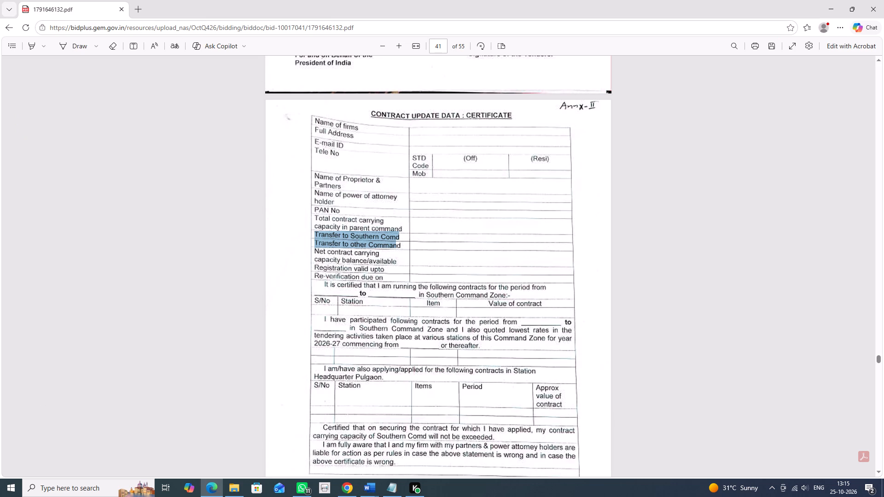
left_click_drag(315, 250, 397, 260)
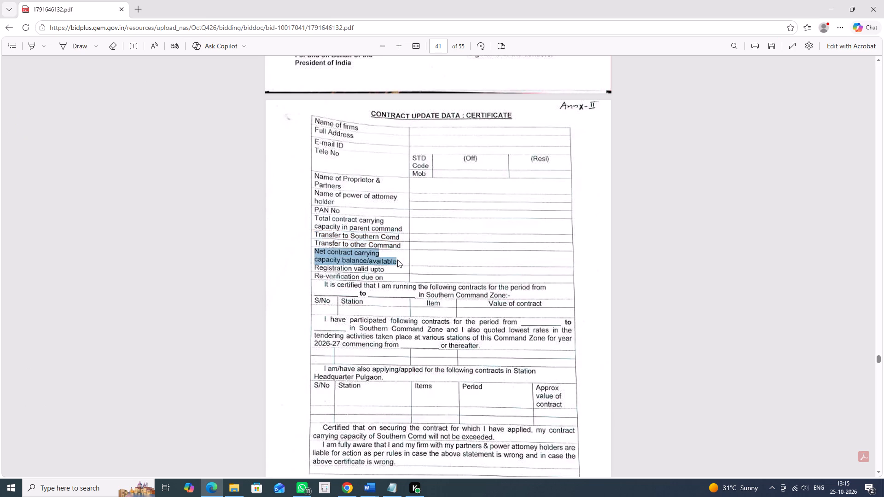
key("ctrl+c")
key("alt+Tab")
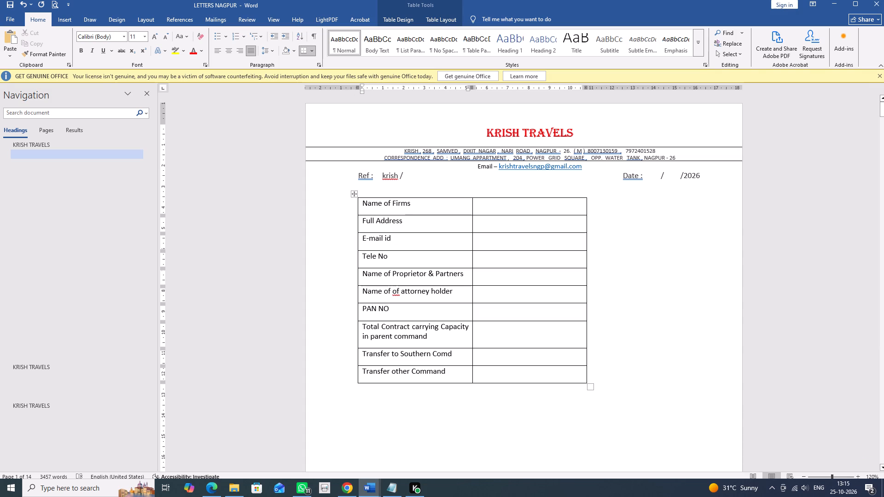
key("Tab")
key("Tab")
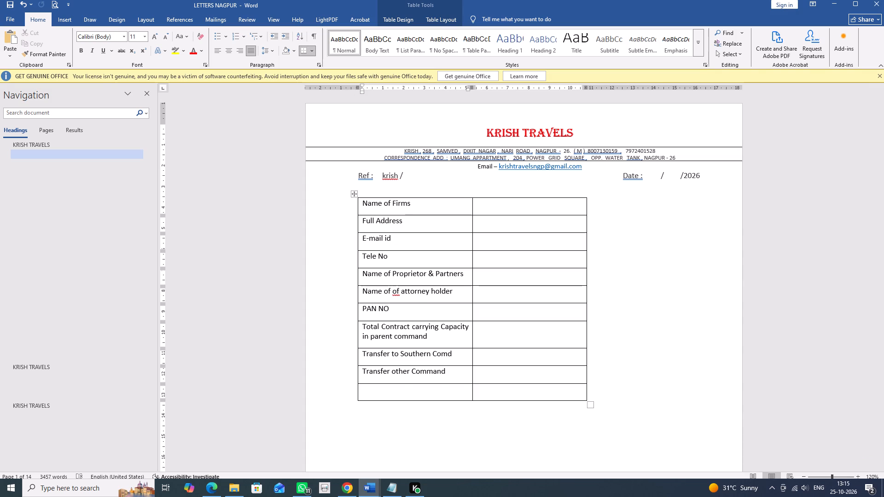
key("ctrl+v")
key("Tab")
key("Tab")
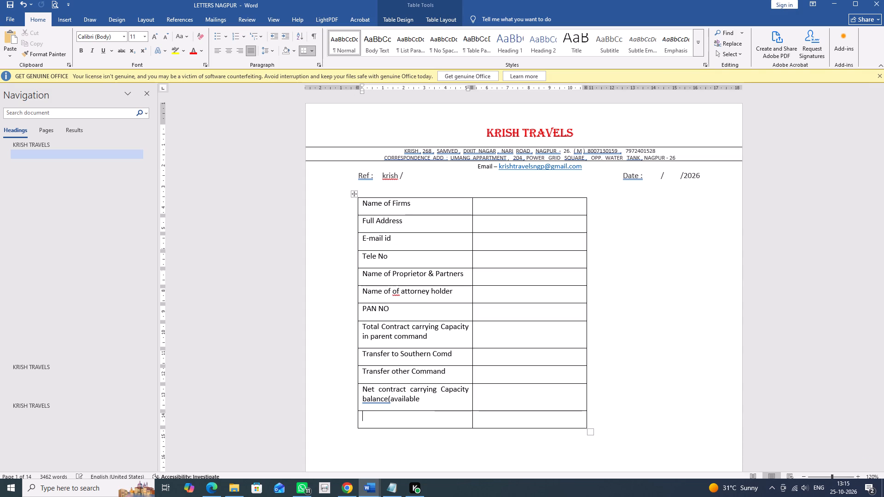
Copy the "Registration valid upto" label from Annexure II in Edge into the blank twelfth row of the Word table.
key("alt+Tab")
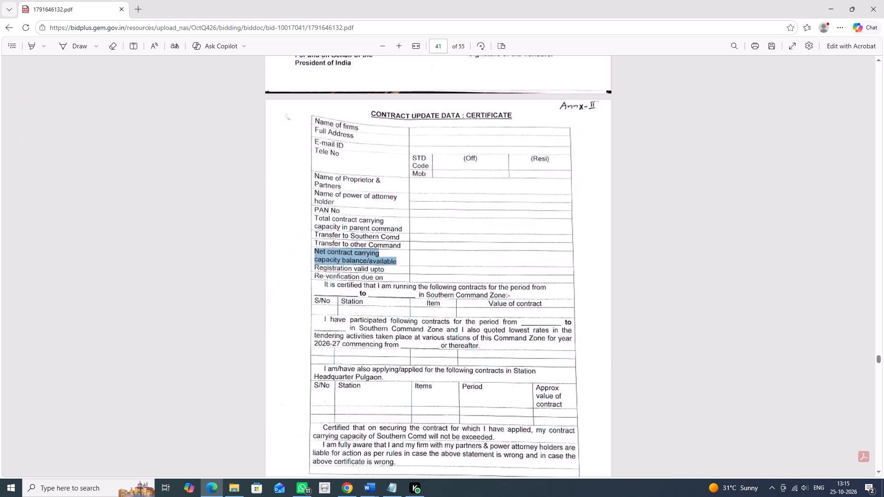
left_click_drag(313, 268, 386, 270)
left_click(386, 270)
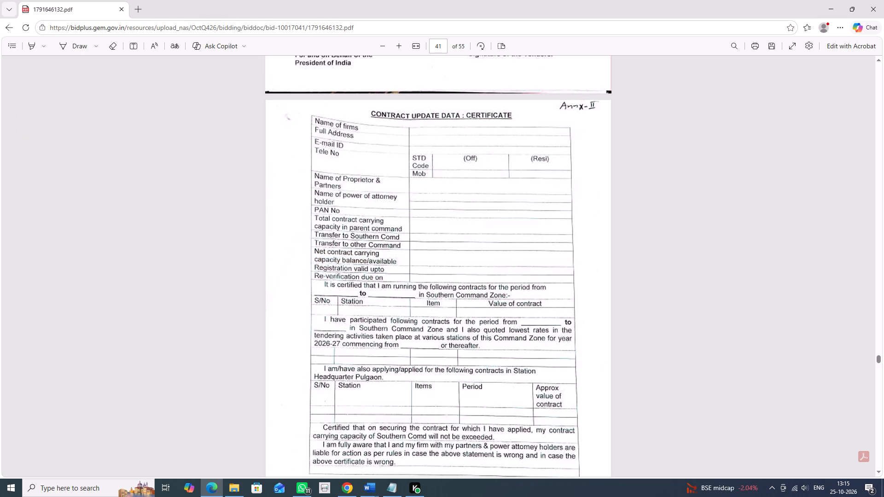
left_click_drag(314, 268, 384, 269)
key("ctrl+c")
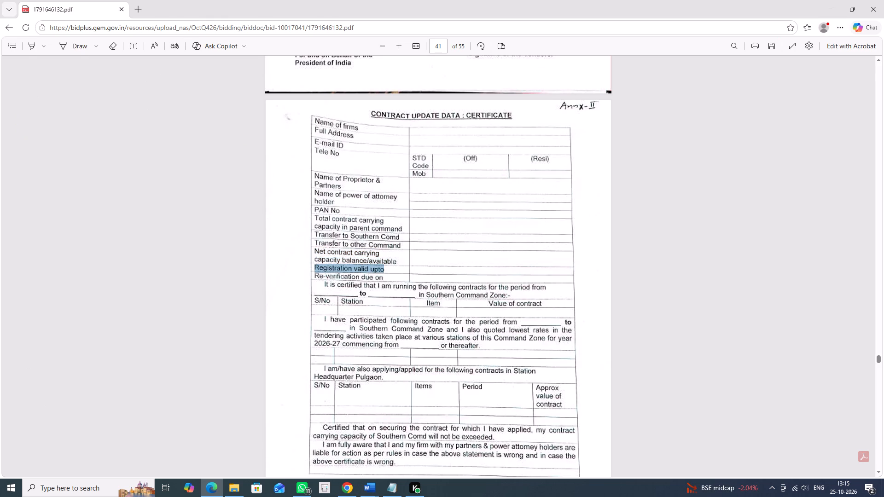
key("alt+Tab")
key("ctrl+v")
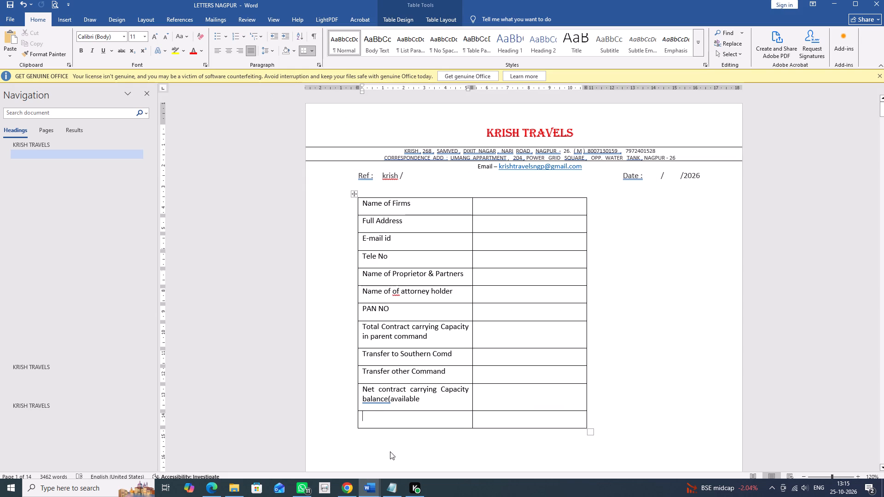
Correct the garbled text in the twelfth row's label to read "Registration valid upto".
left_click(375, 417)
key("Right")
key("Delete")
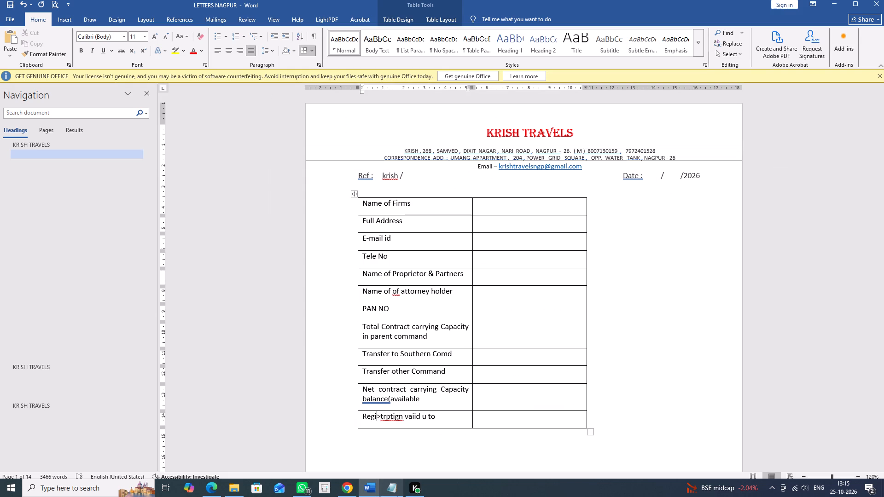
key("Delete")
key("Delete")
key("Delete")
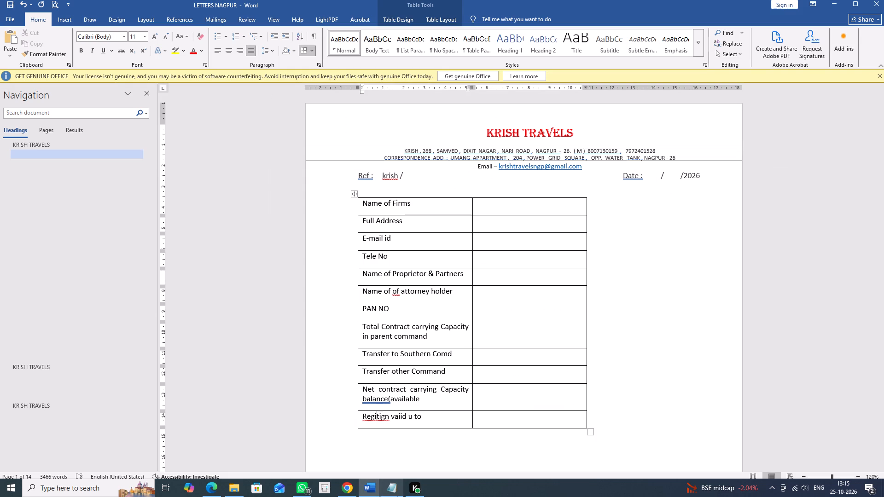
key("s")
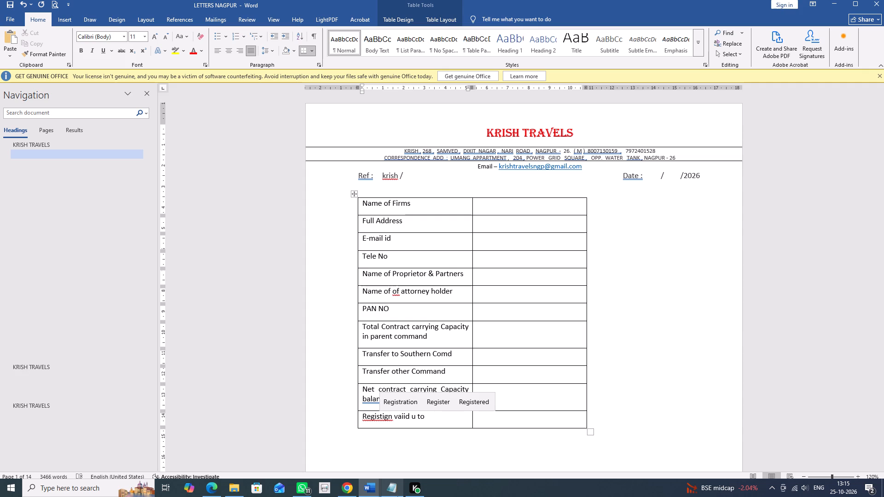
key("Right")
key("Delete")
key("Delete")
type("rati")
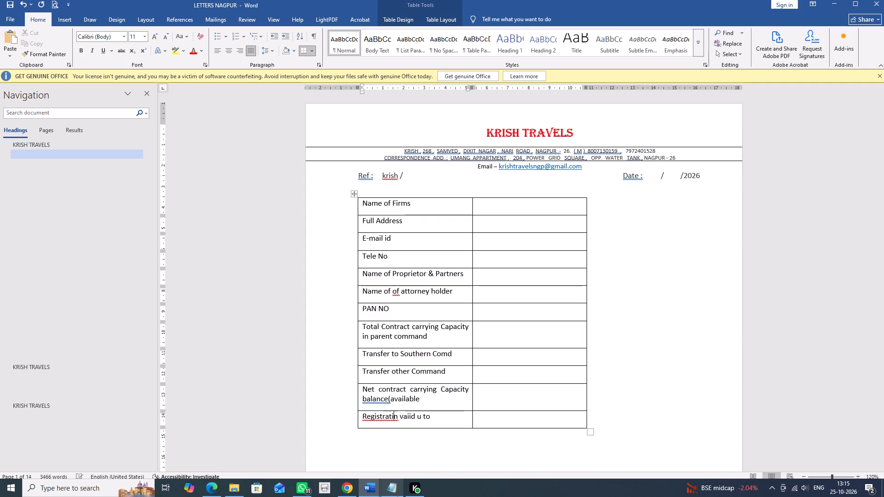
key("o")
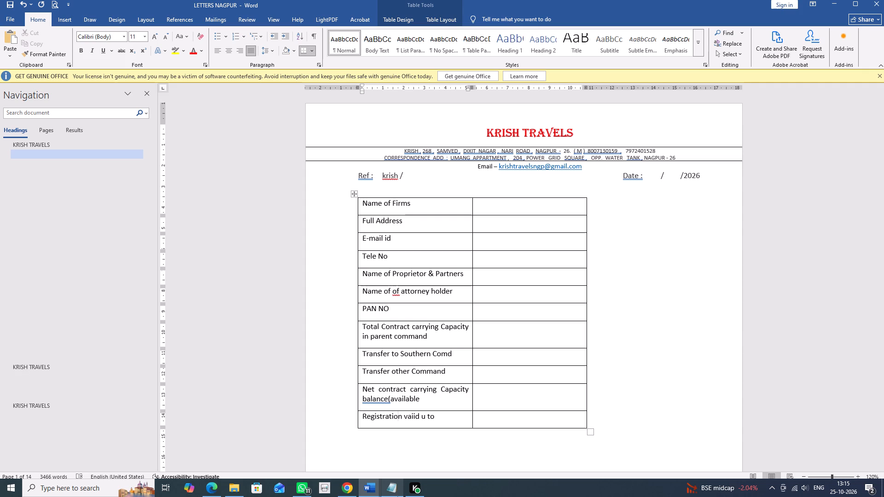
key("alt+Tab")
key("alt+Tab")
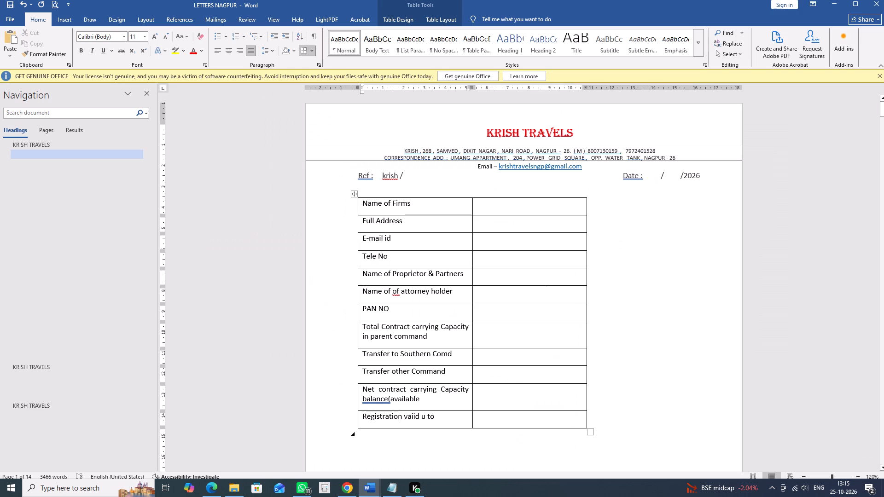
left_click(425, 416)
key("p")
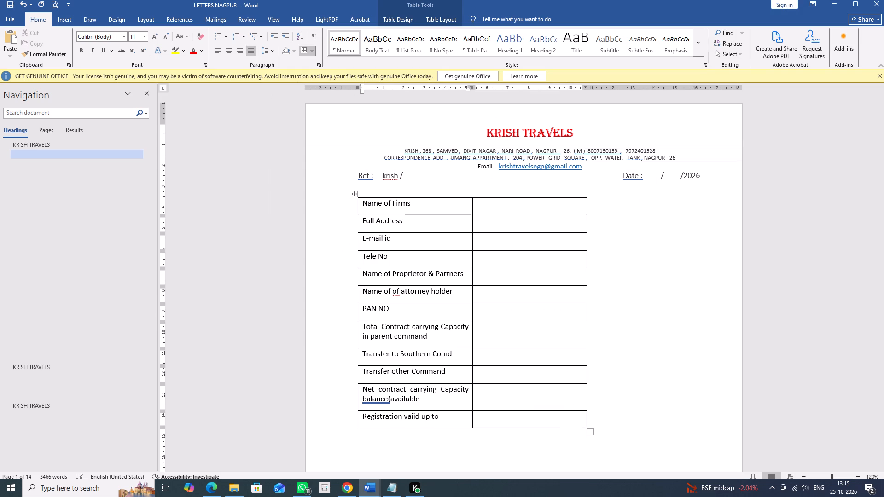
key("Delete")
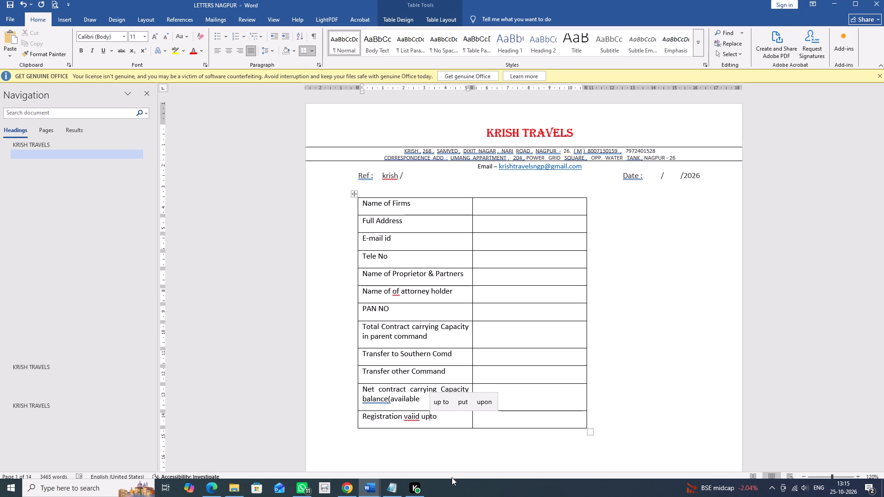
left_click(413, 414)
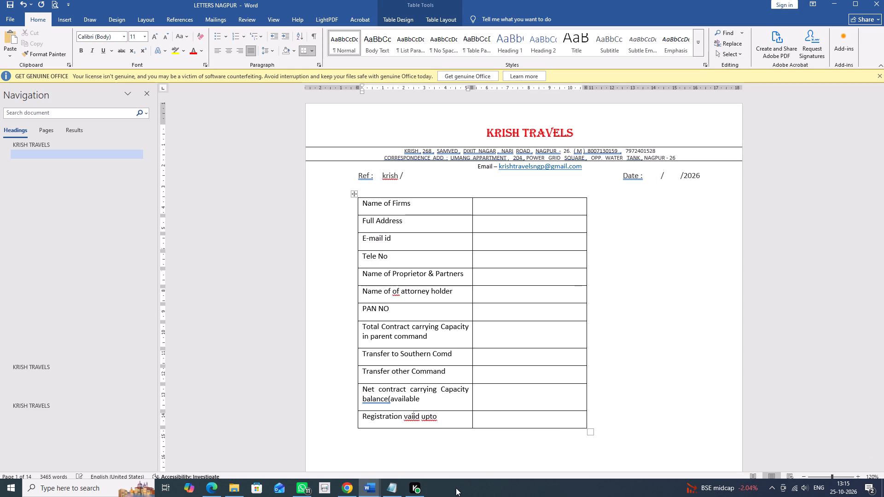
key("BackSpace")
key("l")
Add a thirteenth row to the Word table and paste the registration validity and re-verification labels from Annexure II in Edge into it.
left_click(442, 419)
key("Tab")
key("Tab")
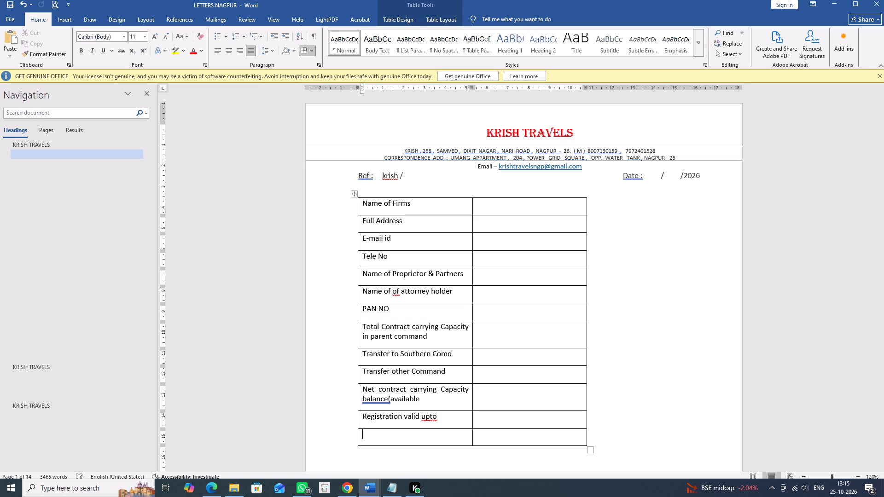
key("alt+Tab")
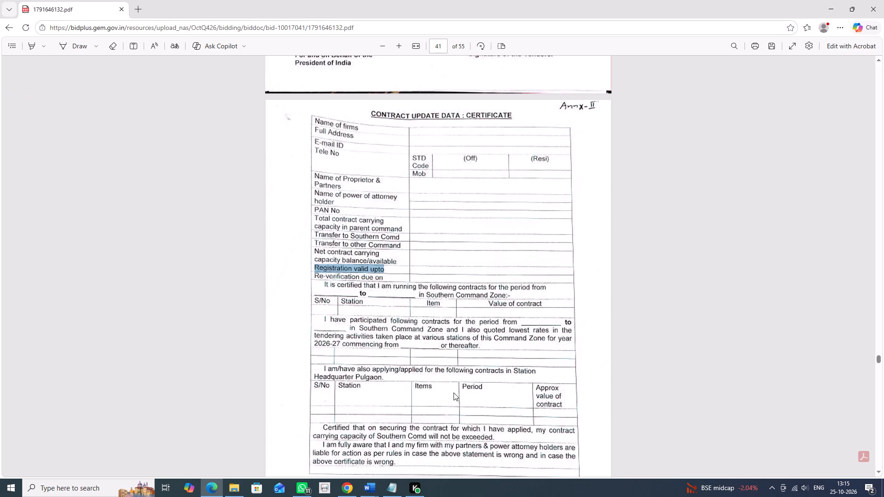
key("alt+Tab")
key("alt+Tab")
left_click_drag(314, 275, 389, 276)
left_click_drag(389, 276, 386, 278)
key("ctrl+c")
key("alt+Tab")
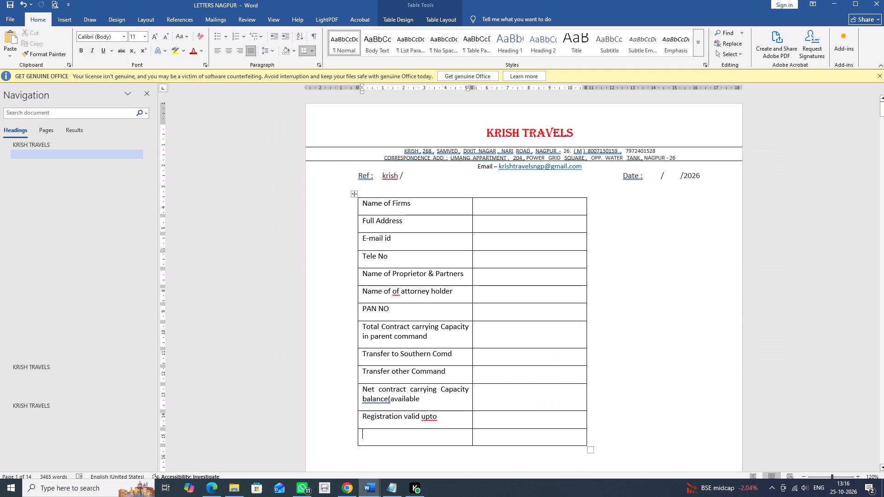
key("ctrl+v")
scroll(441, 383, "down", 3)
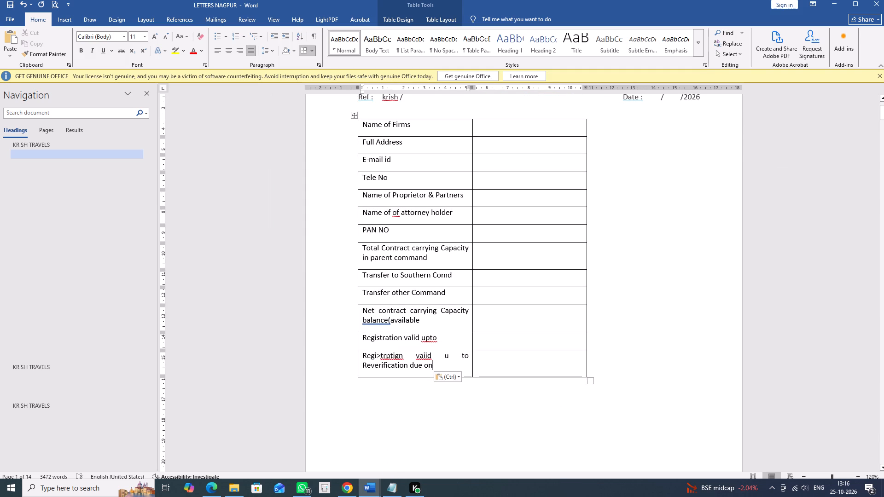
Delete the duplicate registration text from the thirteenth row, leaving only "Reverification due on".
left_click(468, 355)
key("BackSpace")
key("BackSpace")
key("BackSpace")
key("BackSpace")
key("BackSpace")
key("BackSpace")
key("BackSpace")
key("BackSpace")
key("BackSpace")
key("BackSpace")
key("BackSpace")
key("BackSpace")
key("BackSpace")
key("BackSpace")
key("BackSpace")
key("BackSpace")
key("BackSpace")
key("BackSpace")
key("BackSpace")
key("BackSpace")
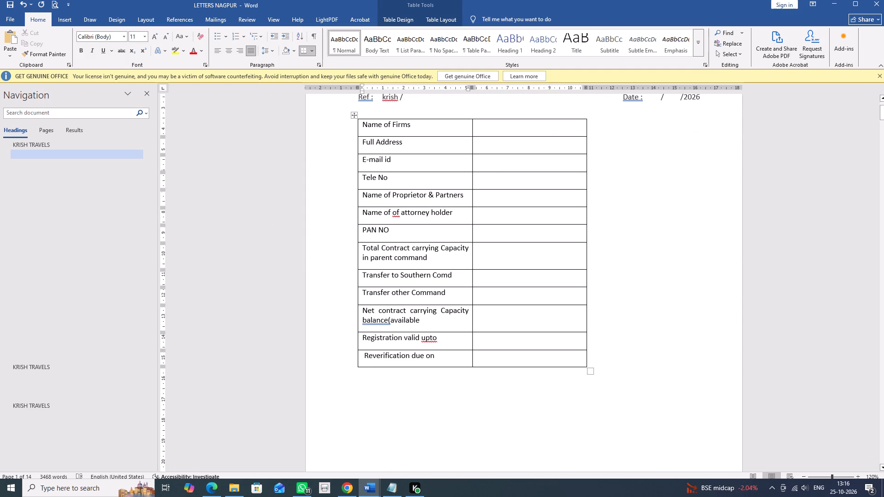
key("Delete")
Copy the running-contracts certification sentence and its table headings from Annexure II in Edge into a new fourteenth row of the Word table.
key("alt+Tab")
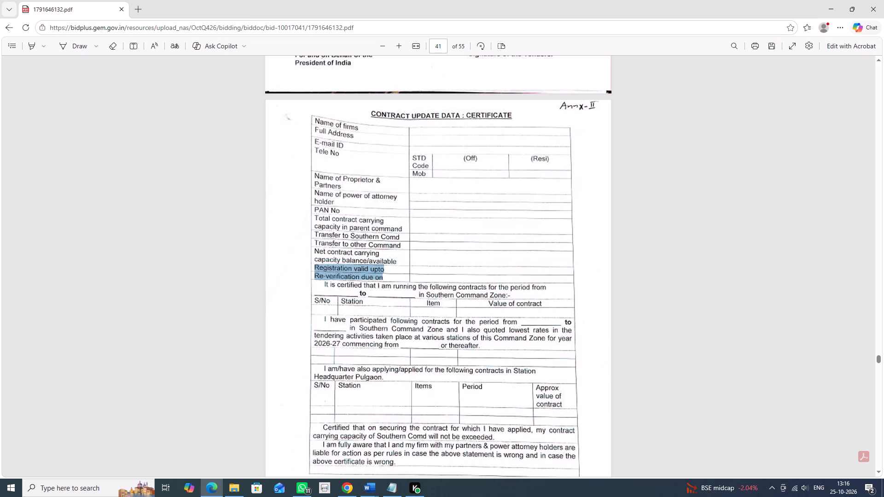
left_click_drag(324, 283, 526, 291)
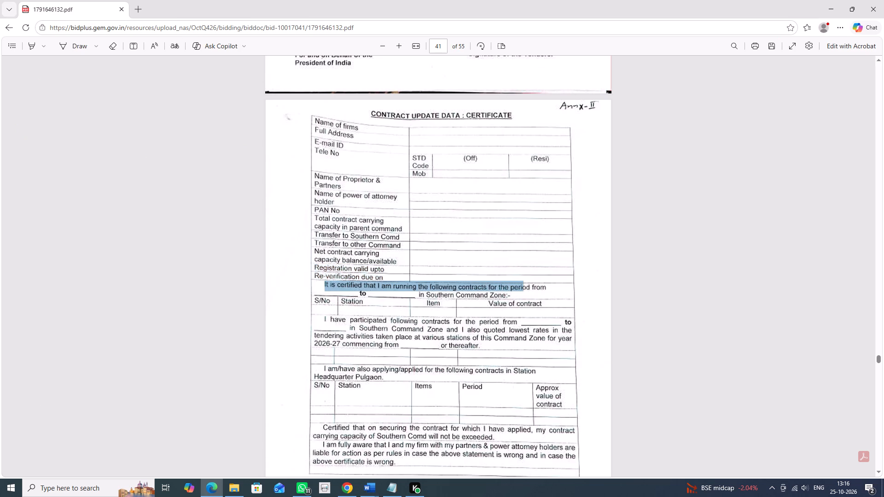
left_click_drag(526, 291, 544, 298)
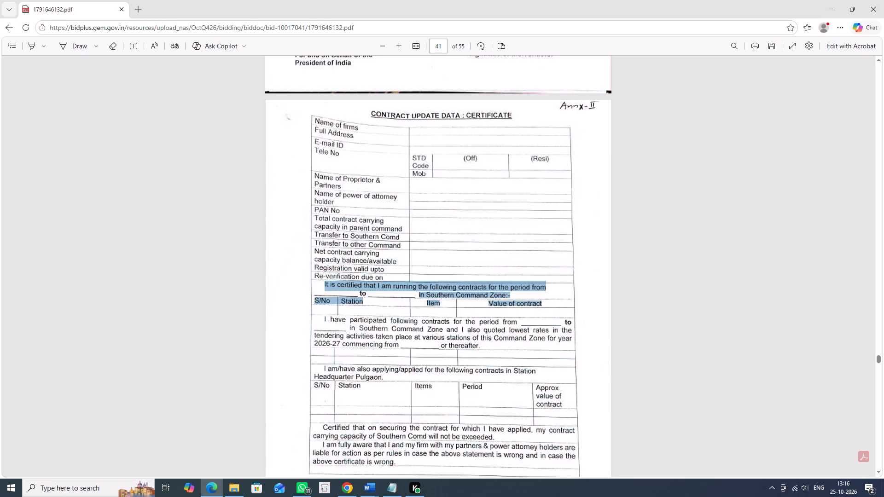
left_click_drag(544, 298, 537, 298)
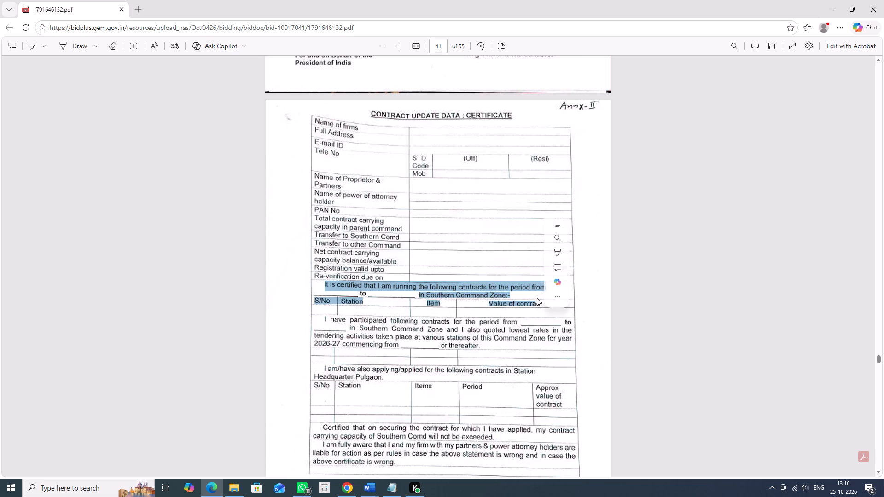
key("ctrl+c")
key("alt+Tab")
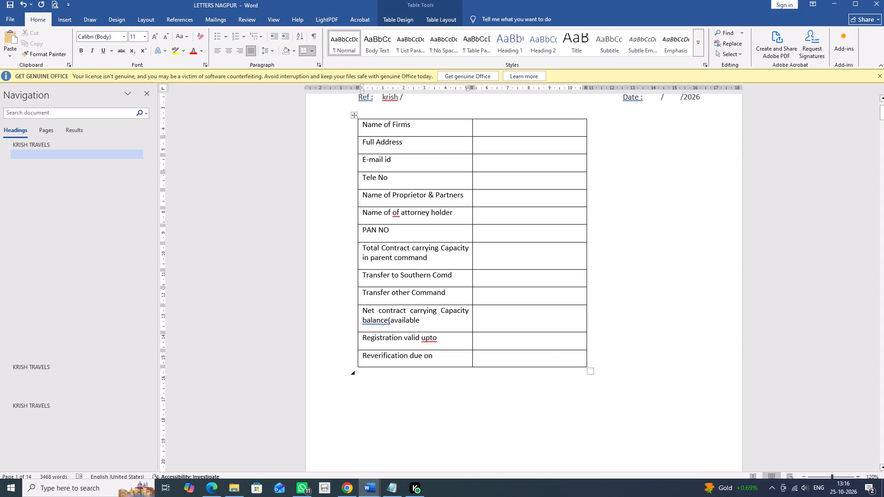
key("Tab")
key("Tab")
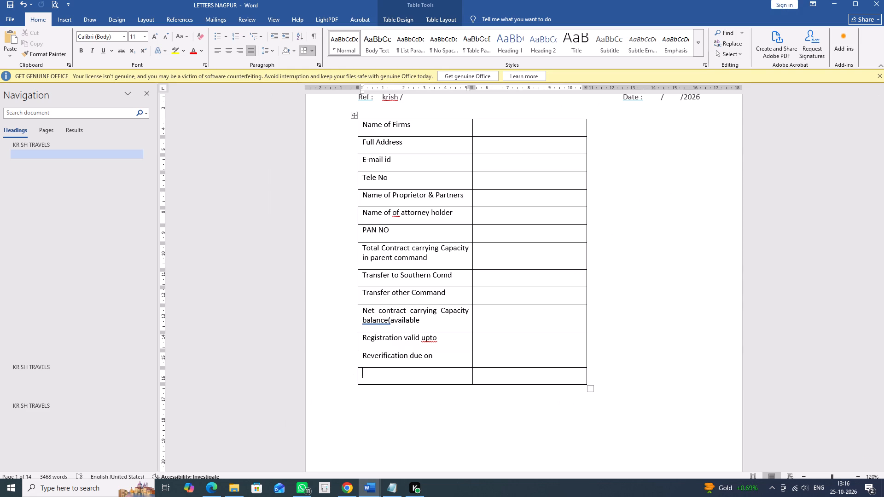
key("ctrl+v")
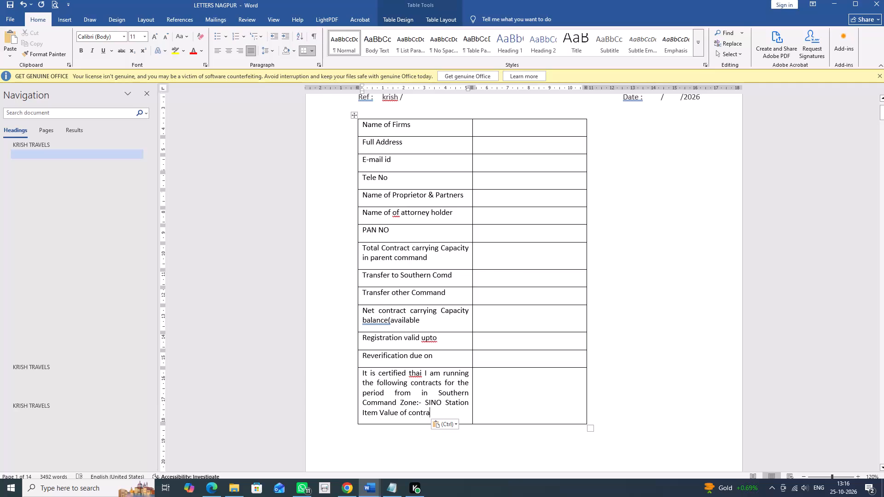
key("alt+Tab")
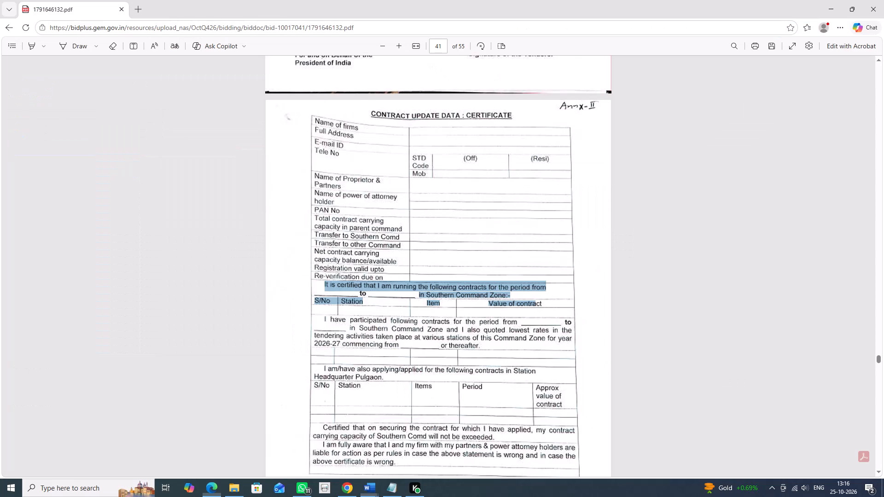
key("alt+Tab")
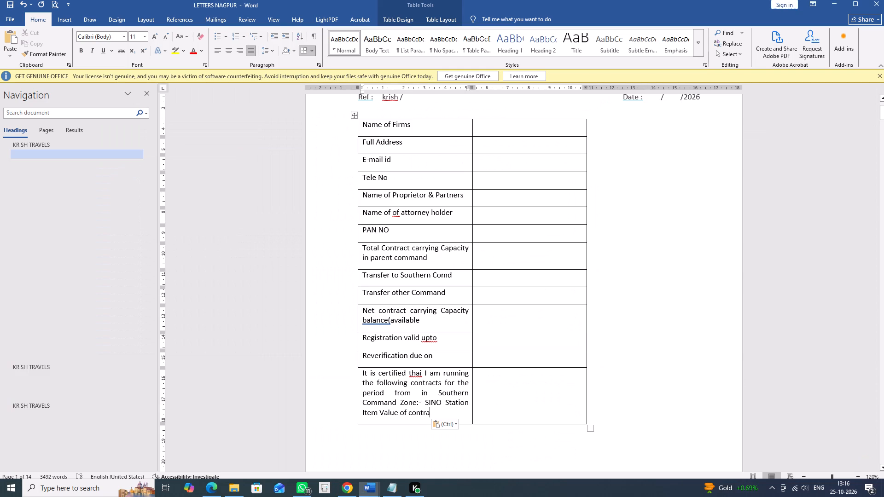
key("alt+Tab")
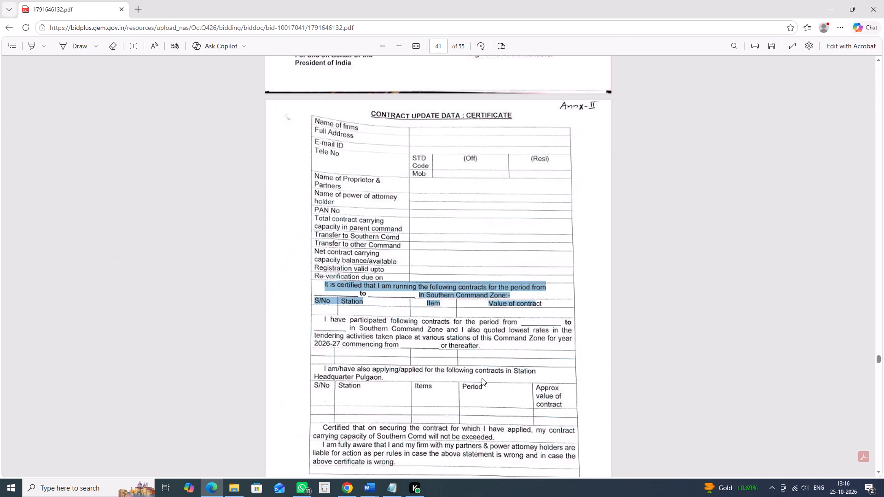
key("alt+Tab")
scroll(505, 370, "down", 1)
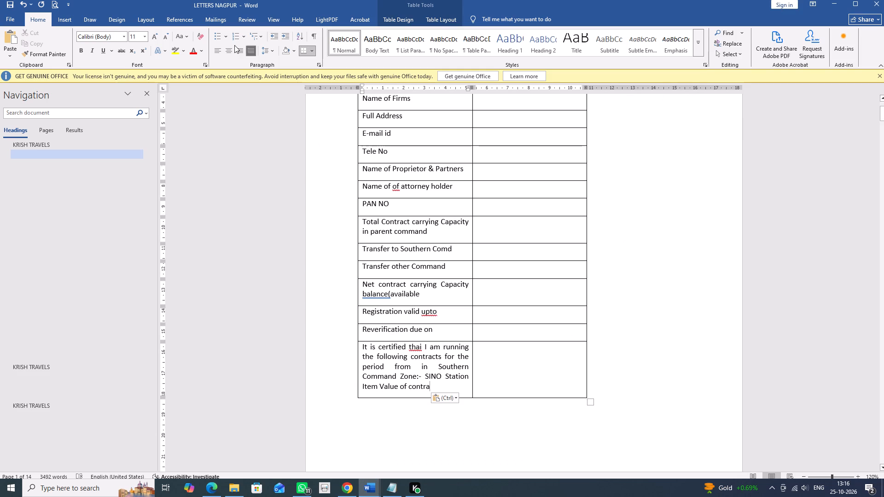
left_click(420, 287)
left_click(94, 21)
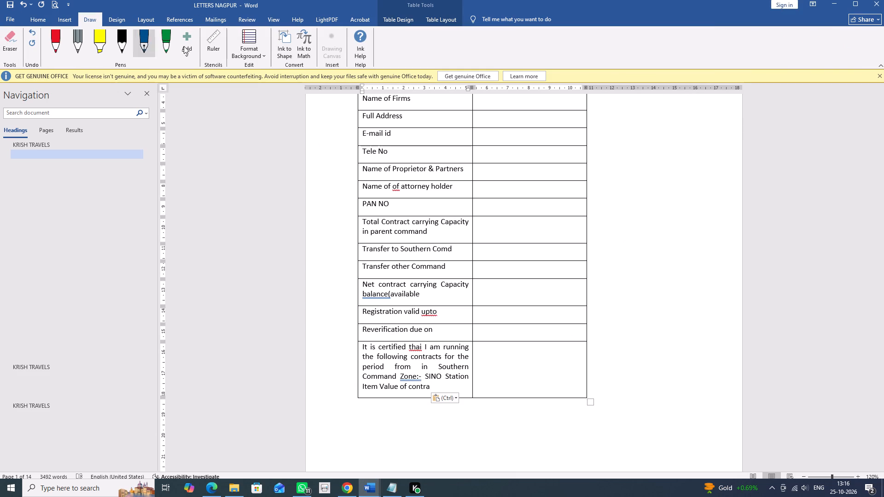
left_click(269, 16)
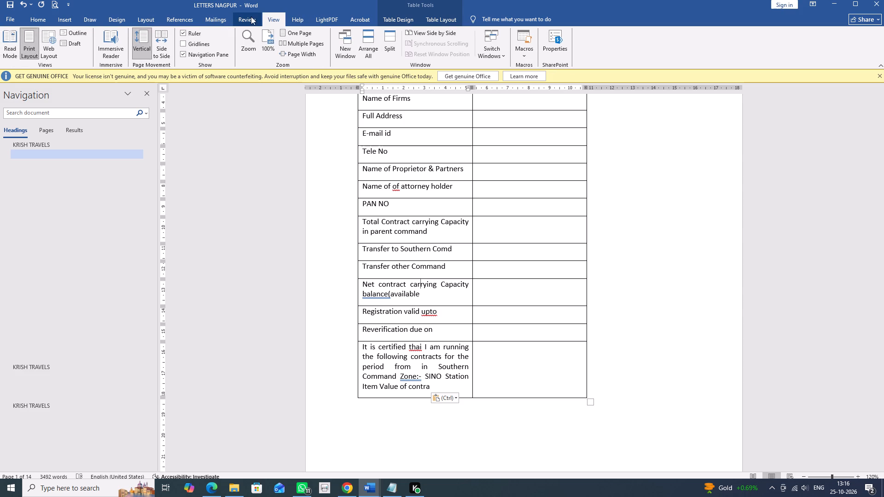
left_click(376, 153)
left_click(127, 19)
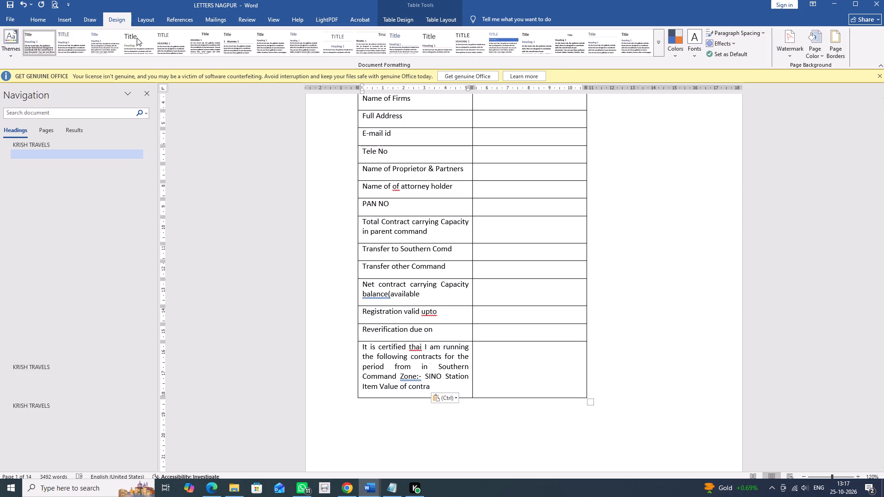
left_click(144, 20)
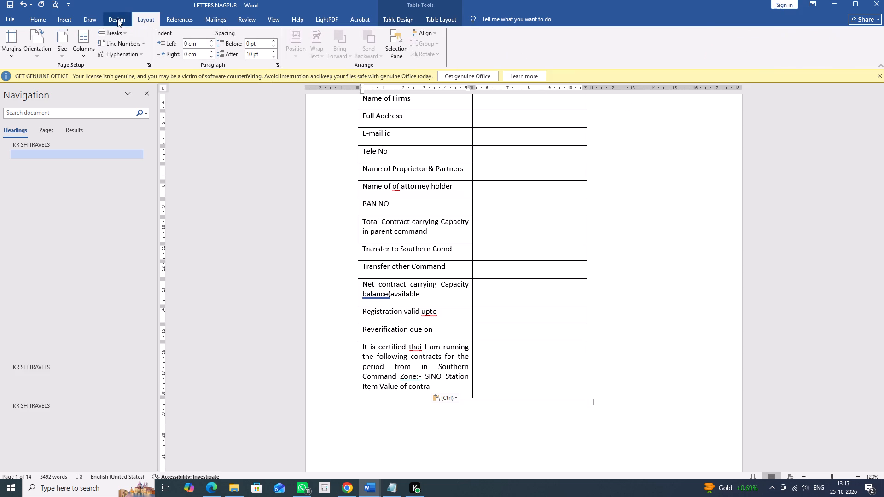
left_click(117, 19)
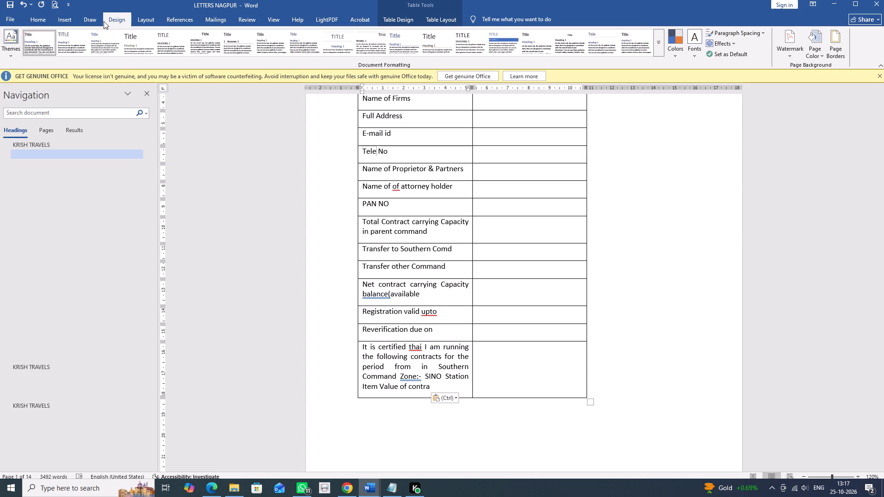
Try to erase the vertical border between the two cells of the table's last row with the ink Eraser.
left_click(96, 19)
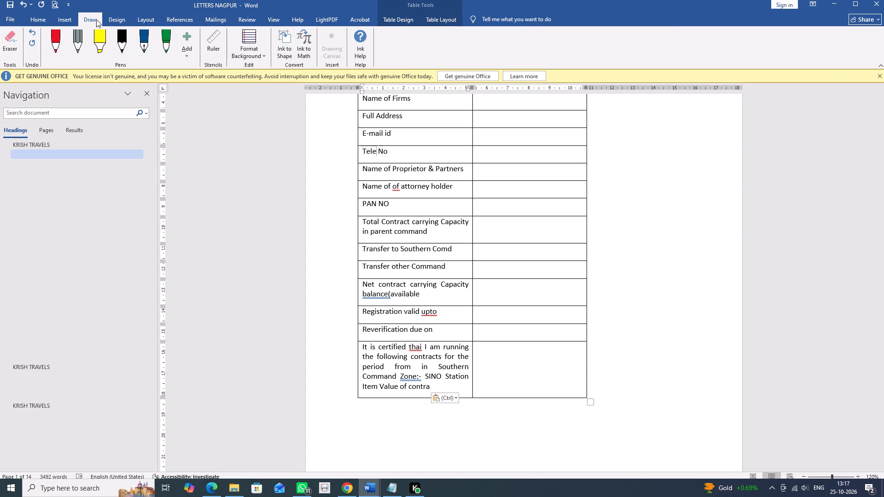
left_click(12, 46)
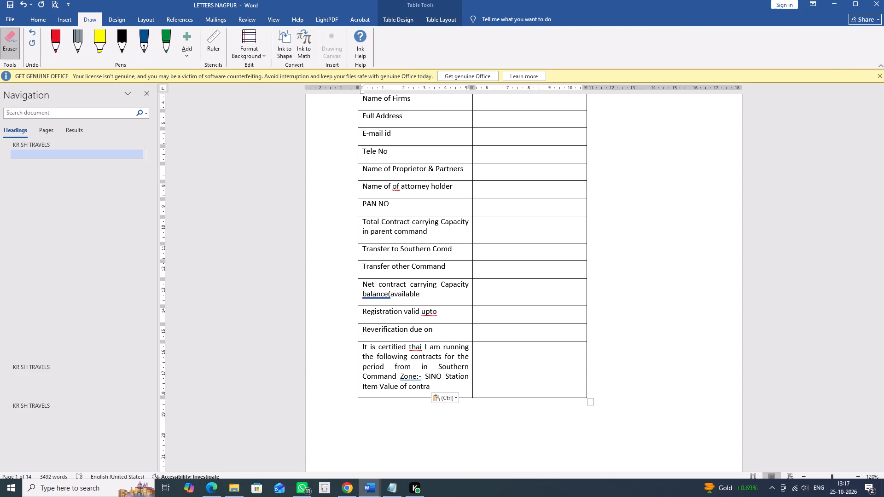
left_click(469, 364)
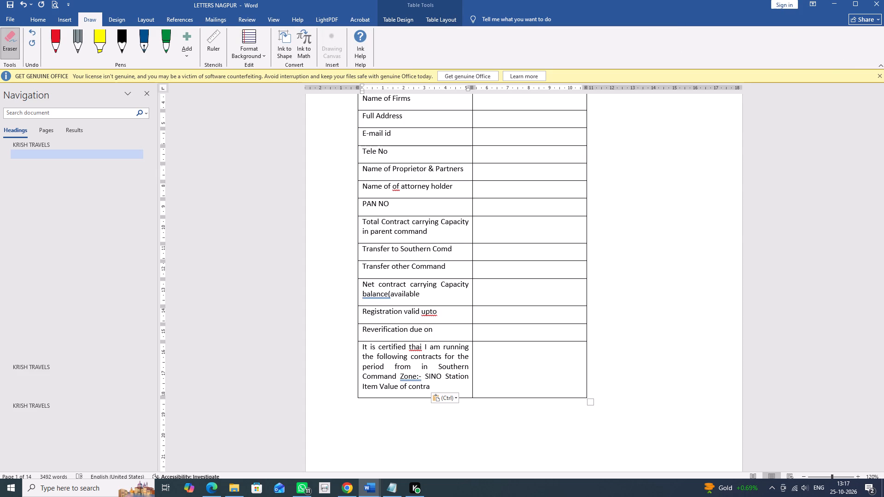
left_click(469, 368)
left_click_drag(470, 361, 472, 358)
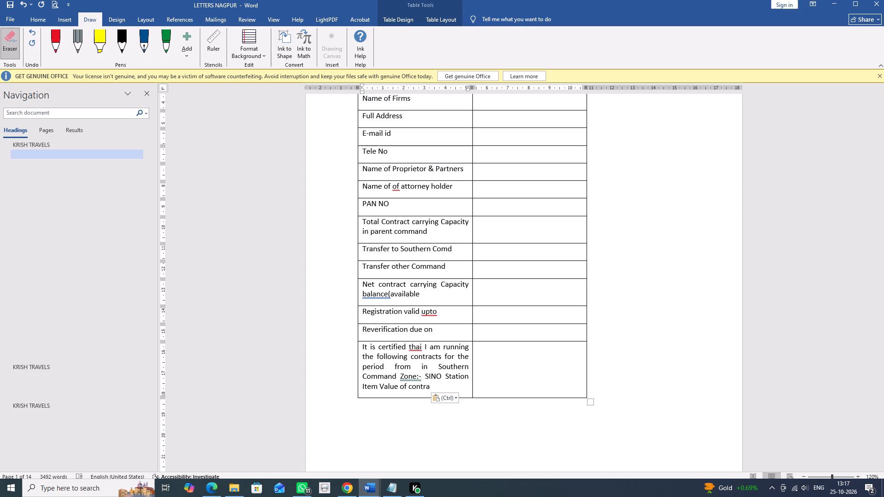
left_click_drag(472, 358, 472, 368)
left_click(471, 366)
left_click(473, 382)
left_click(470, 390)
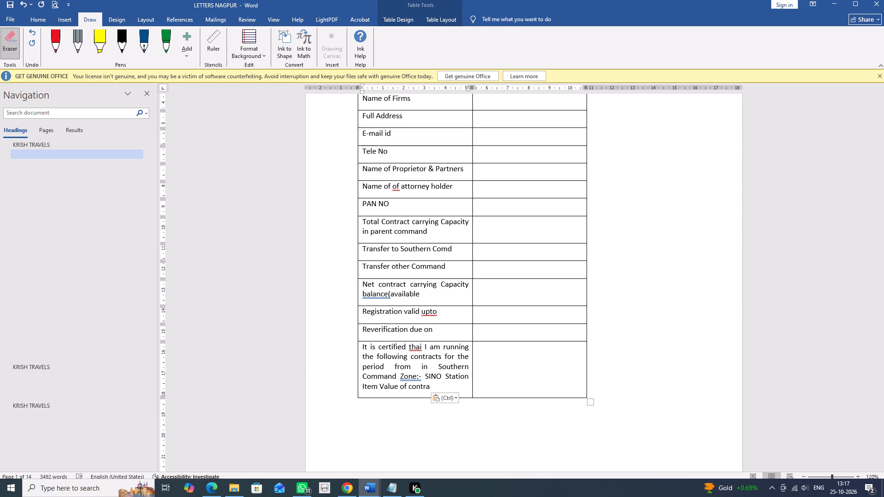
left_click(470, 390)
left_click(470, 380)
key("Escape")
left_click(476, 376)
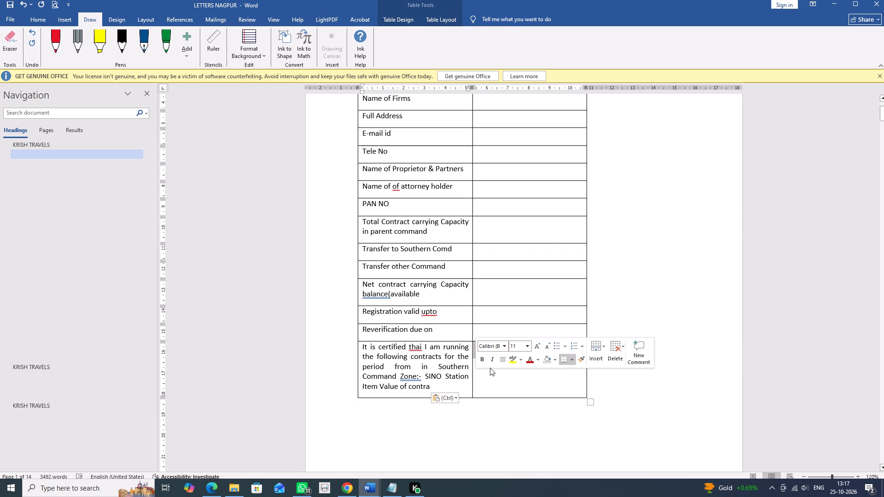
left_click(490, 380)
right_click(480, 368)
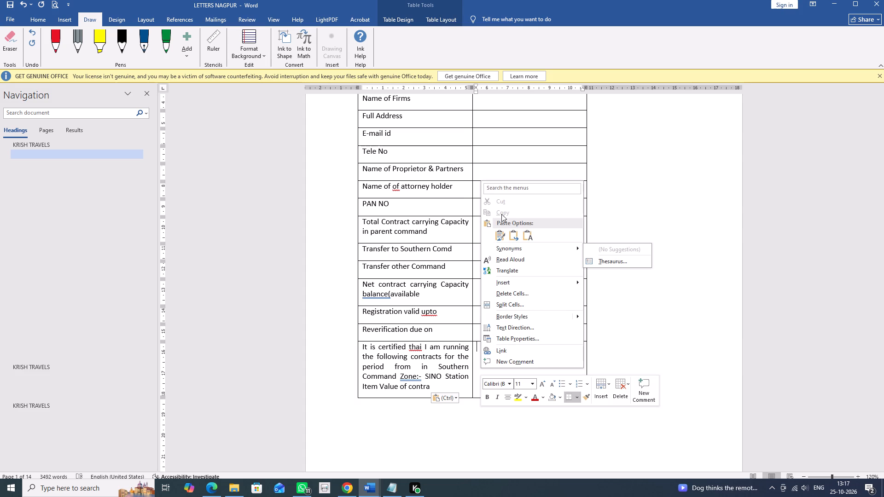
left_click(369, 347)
Delete the running-contracts certification text from the first cell of the table's last row.
left_click_drag(362, 346, 389, 354)
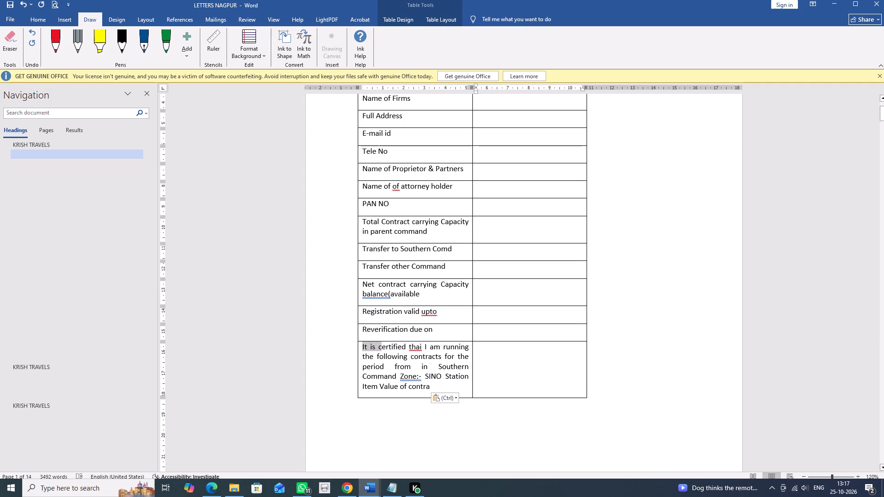
left_click_drag(389, 354, 438, 385)
key("Delete")
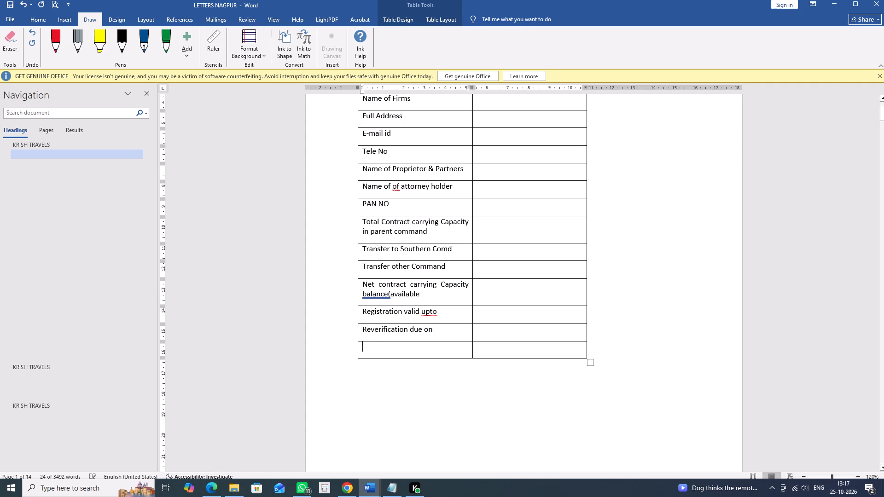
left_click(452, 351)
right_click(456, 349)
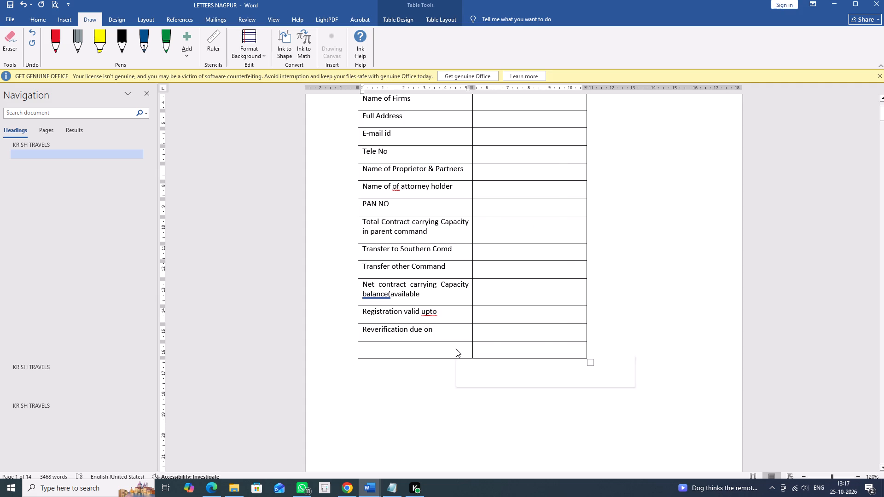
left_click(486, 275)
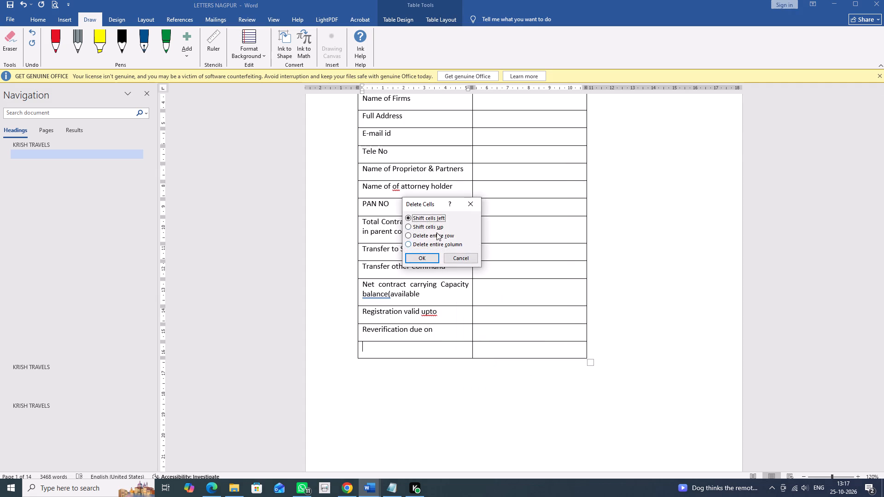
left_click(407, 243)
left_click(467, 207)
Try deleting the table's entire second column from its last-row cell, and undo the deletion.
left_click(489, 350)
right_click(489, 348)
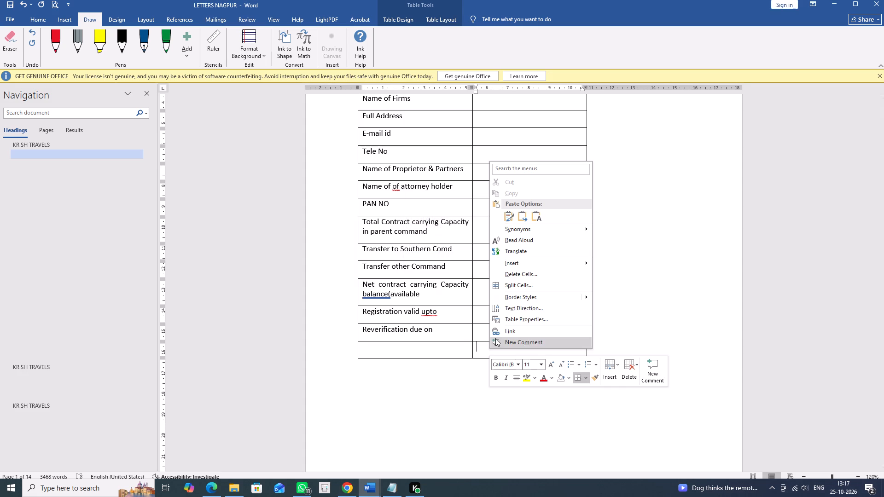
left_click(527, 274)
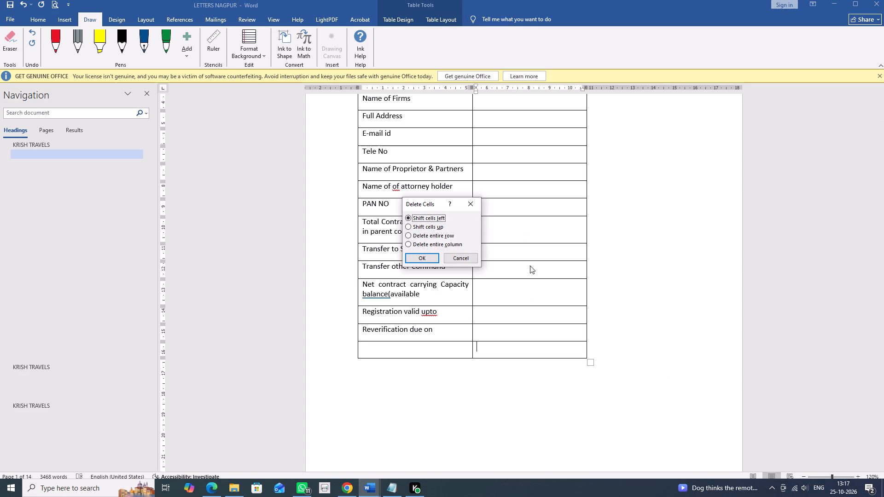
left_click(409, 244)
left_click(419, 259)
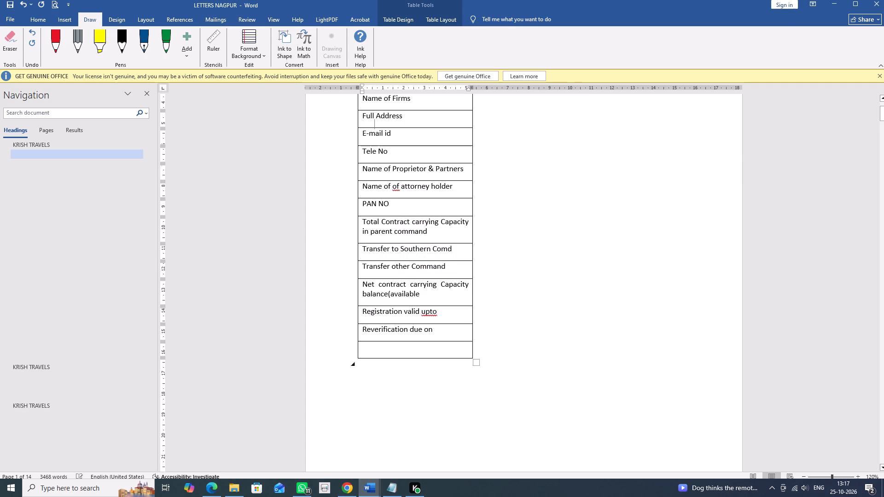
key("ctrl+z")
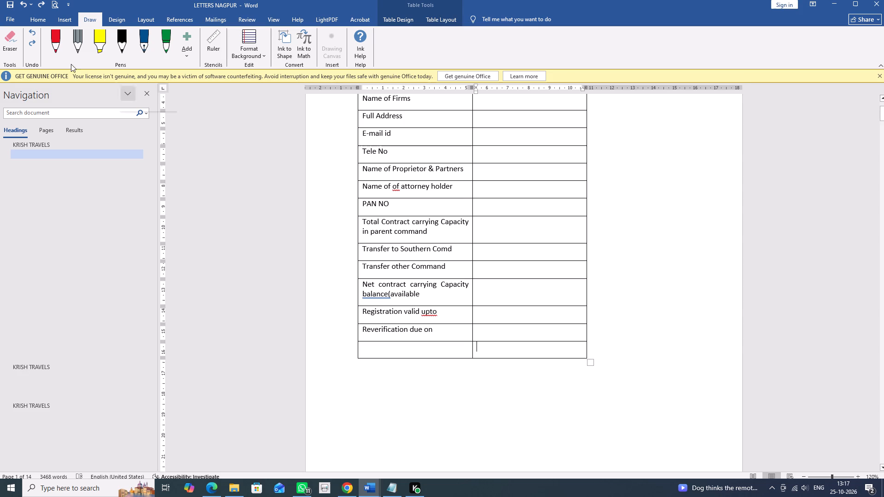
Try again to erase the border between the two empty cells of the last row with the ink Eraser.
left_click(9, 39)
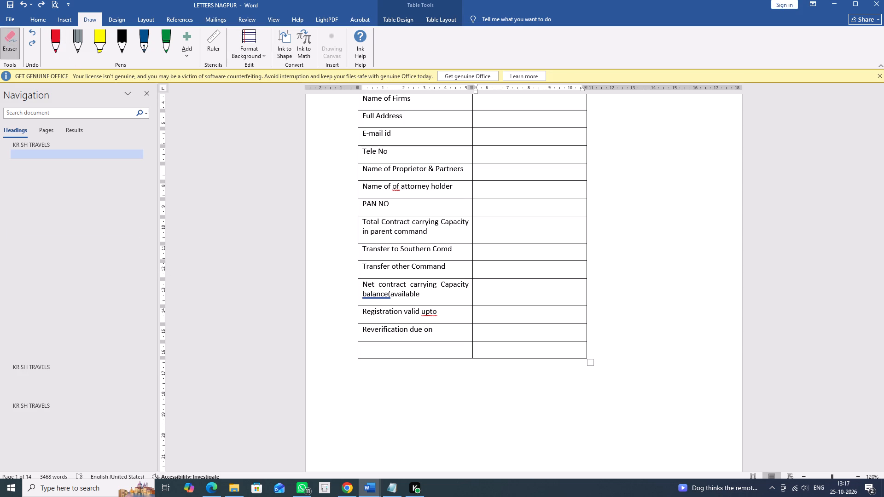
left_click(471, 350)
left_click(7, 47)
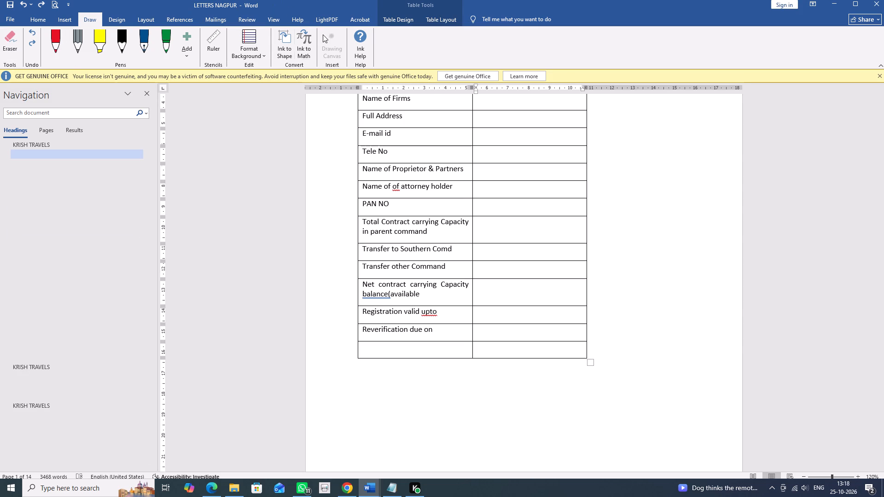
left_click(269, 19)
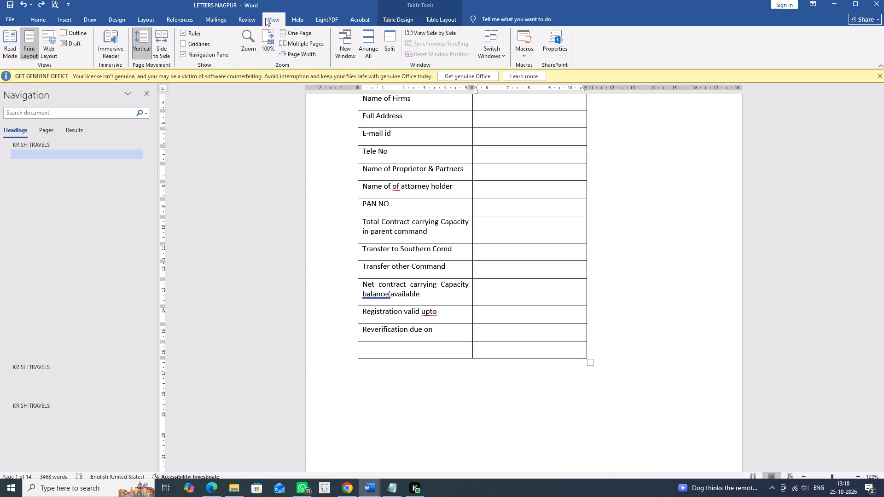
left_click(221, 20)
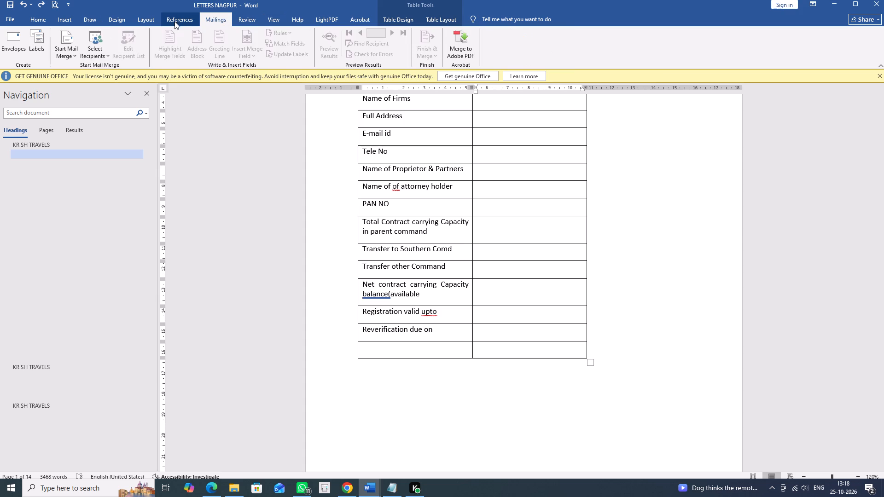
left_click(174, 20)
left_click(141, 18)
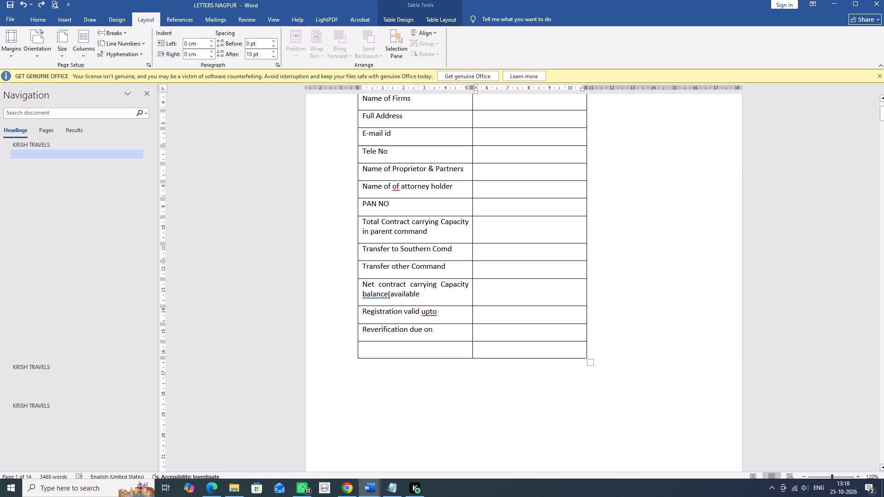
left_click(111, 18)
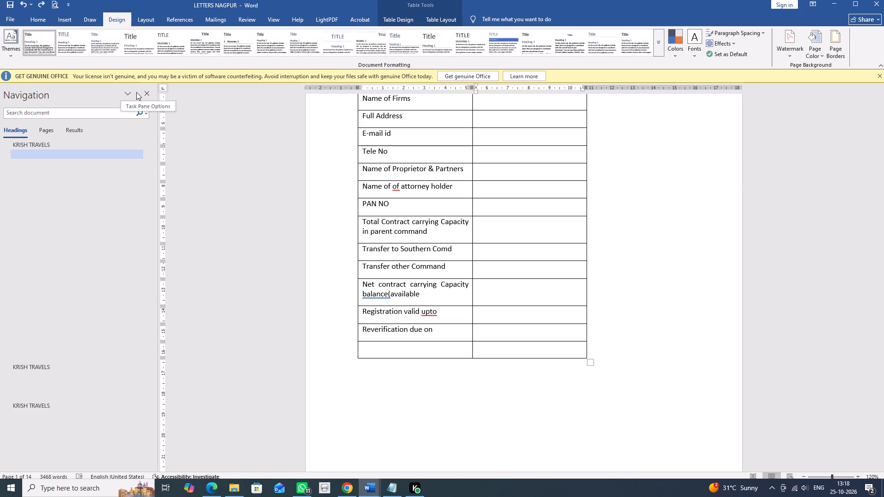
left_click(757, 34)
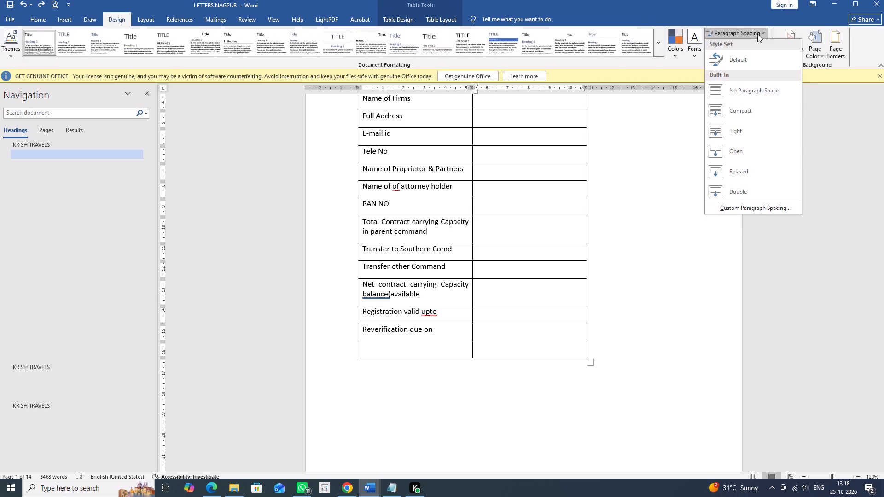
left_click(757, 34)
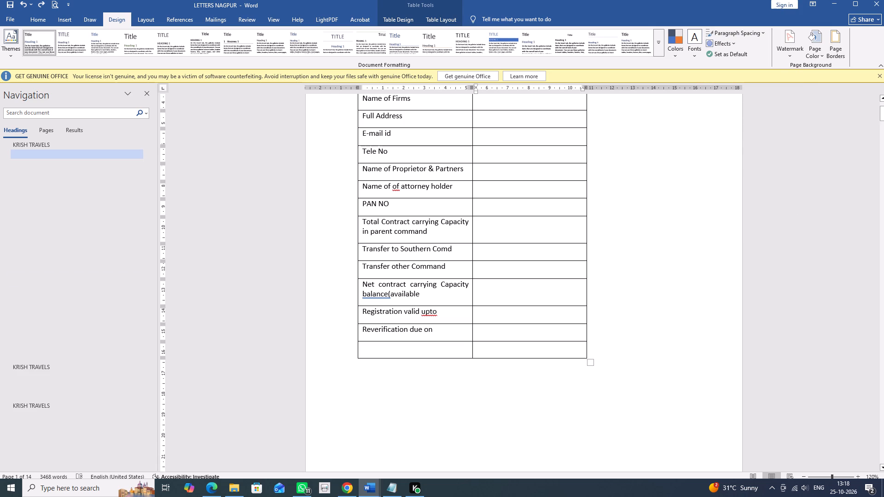
Switch to Chrome and reload the GeM bid participation page for uploading documents.
left_click(339, 489)
key("F5")
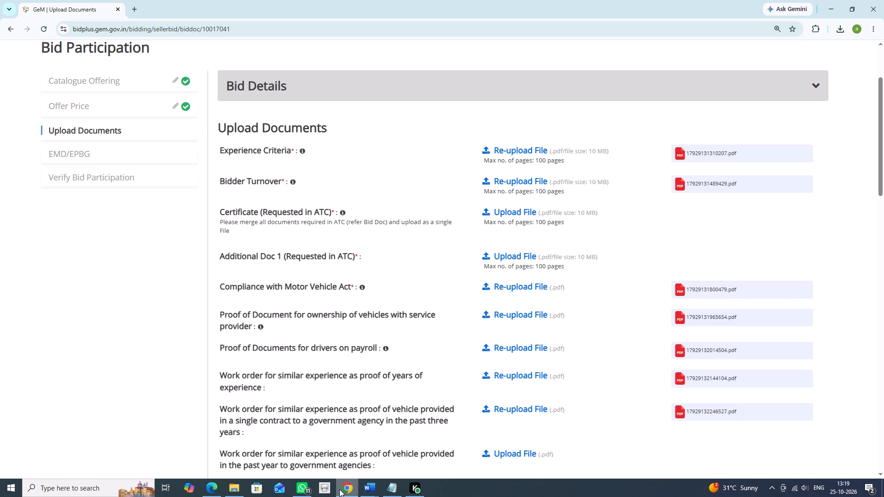
Switch to the LETTERS NAGPUR document in Word.
left_click(369, 496)
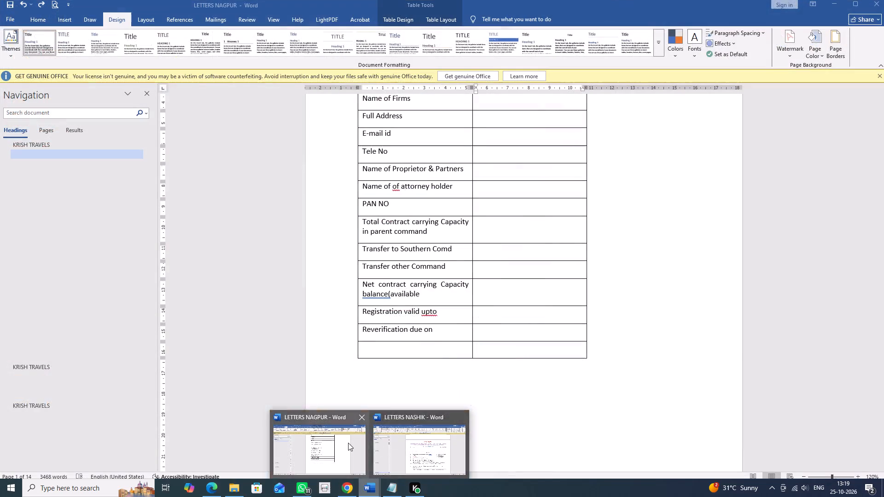
left_click(348, 443)
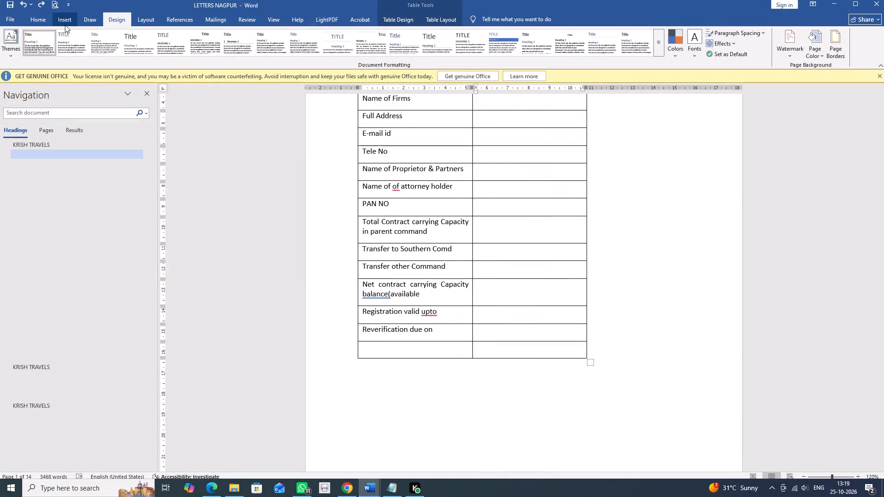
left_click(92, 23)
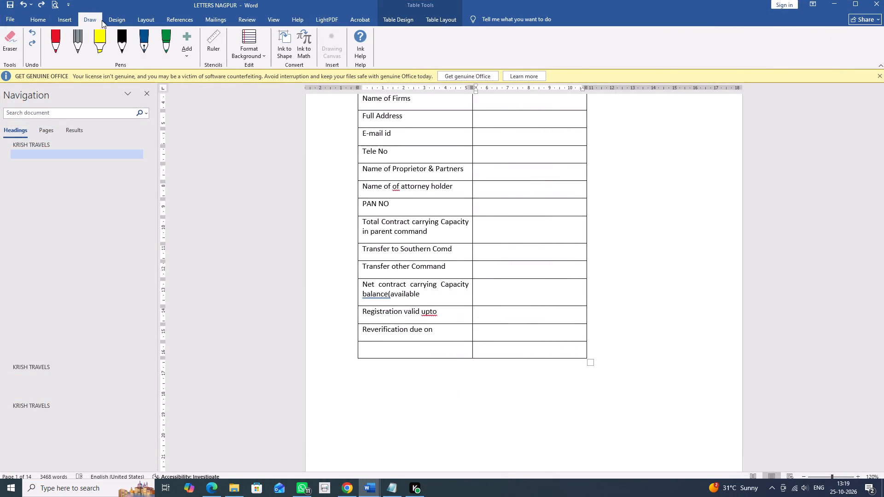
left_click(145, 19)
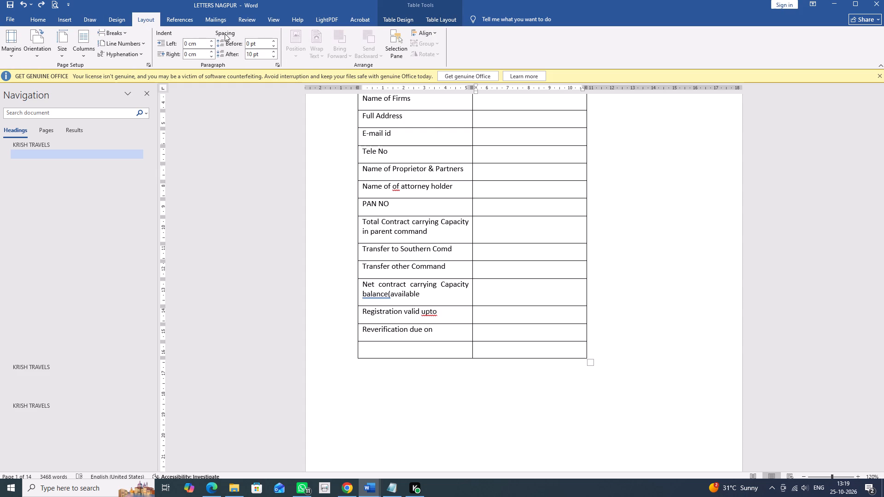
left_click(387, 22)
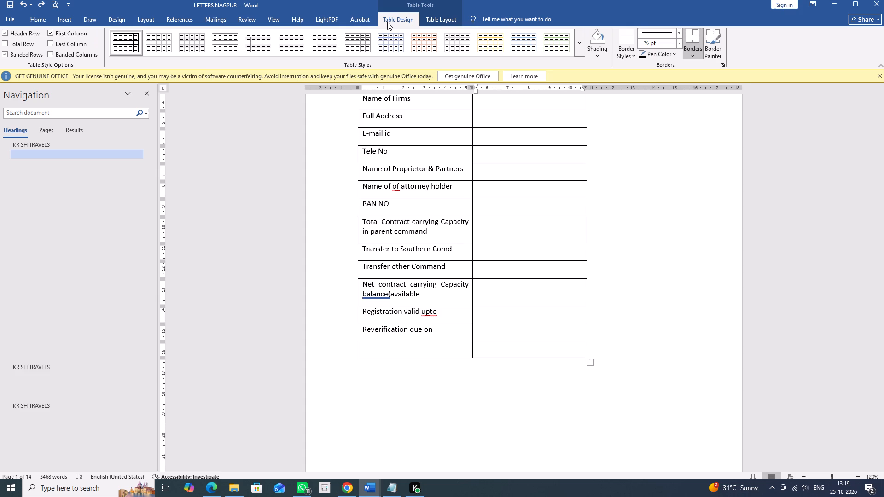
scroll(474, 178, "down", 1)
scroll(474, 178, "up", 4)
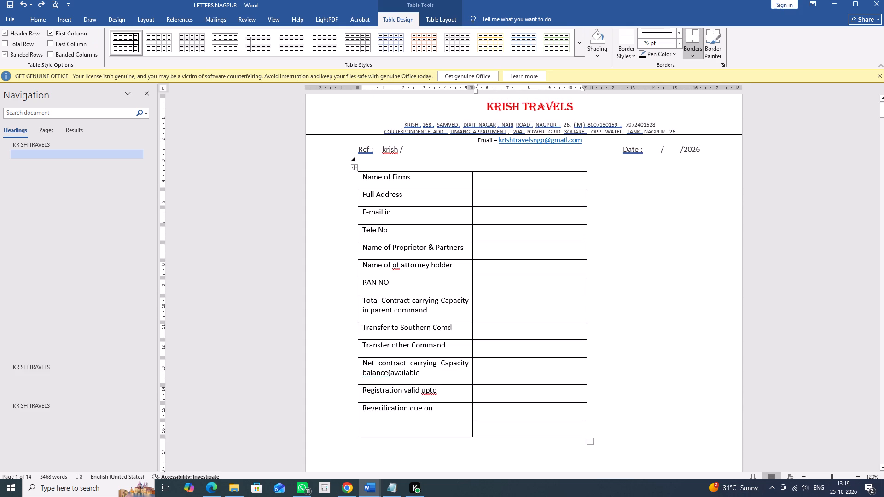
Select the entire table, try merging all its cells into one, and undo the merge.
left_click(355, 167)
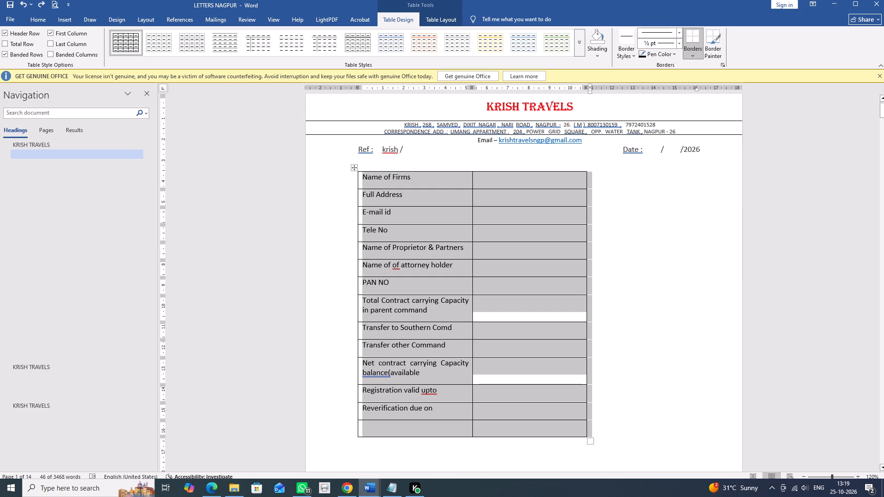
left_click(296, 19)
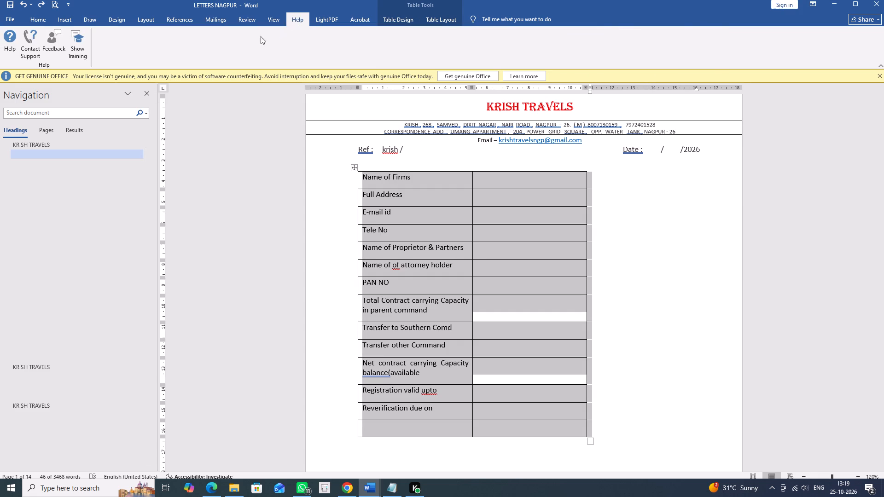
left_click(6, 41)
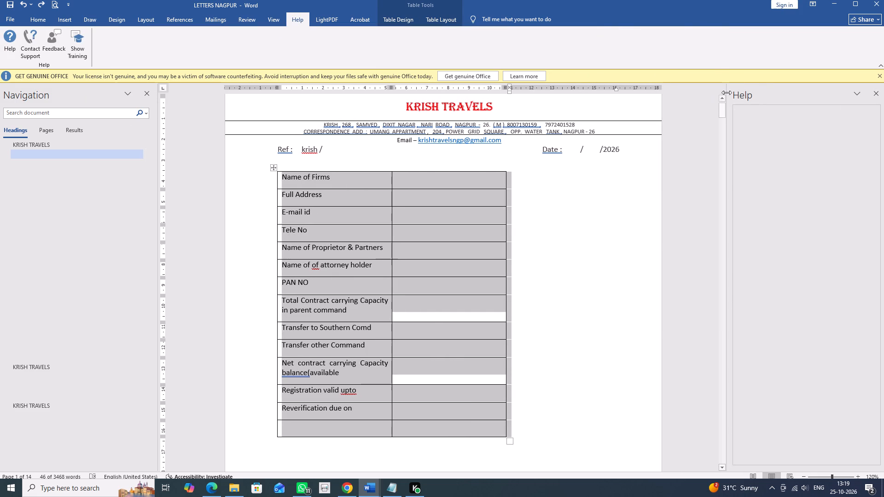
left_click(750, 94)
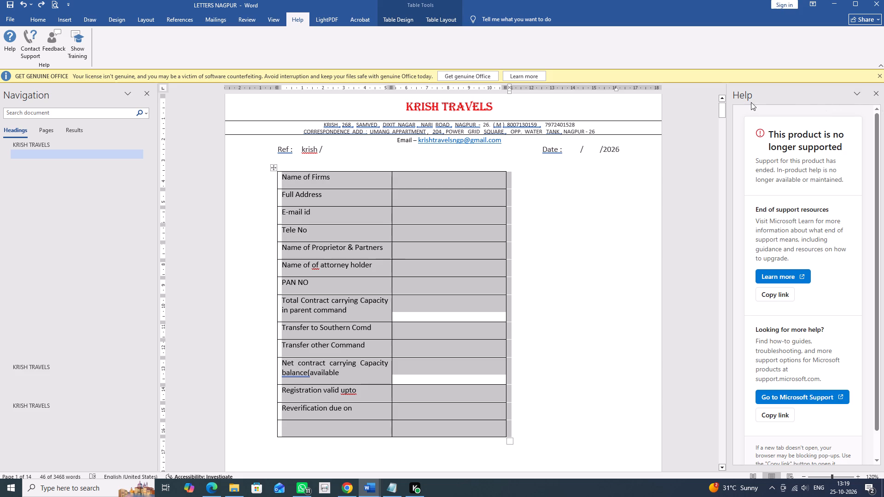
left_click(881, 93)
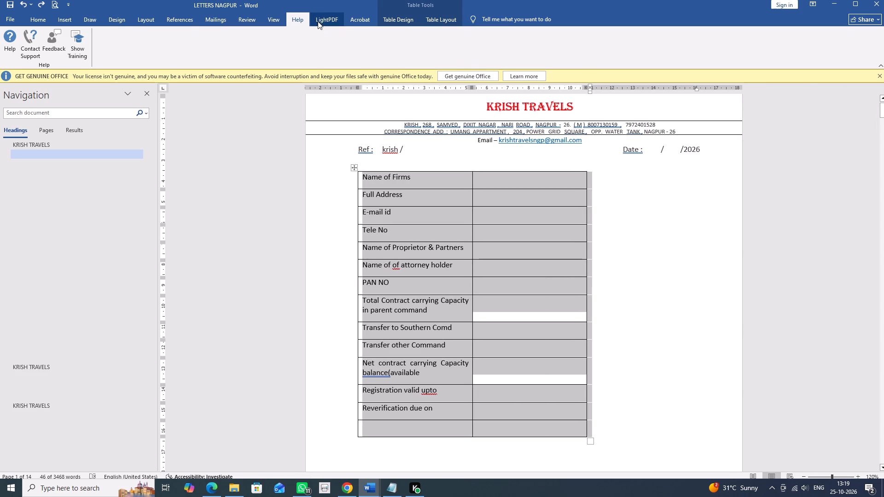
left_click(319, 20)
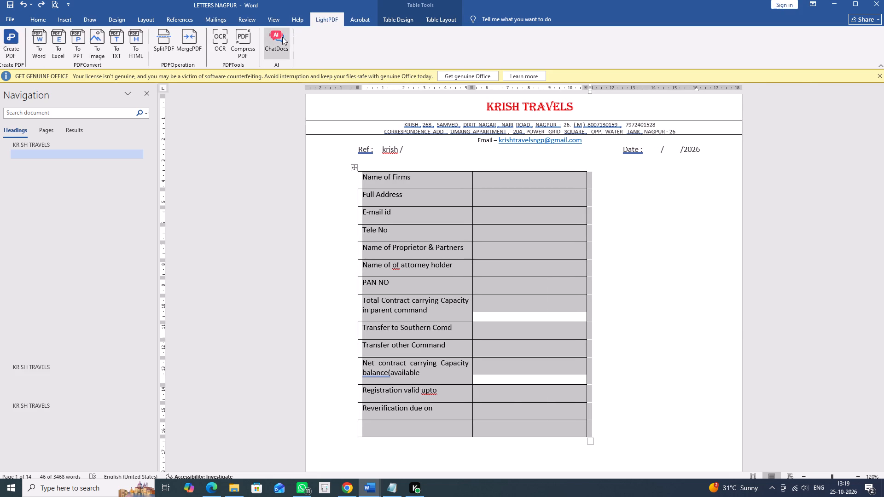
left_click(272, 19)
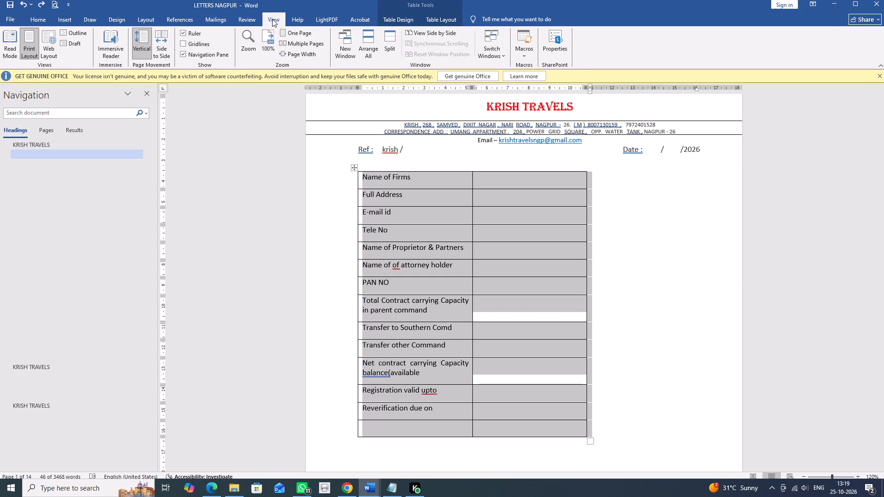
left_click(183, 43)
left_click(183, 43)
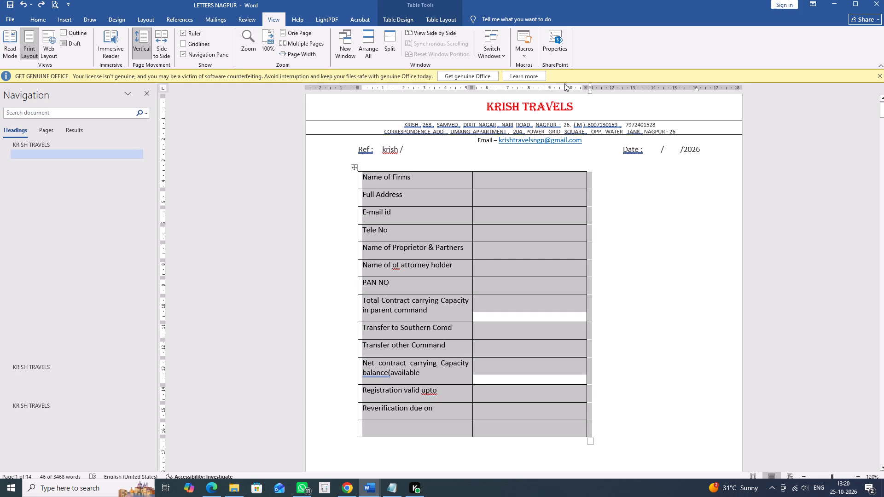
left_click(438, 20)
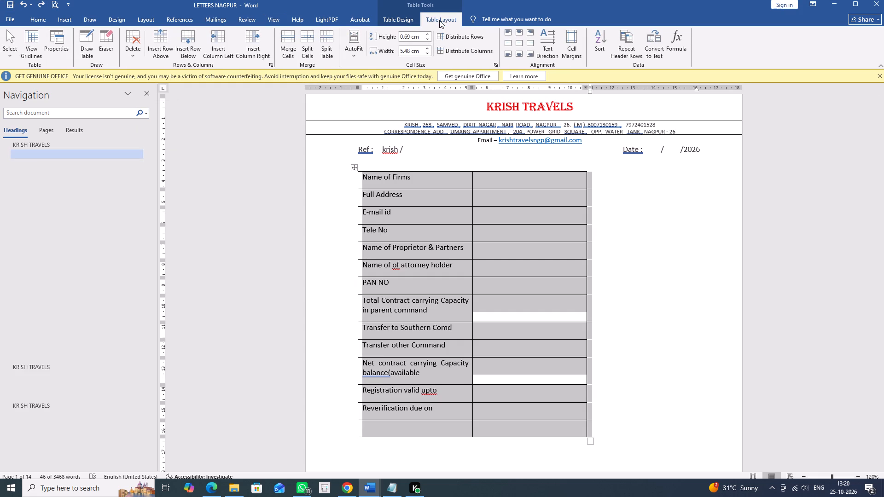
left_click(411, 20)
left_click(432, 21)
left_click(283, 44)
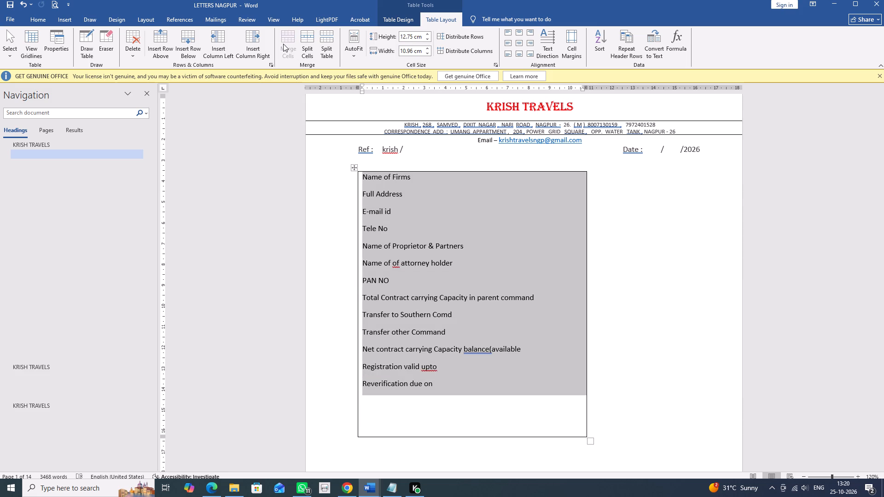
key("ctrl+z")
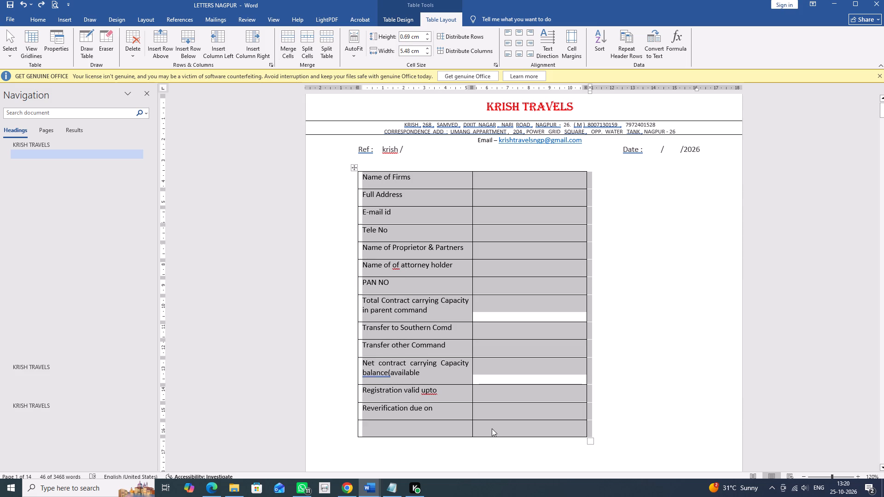
Merge the two empty cells of the table's last row into one cell.
left_click(492, 428)
left_click_drag(394, 426, 539, 432)
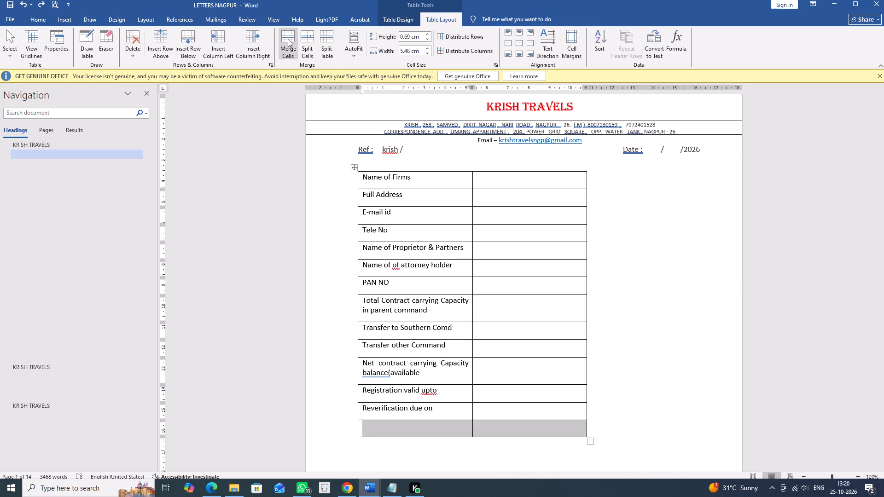
left_click(288, 39)
Paste the copied running-contracts certification text into the merged last row.
left_click(436, 428)
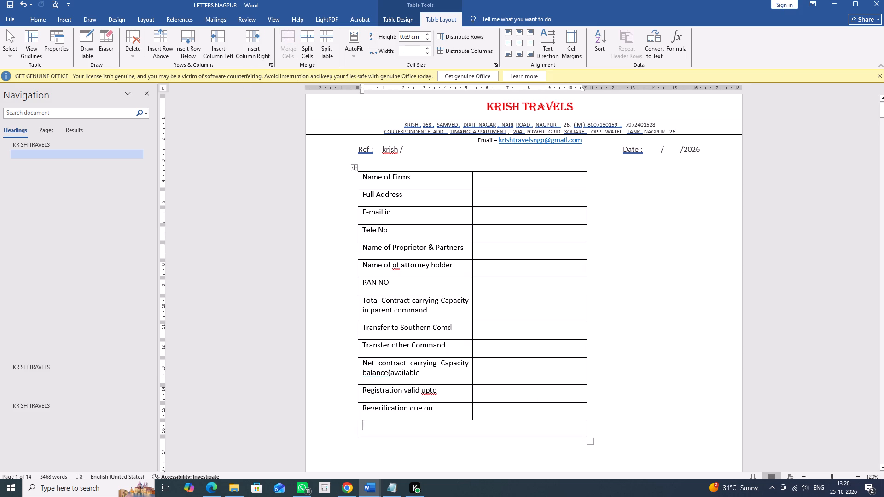
key("ctrl+v")
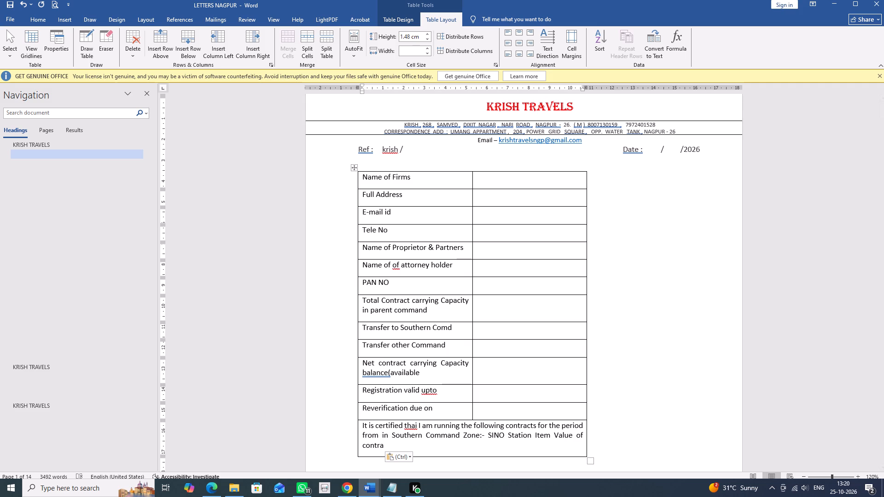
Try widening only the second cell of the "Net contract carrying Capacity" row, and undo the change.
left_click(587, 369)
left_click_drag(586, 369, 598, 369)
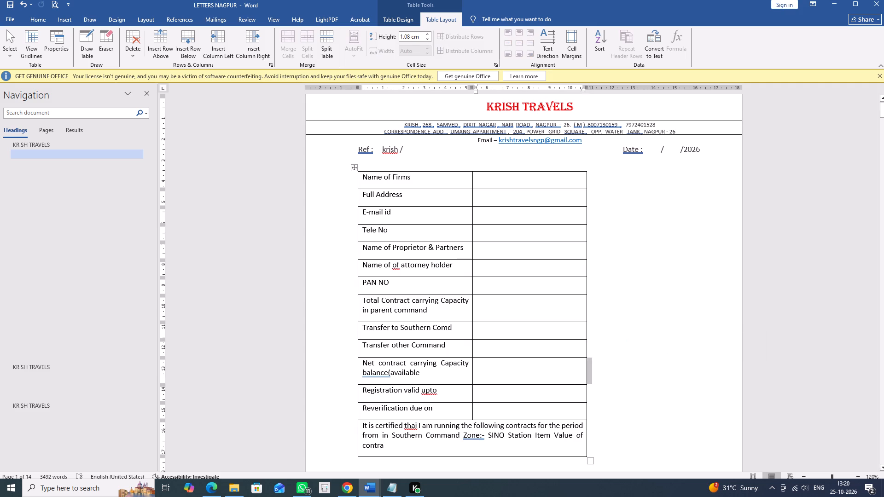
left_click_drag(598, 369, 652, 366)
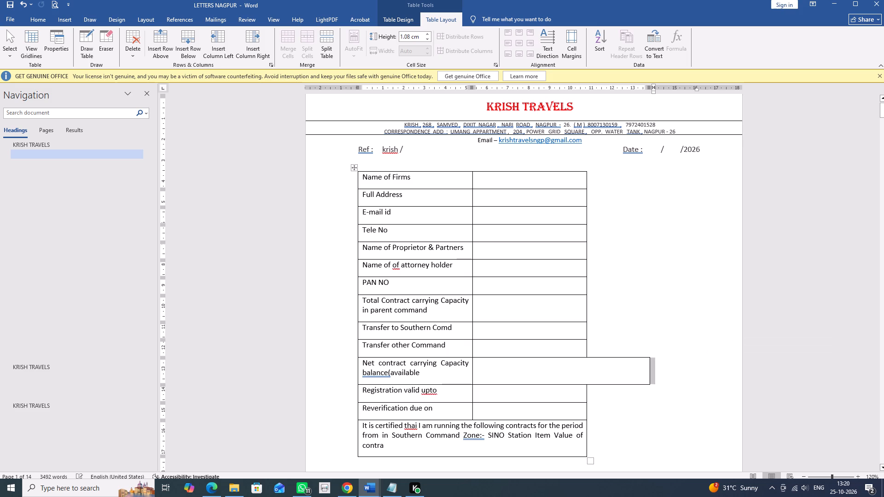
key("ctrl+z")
Widen the whole table by extending its outer right edge until the second column is about 10.8 cm wide.
left_click(573, 367)
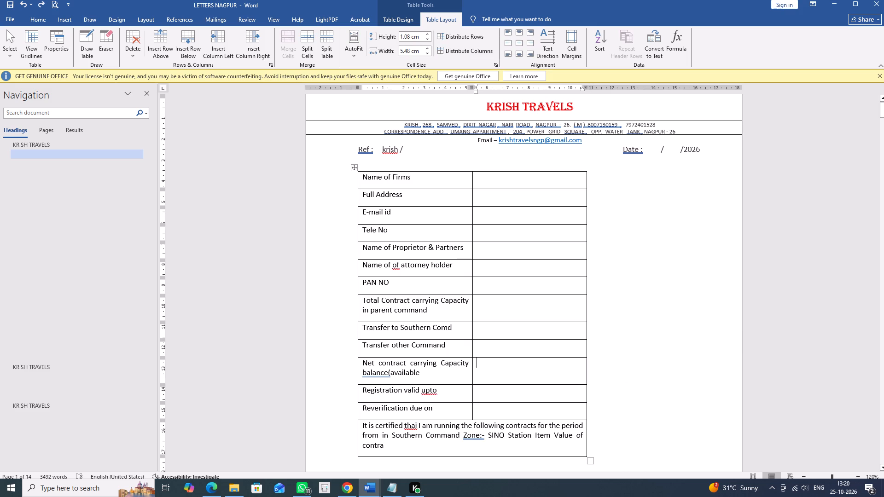
left_click_drag(586, 365, 679, 365)
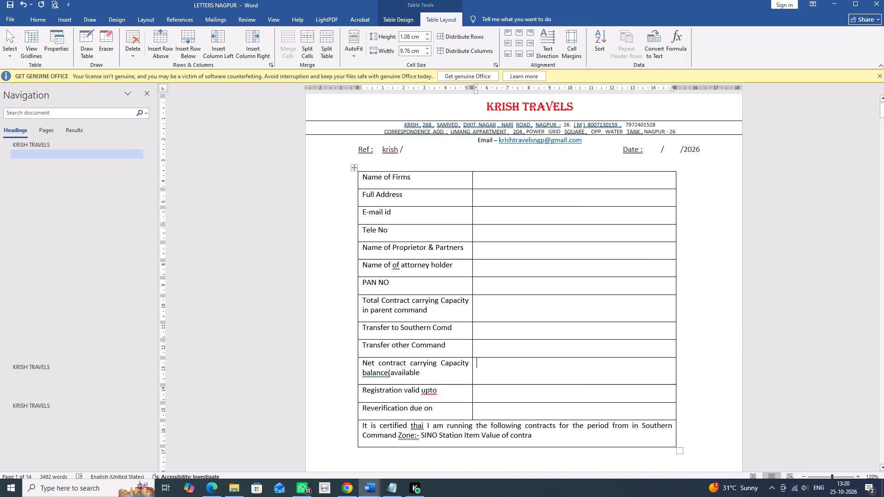
left_click_drag(675, 366, 694, 370)
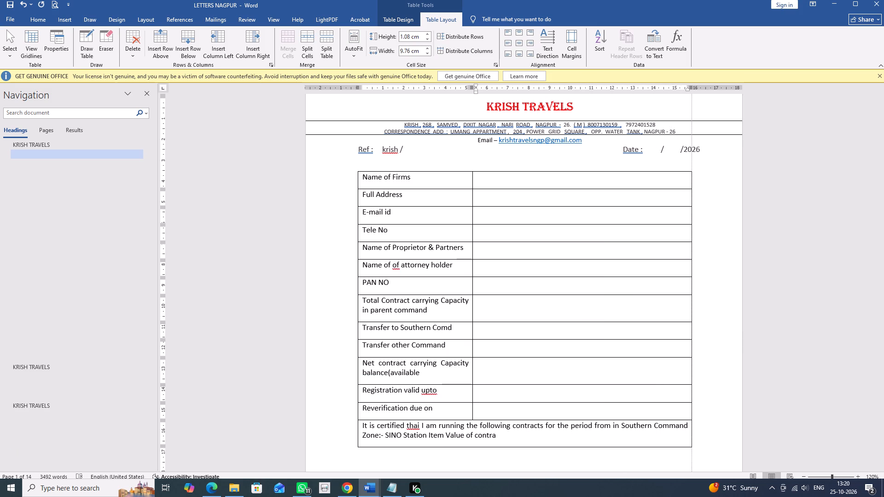
left_click_drag(694, 370, 699, 371)
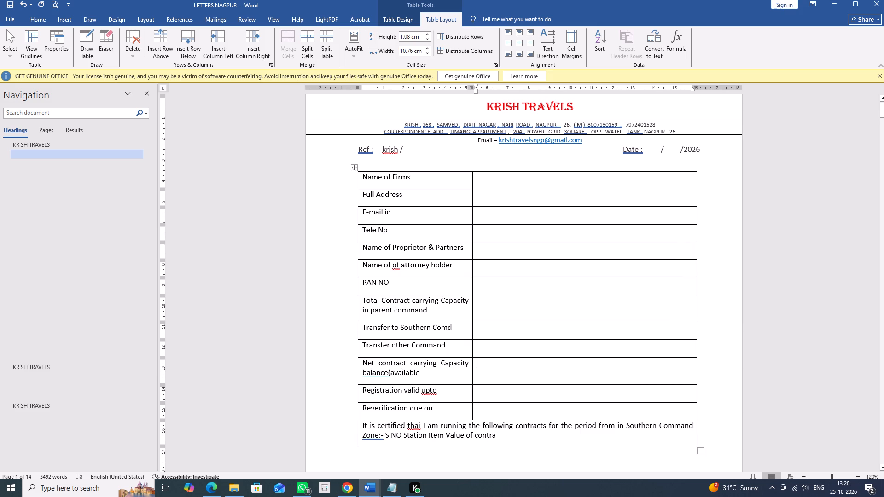
Check the Annexure II certificate in the Edge PDF and correct "thai" to "that" in the last row's certification text in Word.
key("alt+Tab")
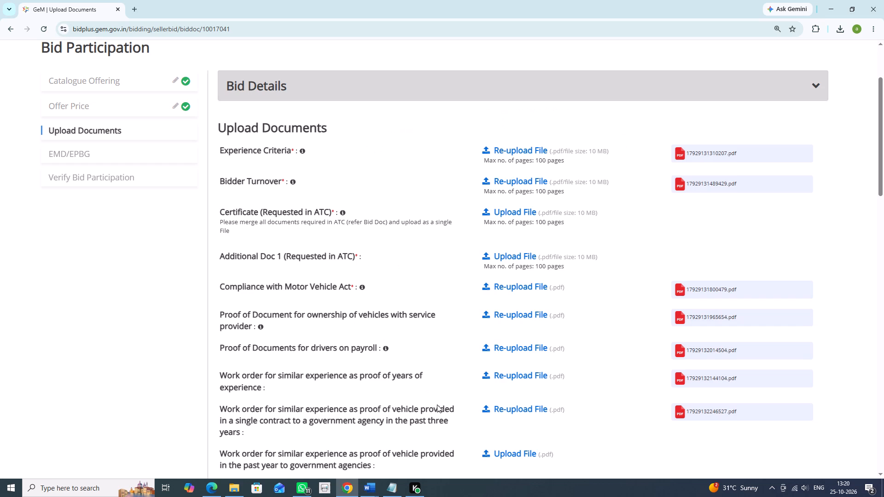
key("alt+Tab")
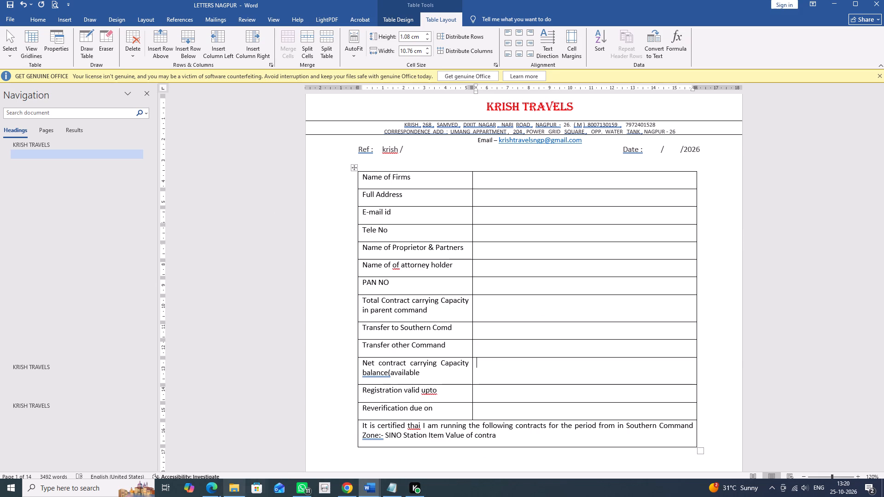
left_click(215, 495)
left_click(382, 314)
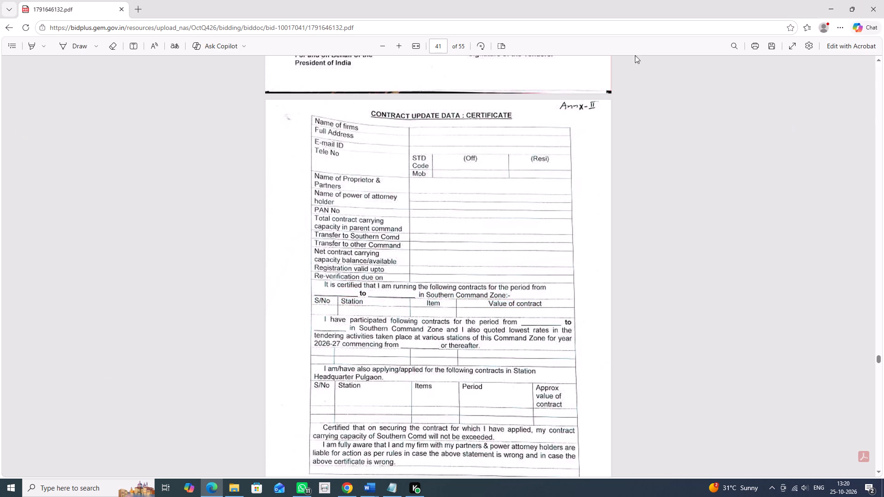
key("alt+Tab")
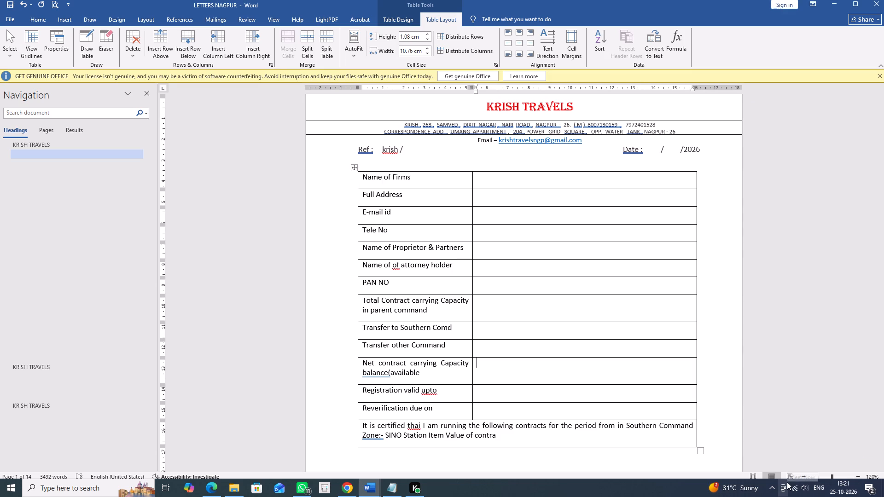
scroll(430, 422, "down", 4)
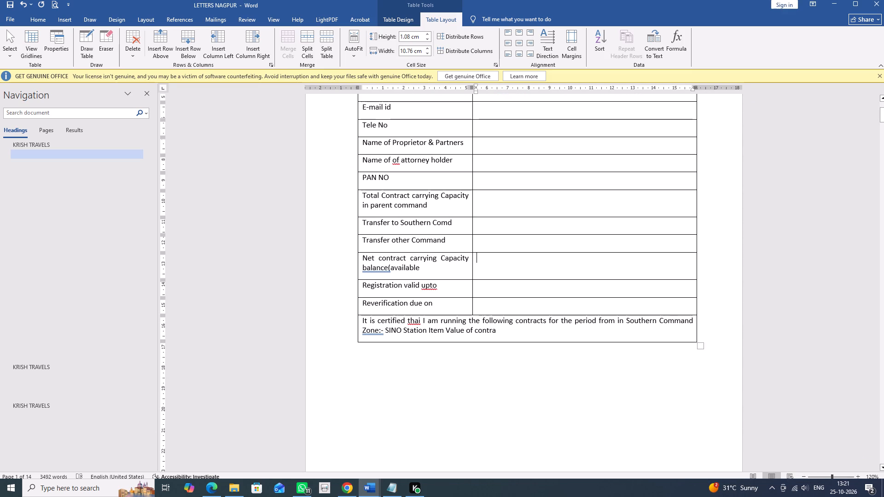
left_click(415, 324)
key("Right")
key("Delete")
key("t")
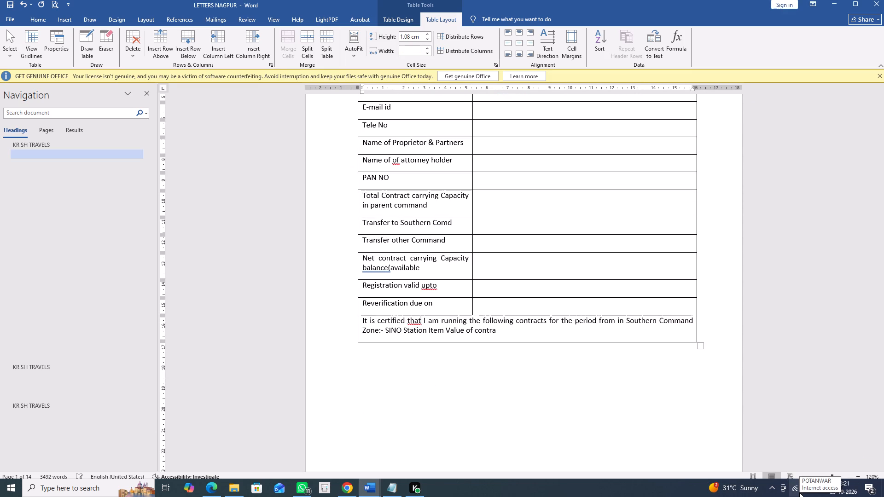
key("space")
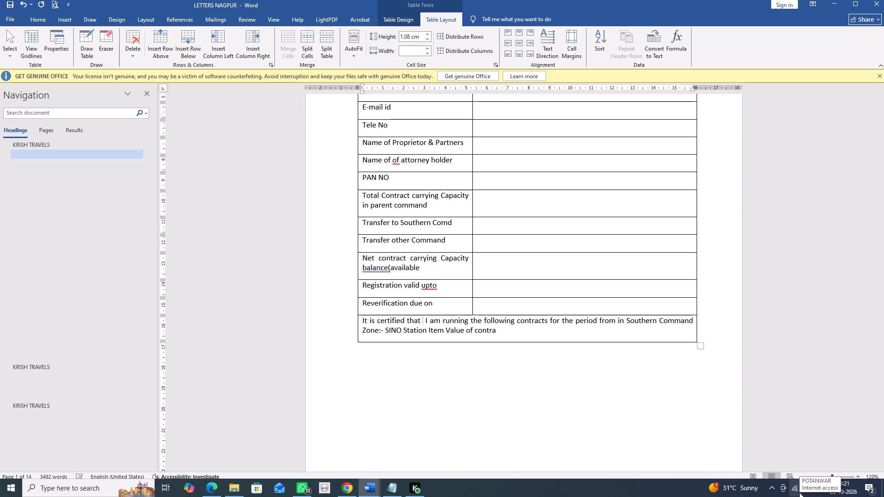
key("Delete")
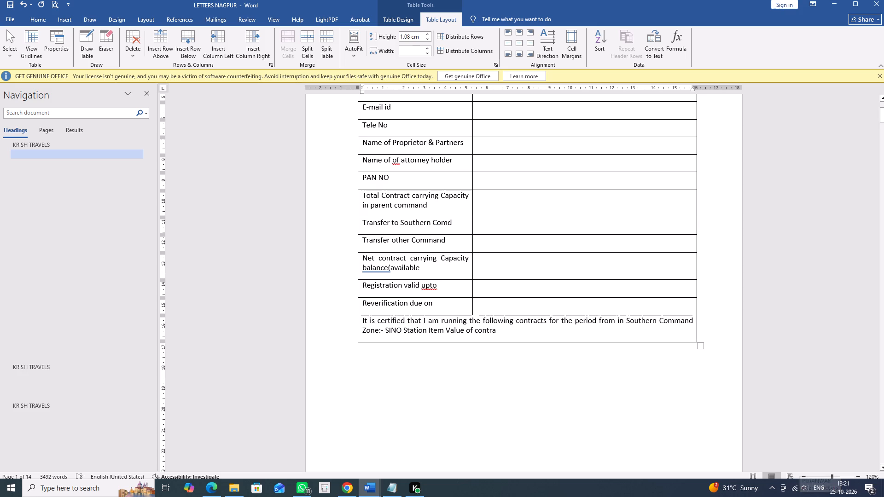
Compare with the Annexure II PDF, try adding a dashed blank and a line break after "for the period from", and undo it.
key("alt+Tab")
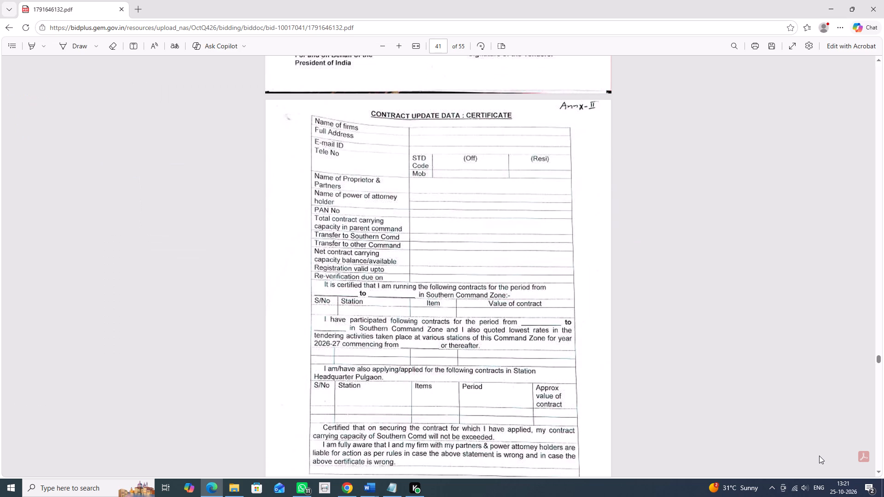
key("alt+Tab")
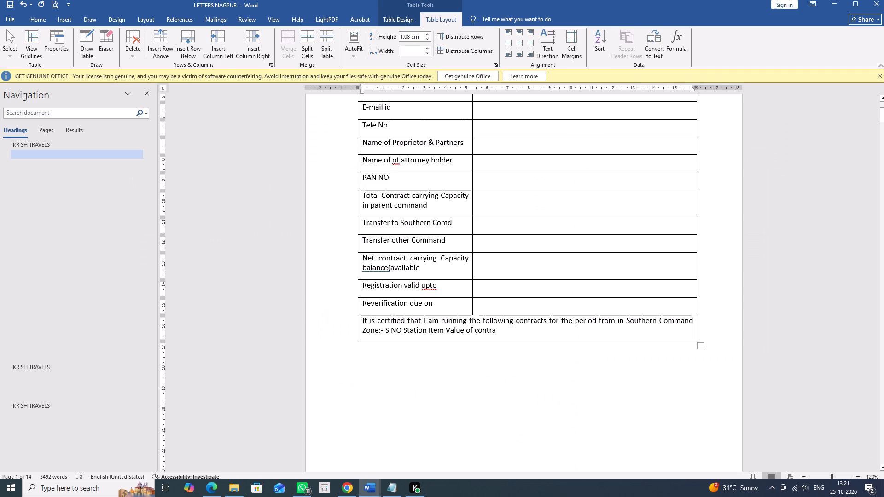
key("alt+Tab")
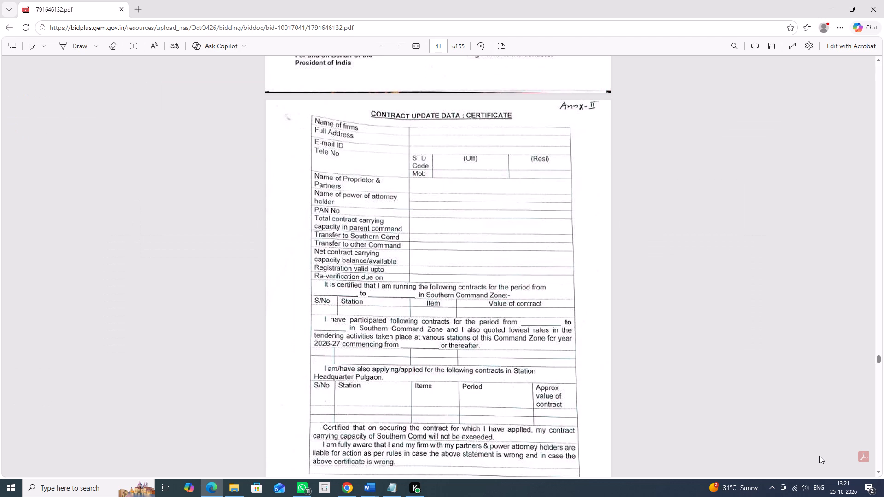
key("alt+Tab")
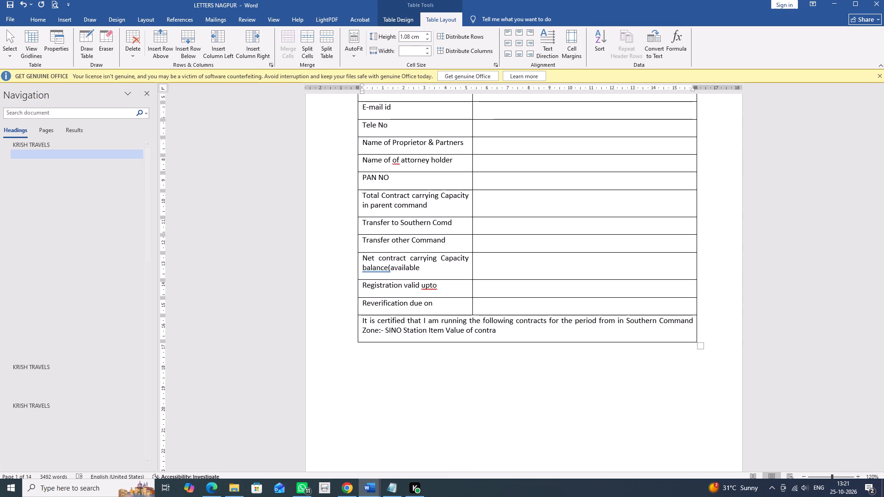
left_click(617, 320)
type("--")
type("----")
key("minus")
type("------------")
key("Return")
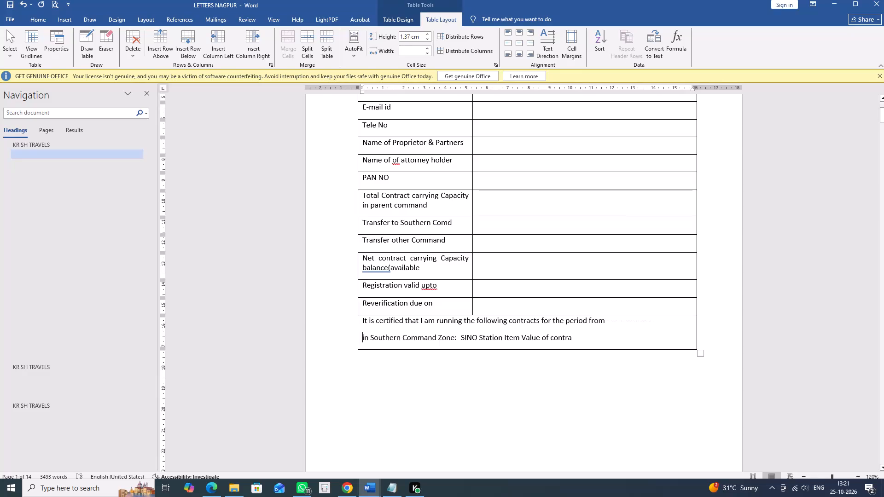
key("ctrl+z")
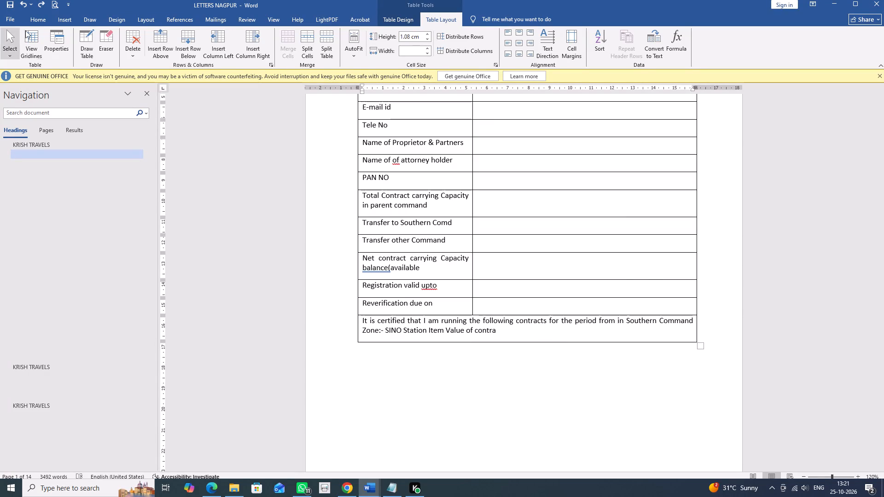
Break the last row's certification text after "for the period from" so "in Southern Command Zone" starts a new line.
left_click(66, 21)
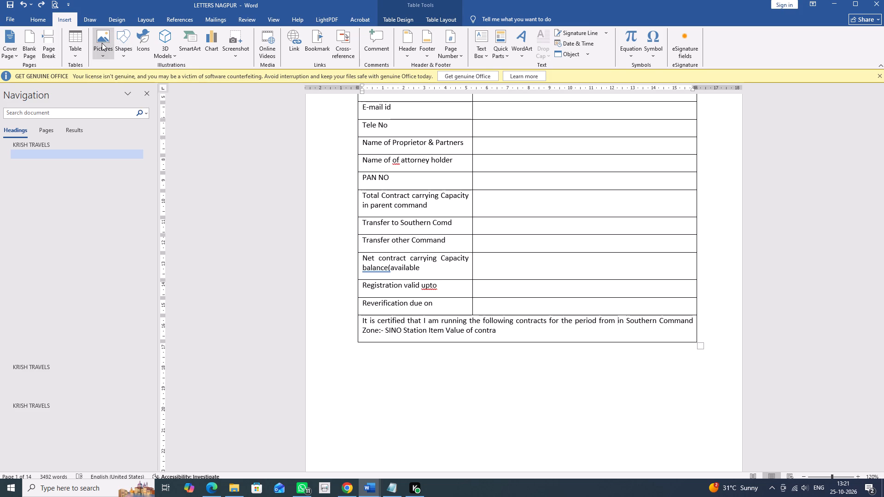
left_click(121, 41)
left_click(133, 76)
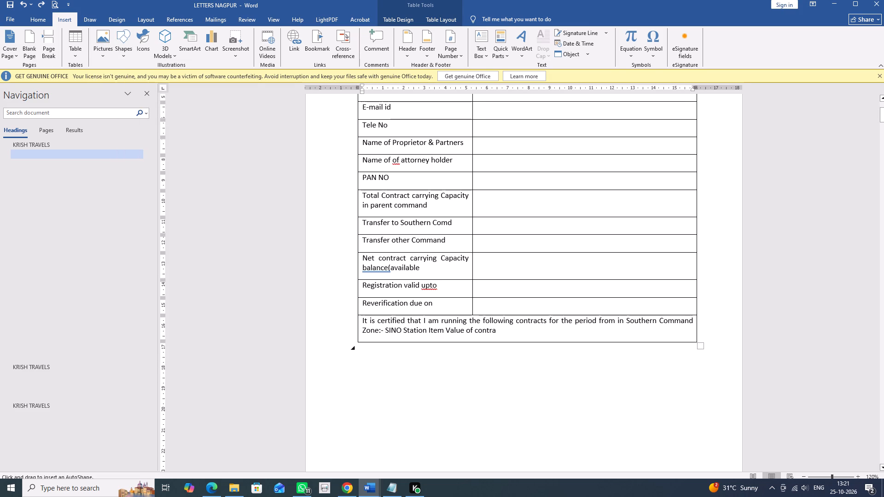
key("Return")
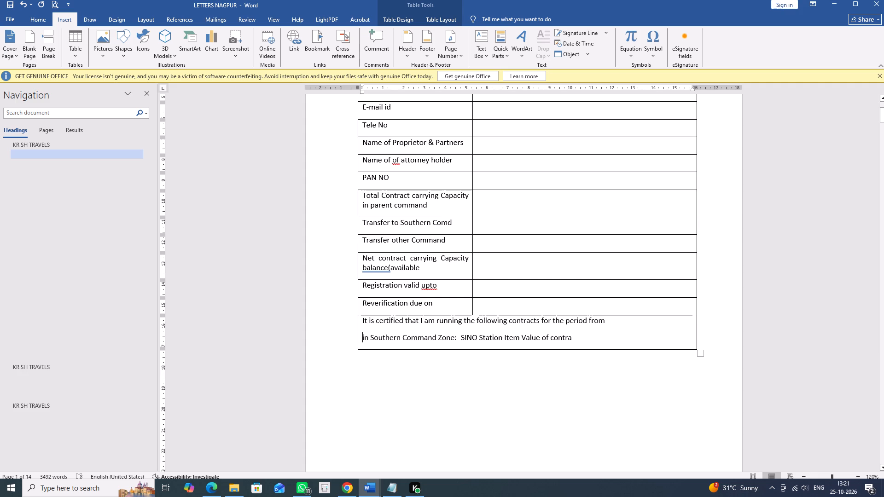
left_click_drag(607, 324, 645, 323)
left_click(622, 328)
Draw a horizontal straight line about 3.2 cm long as the blank after "for the period from".
left_click(121, 43)
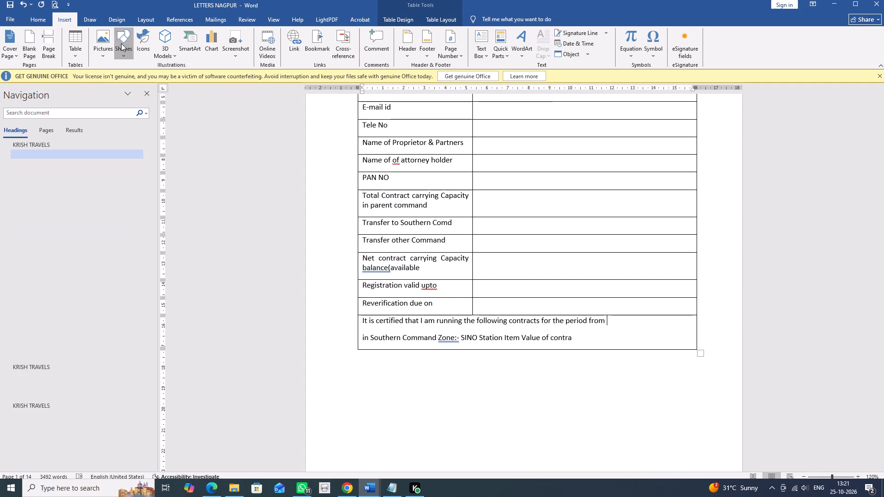
left_click(128, 75)
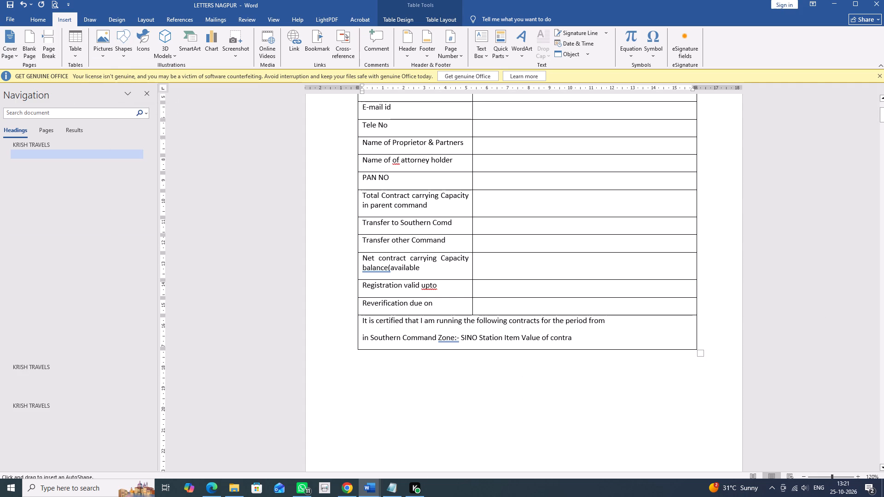
left_click_drag(606, 325, 670, 325)
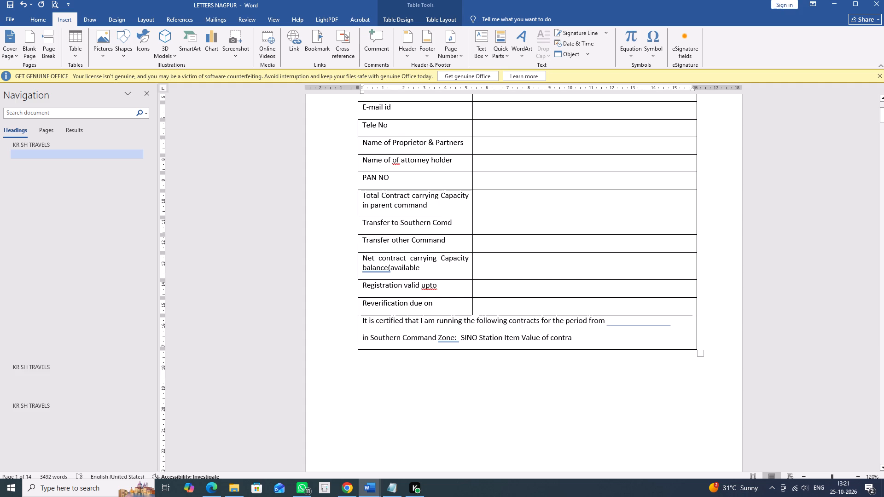
left_click_drag(670, 325, 674, 324)
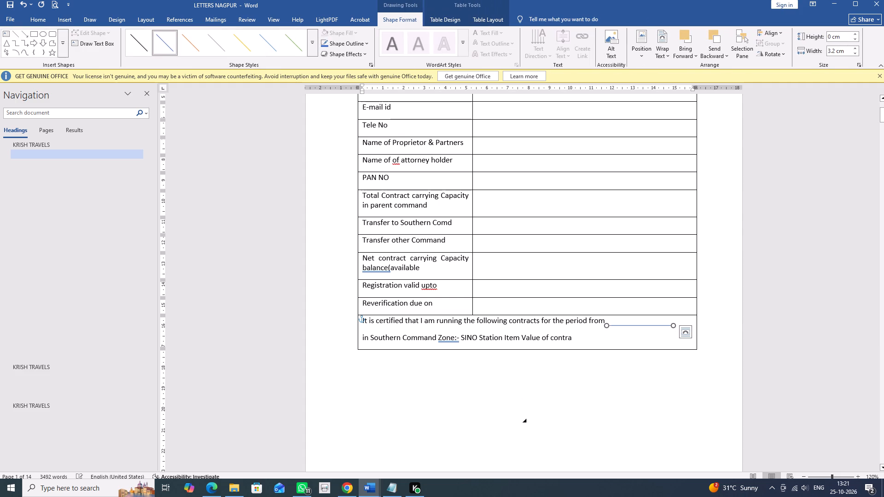
key("Return")
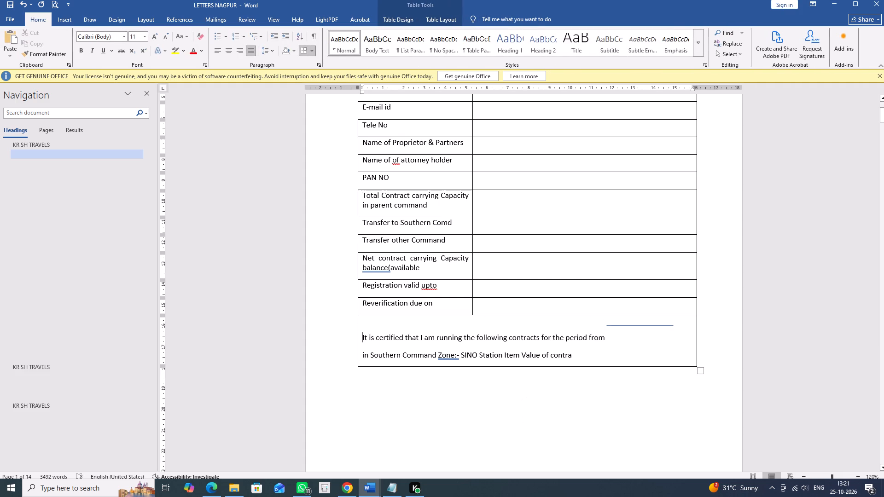
key("ctrl+z")
Following the Annexure II PDF, add spacing past the drawn blank and enter "to" at the end of the first certification line.
left_click(675, 325)
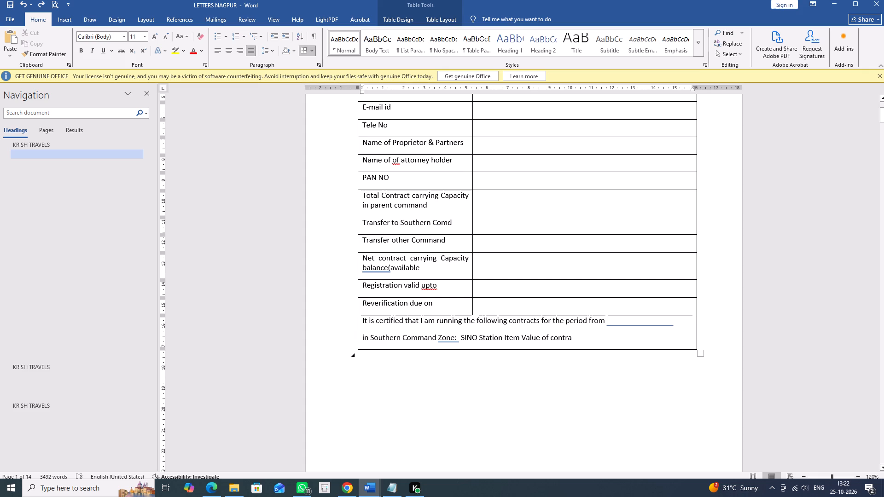
key("alt+Tab")
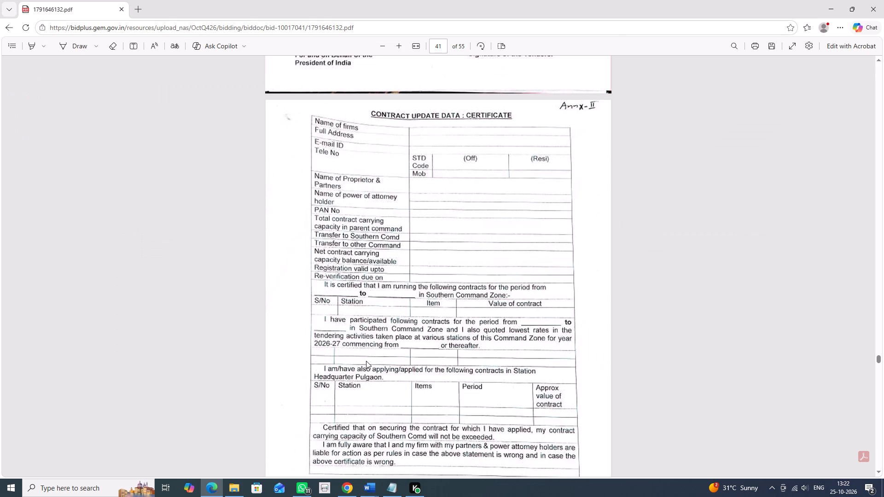
key("alt+Tab")
left_click(684, 323)
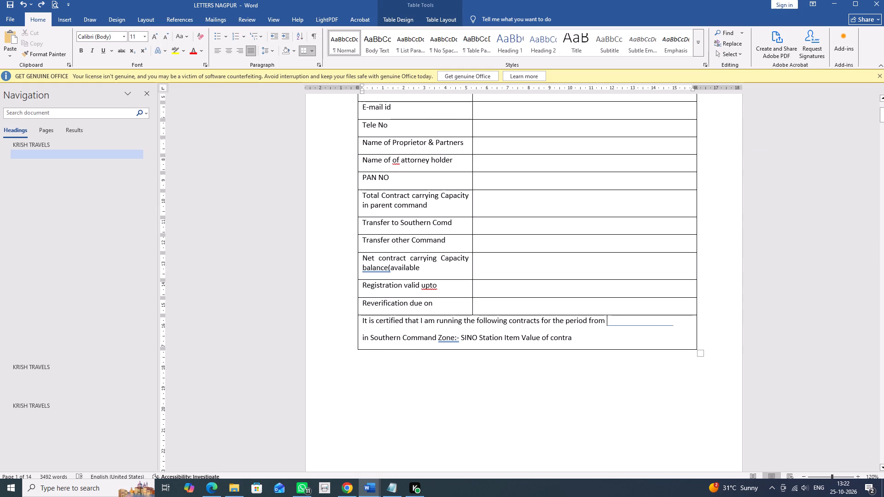
left_click(680, 325)
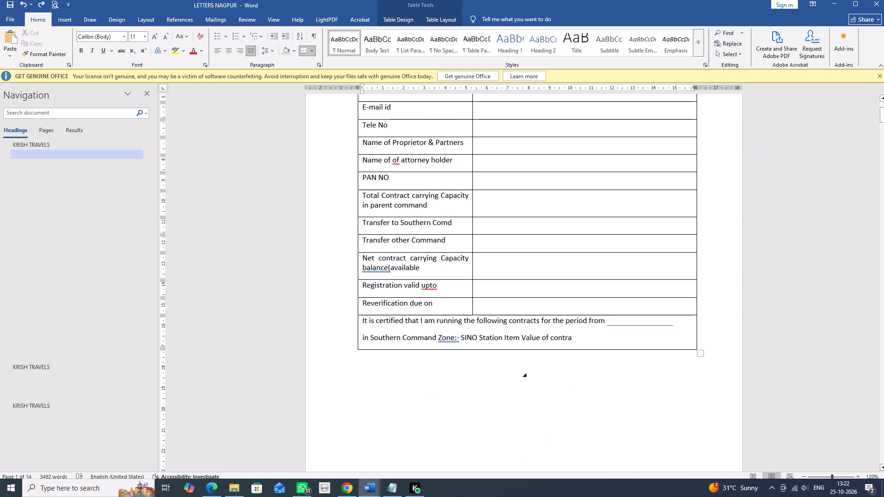
key("space")
key("space")
key("space")
key("space")
key("space")
key("space")
key("space")
key("space")
key("space")
key("space")
key("space")
key("space")
key("space")
key("space")
key("space")
key("space")
key("space")
key("space")
key("space")
key("space")
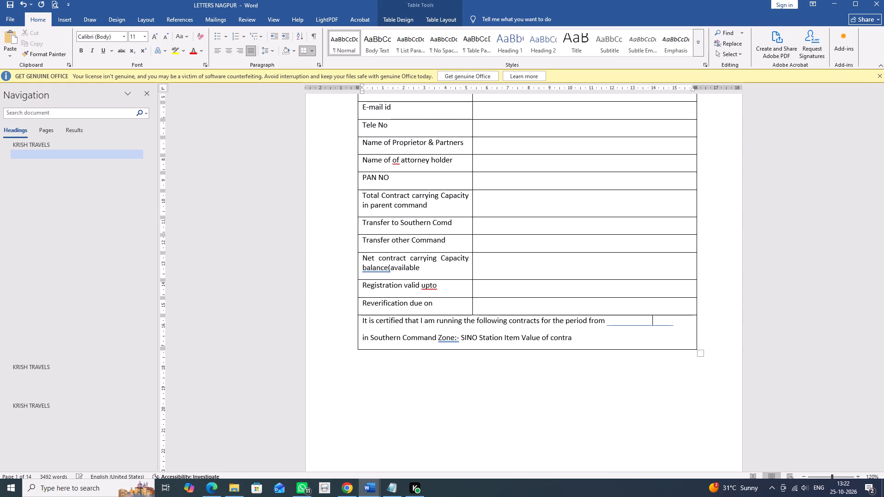
type("to")
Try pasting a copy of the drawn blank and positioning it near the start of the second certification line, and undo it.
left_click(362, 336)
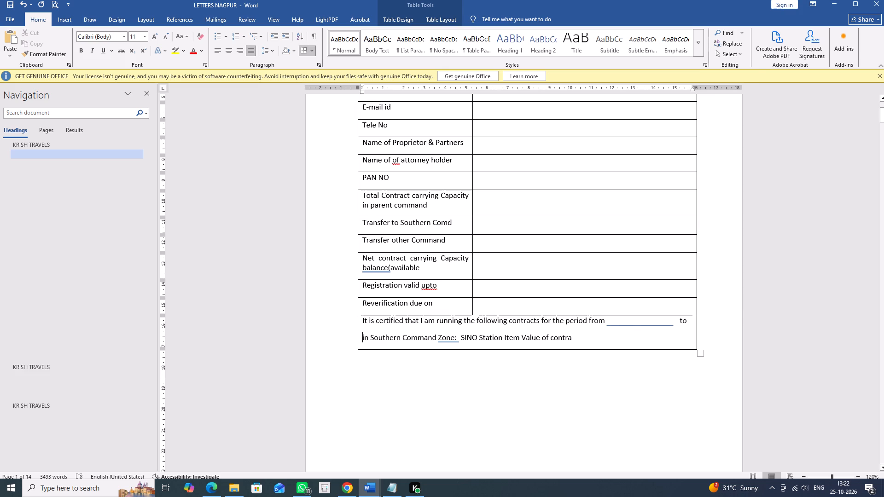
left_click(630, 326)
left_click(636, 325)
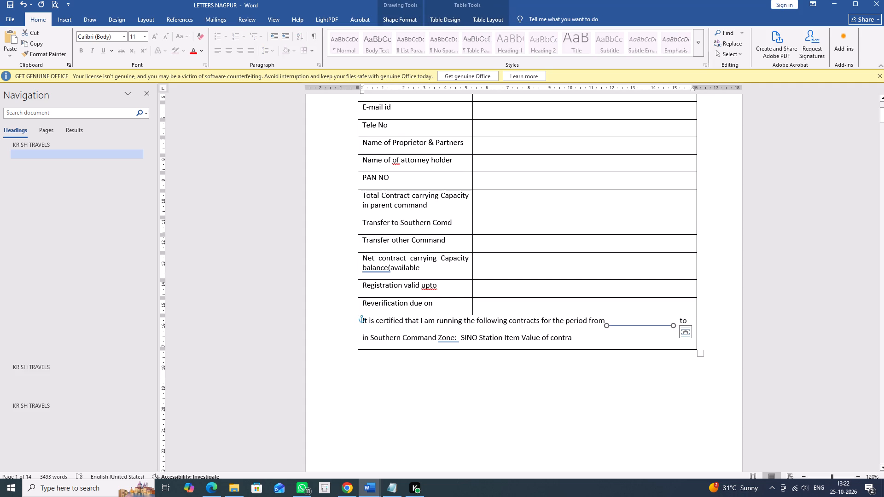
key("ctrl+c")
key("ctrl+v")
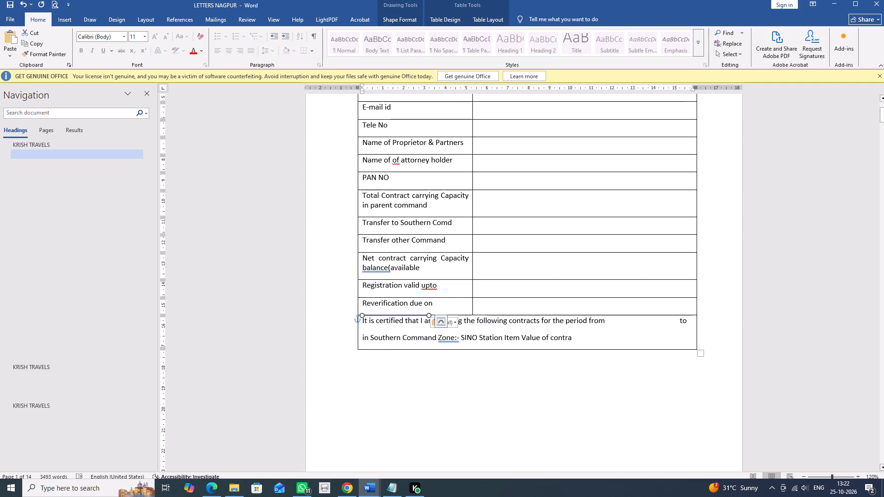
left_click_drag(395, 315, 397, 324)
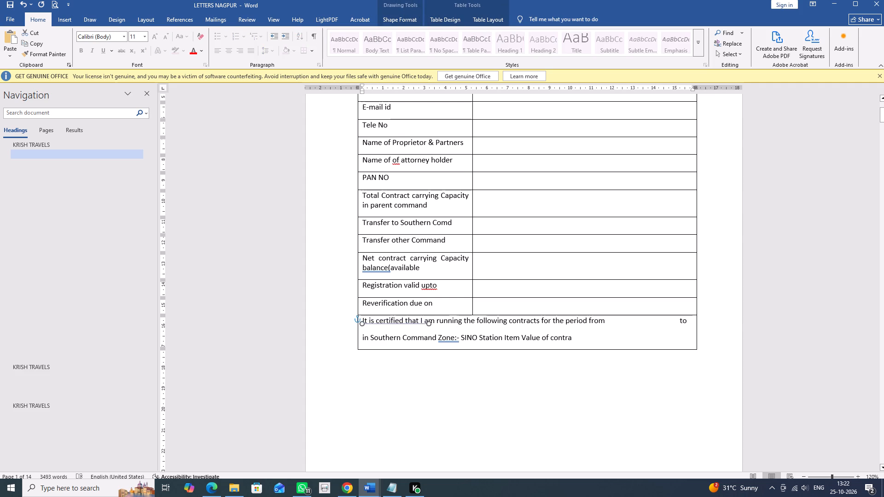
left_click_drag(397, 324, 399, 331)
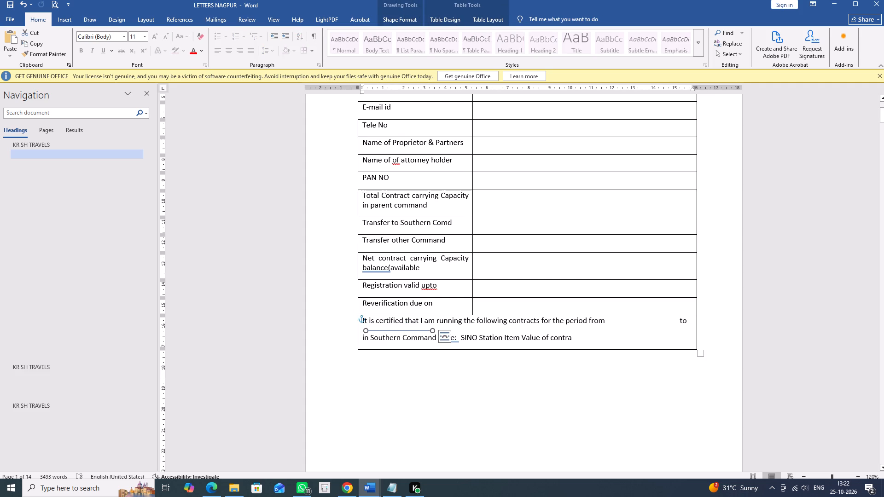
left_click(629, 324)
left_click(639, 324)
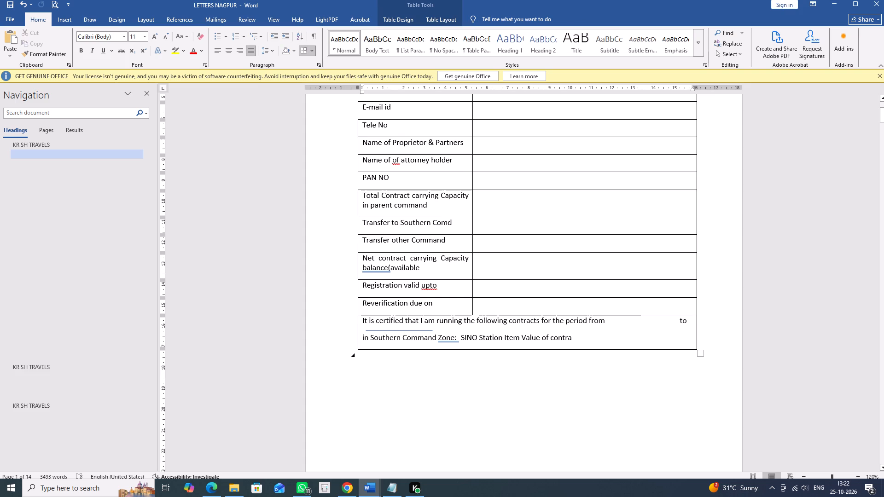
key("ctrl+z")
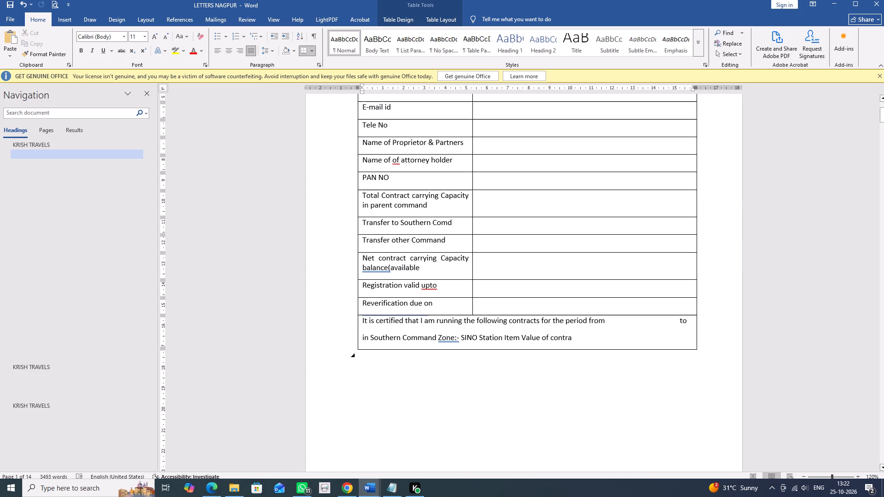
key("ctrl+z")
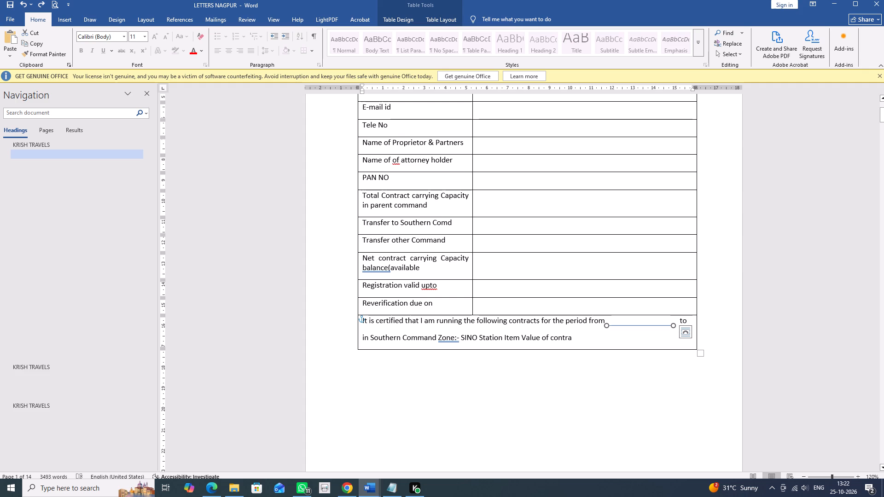
Insert spaces before "in Southern Command Zone" to leave a gap for the second blank.
left_click(361, 339)
left_click(363, 338)
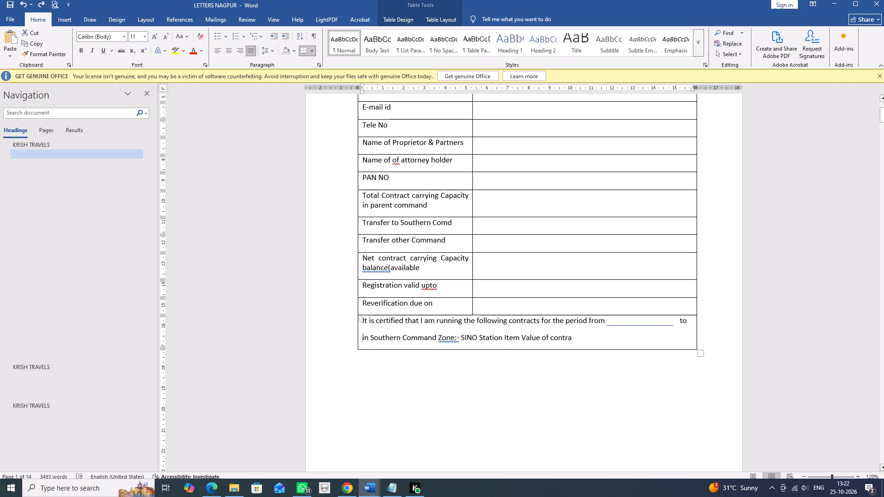
key("space")
key("space")
key("space")
key("space")
key("space")
key("space")
key("space")
key("space")
key("space")
key("space")
key("space")
key("space")
key("space")
key("space")
key("space")
key("space")
key("space")
key("space")
key("space")
key("space")
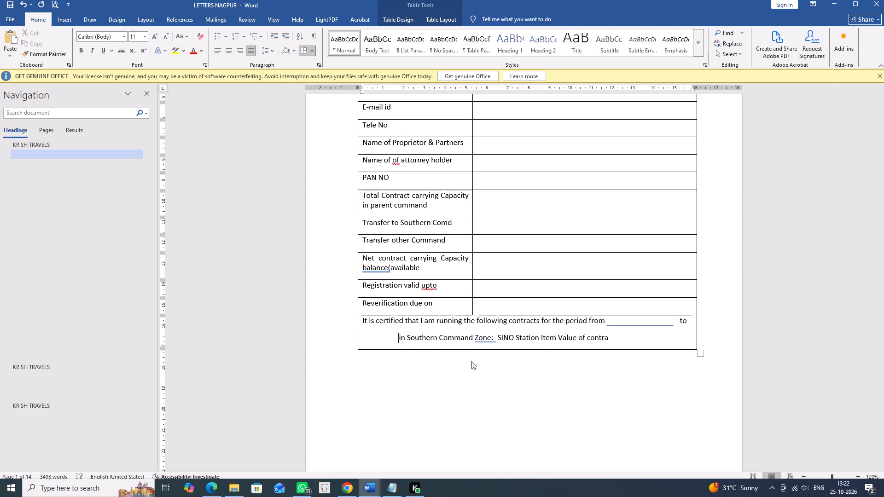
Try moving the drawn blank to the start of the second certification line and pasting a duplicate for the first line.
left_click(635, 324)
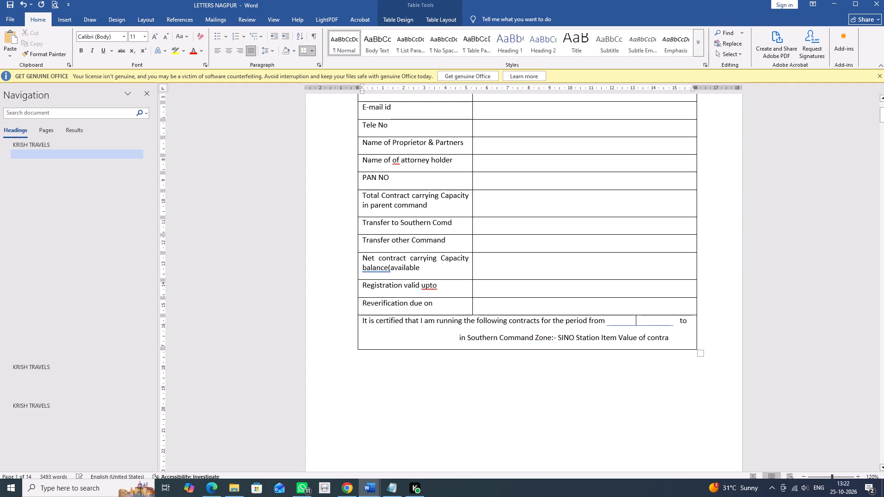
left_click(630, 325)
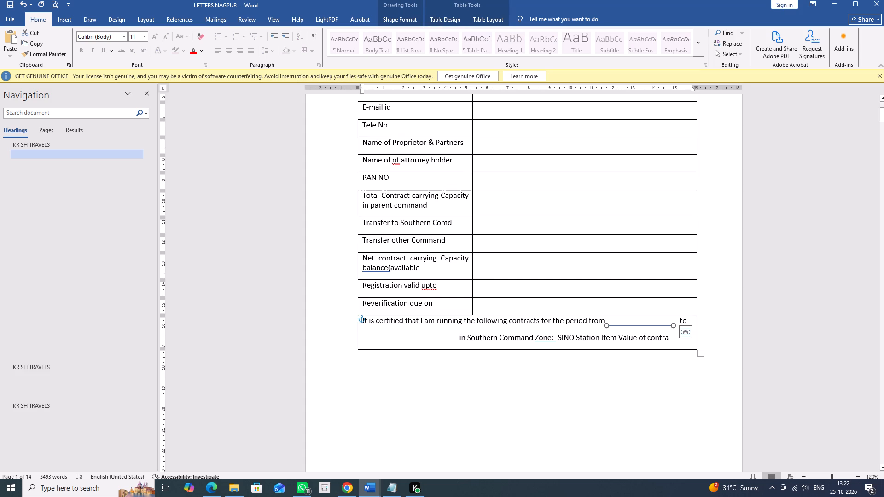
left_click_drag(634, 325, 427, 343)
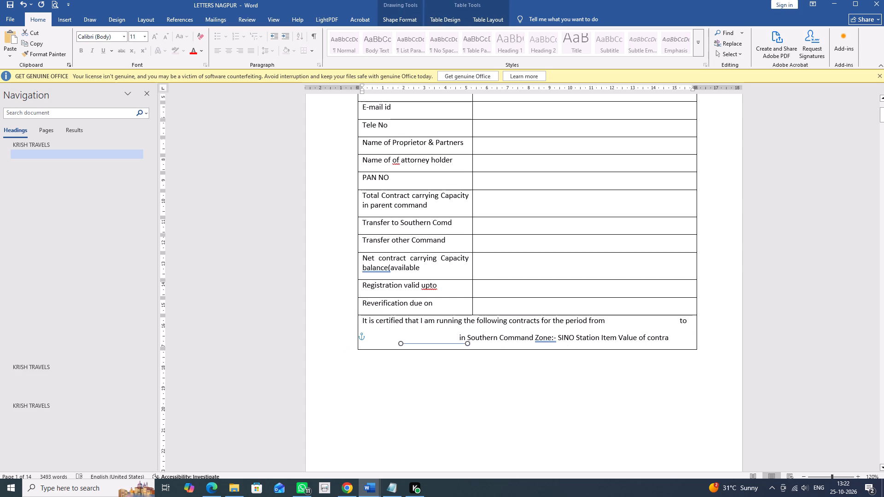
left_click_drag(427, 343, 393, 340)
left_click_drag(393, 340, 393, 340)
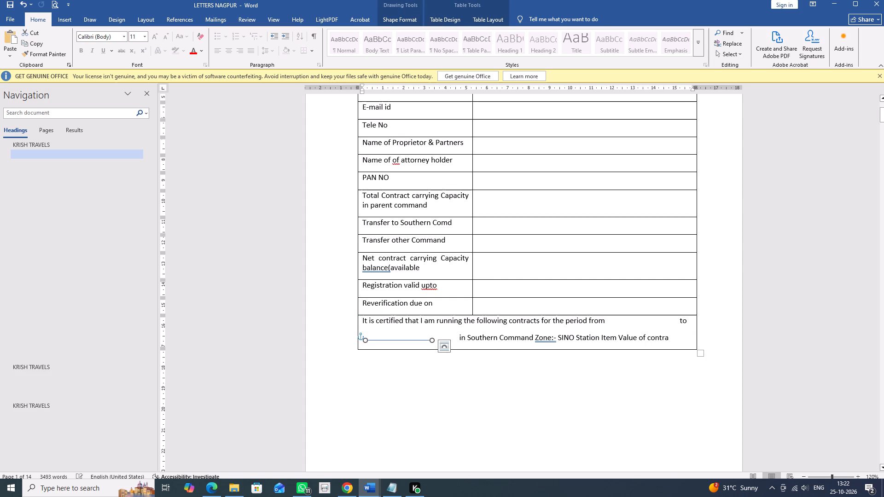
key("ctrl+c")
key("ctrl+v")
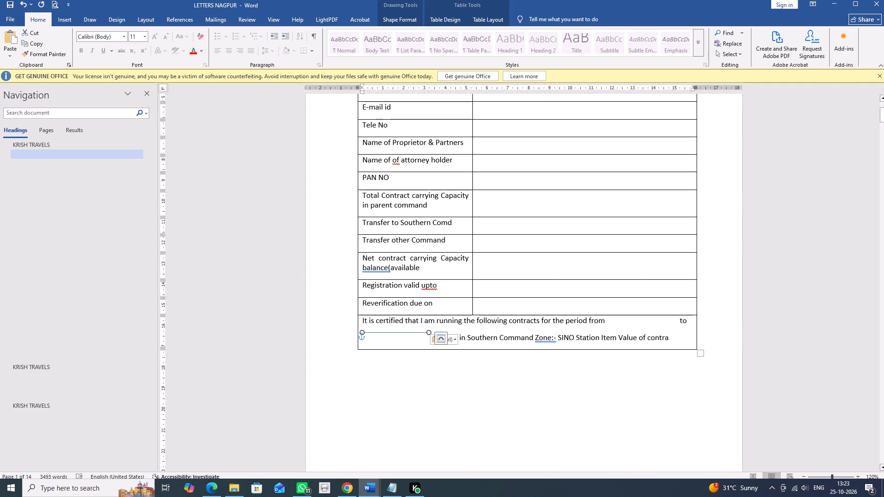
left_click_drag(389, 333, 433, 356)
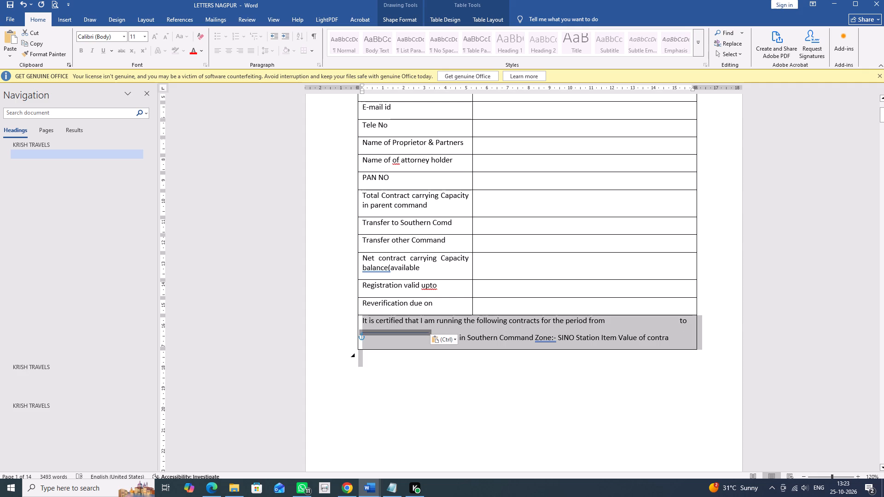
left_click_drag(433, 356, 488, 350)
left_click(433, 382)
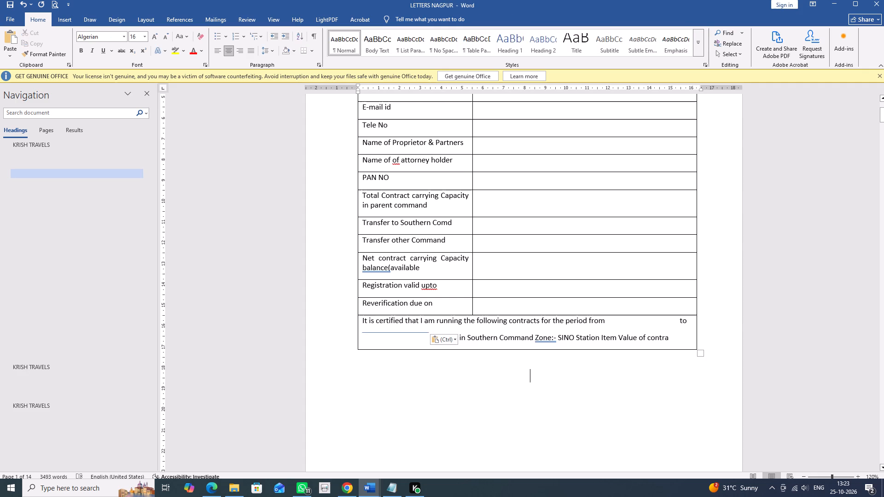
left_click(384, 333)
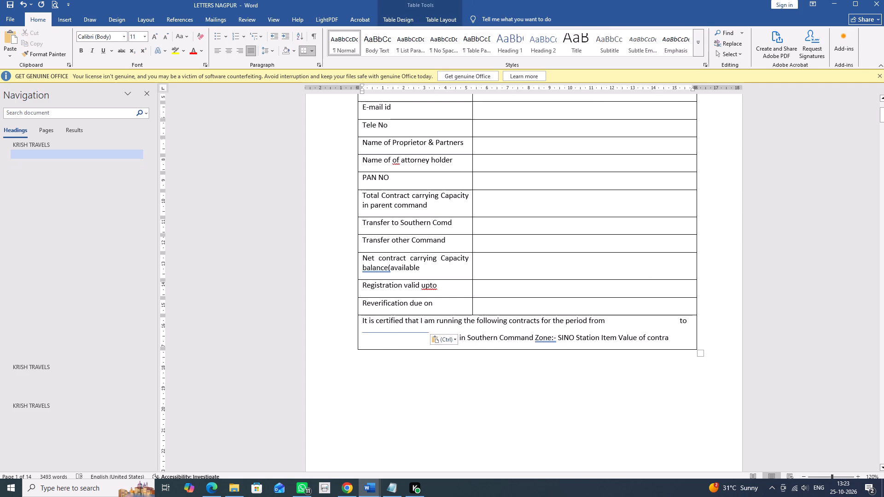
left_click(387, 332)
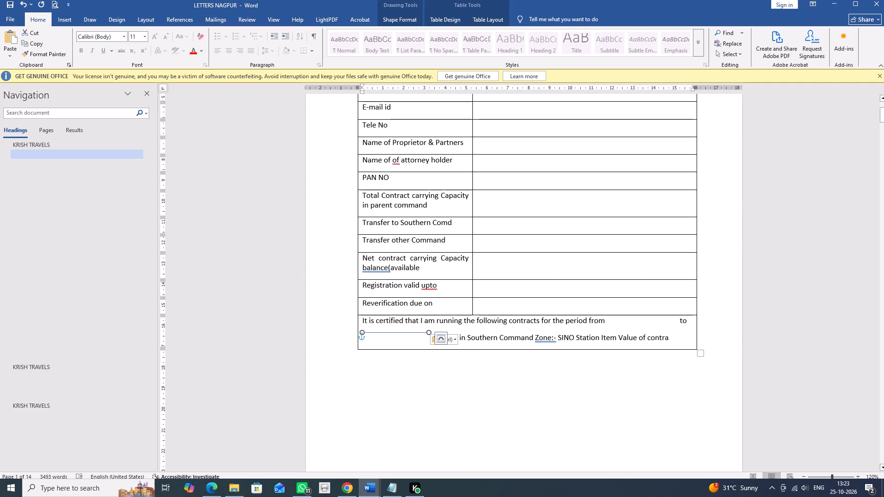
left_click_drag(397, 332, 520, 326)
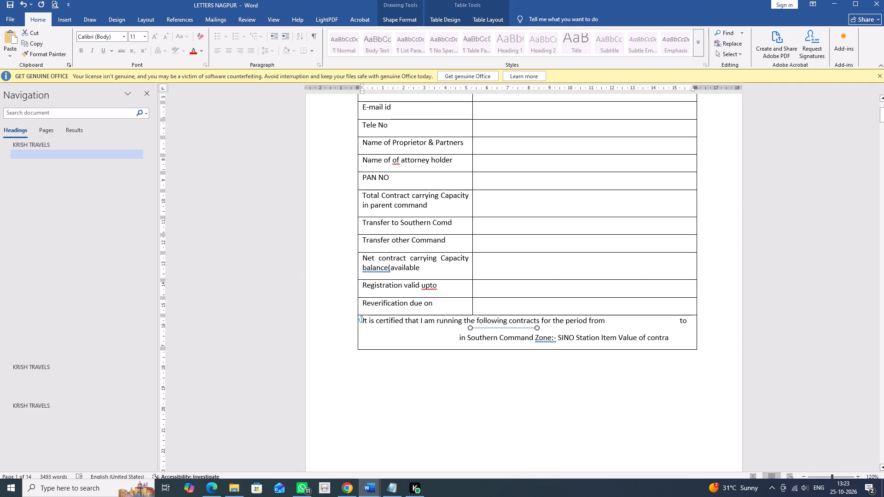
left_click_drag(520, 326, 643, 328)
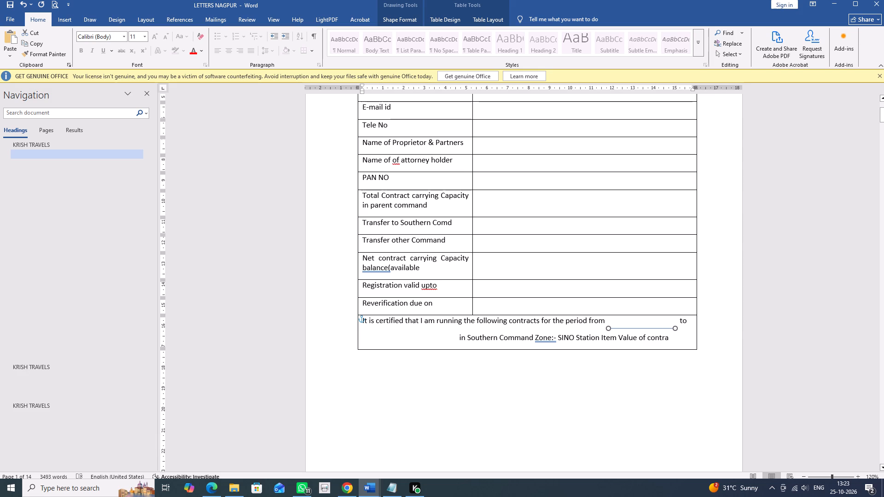
Move the drawn blank line into the empty area below the table and duplicate it there.
left_click_drag(643, 328, 550, 418)
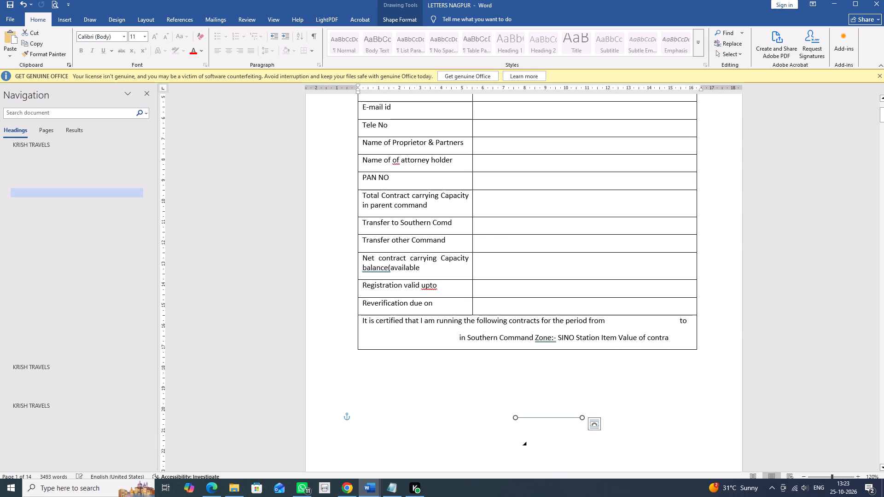
key("ctrl+c")
key("ctrl+v")
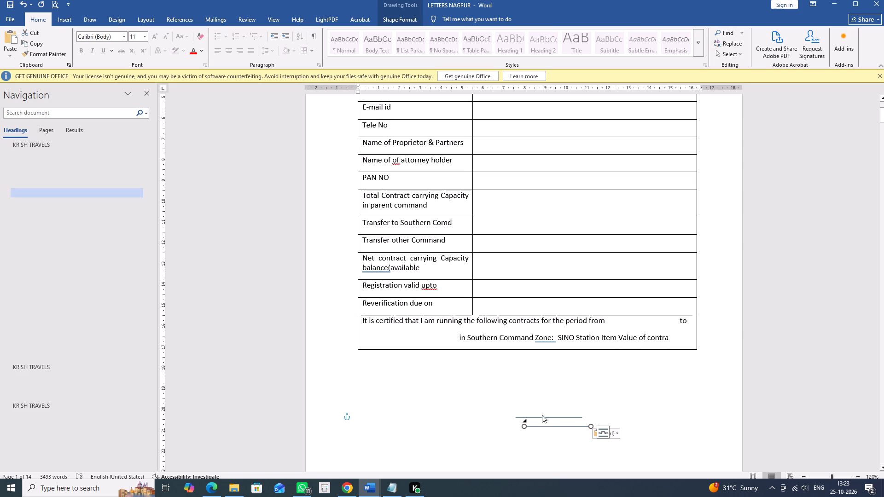
Position one blank line in the gap before "in Southern Command Zone" and the other after "for the period from".
left_click_drag(541, 417, 409, 346)
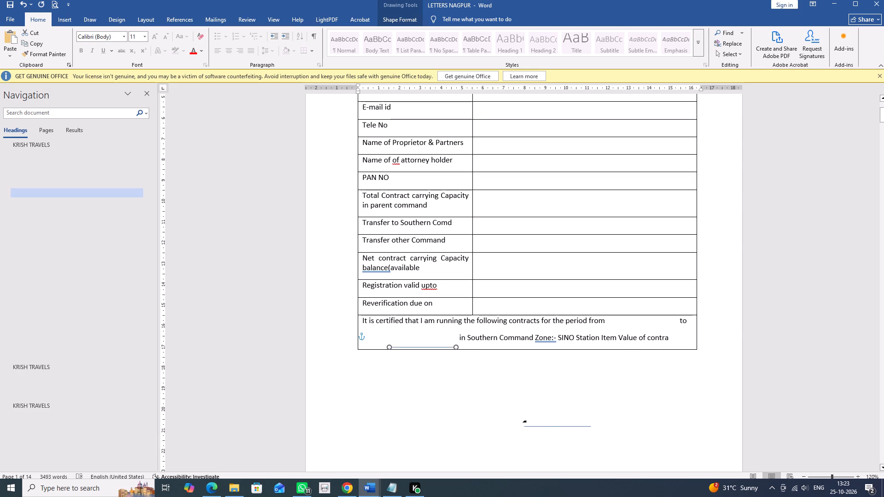
left_click_drag(409, 346, 390, 342)
left_click_drag(390, 342, 390, 342)
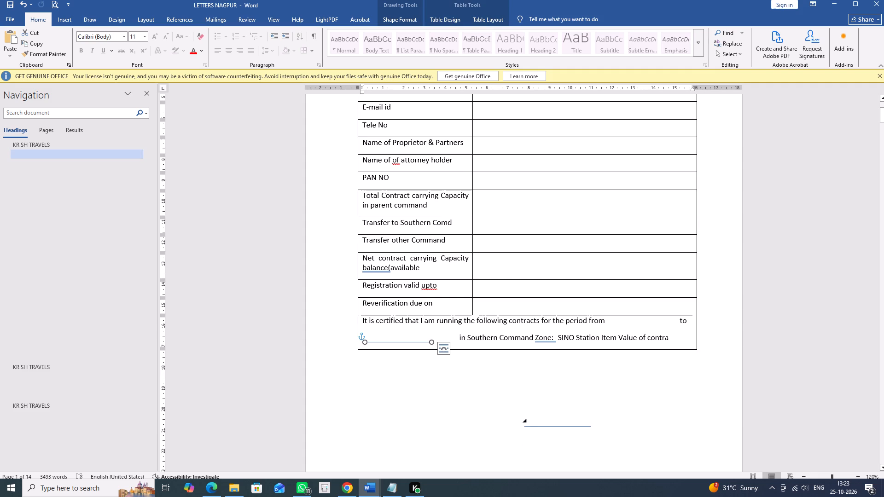
left_click_drag(552, 426, 633, 328)
left_click_drag(633, 328, 638, 326)
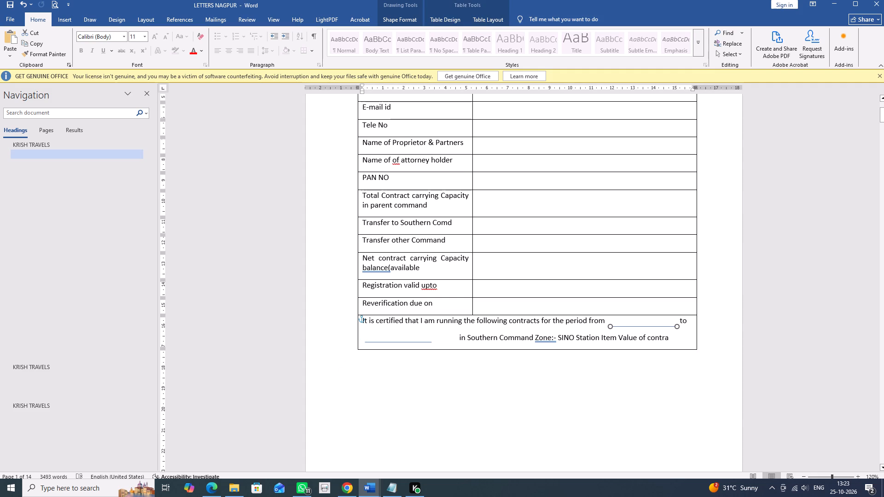
left_click_drag(638, 326, 636, 326)
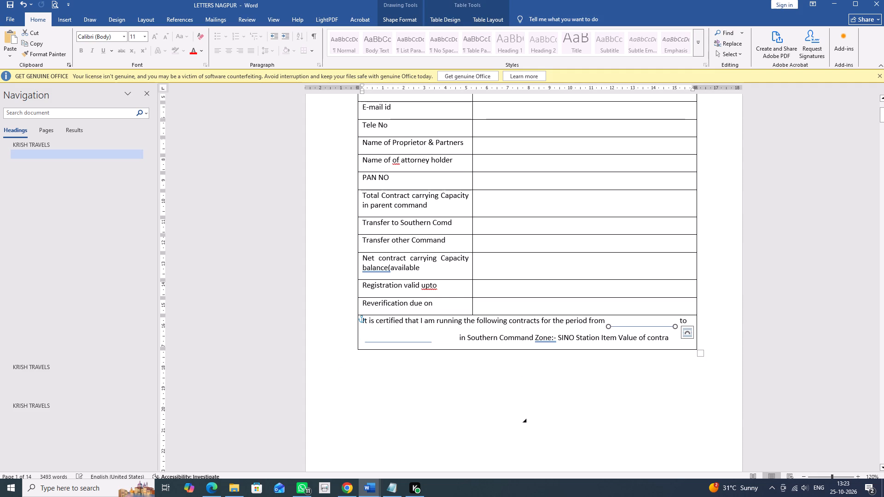
left_click(558, 410)
Remove the excess spaces before "in Southern Command Zone" so the text sits close to the second blank.
left_click(458, 336)
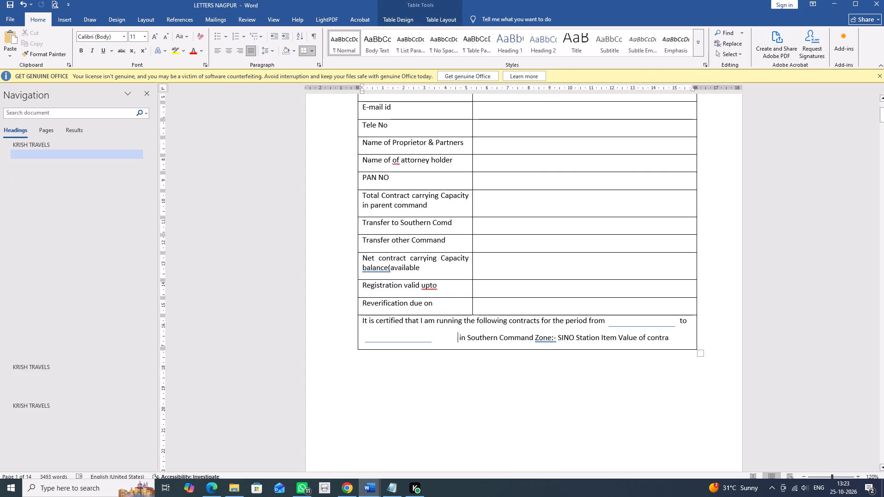
key("BackSpace")
key("BackSpace")
key("BackSpace")
key("BackSpace")
key("BackSpace")
key("BackSpace")
key("BackSpace")
key("BackSpace")
key("BackSpace")
key("BackSpace")
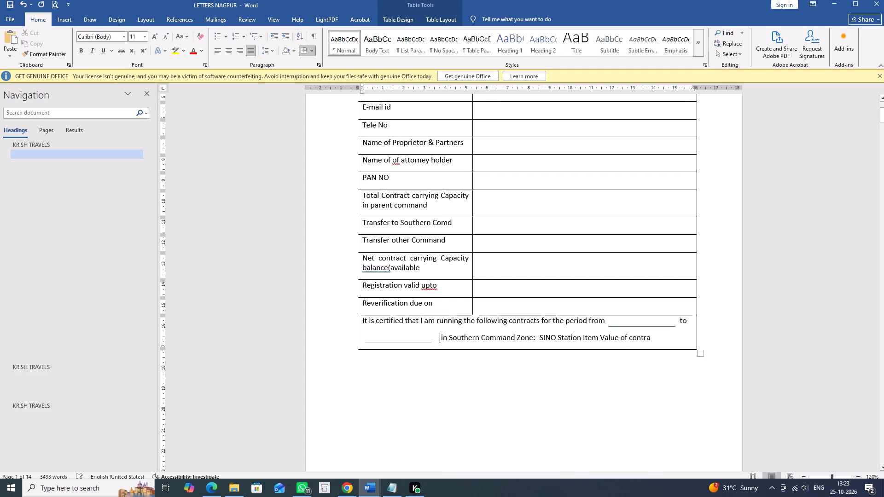
key("BackSpace")
Check the Annexure II PDF, then add spaces between "Zone" and the colon and between the colon and the dash.
key("alt+Tab")
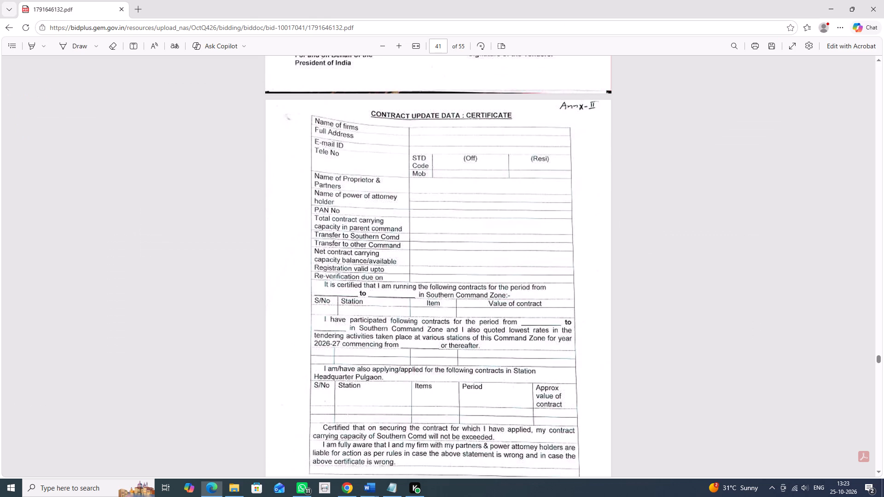
key("alt+Tab")
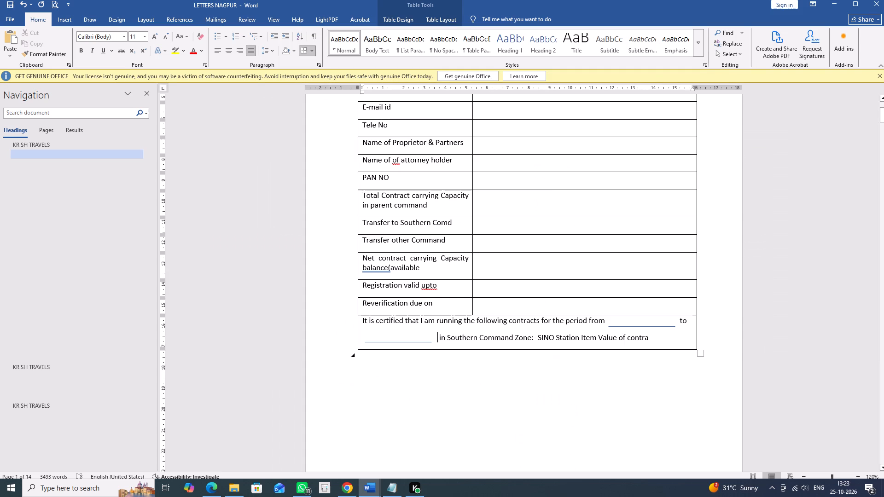
left_click(531, 337)
key("space")
key("space")
key("space")
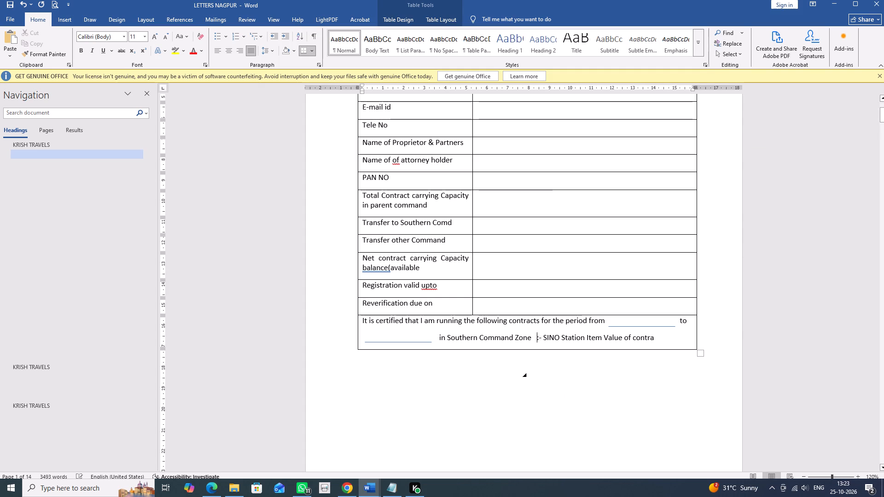
left_click(539, 339)
key("space")
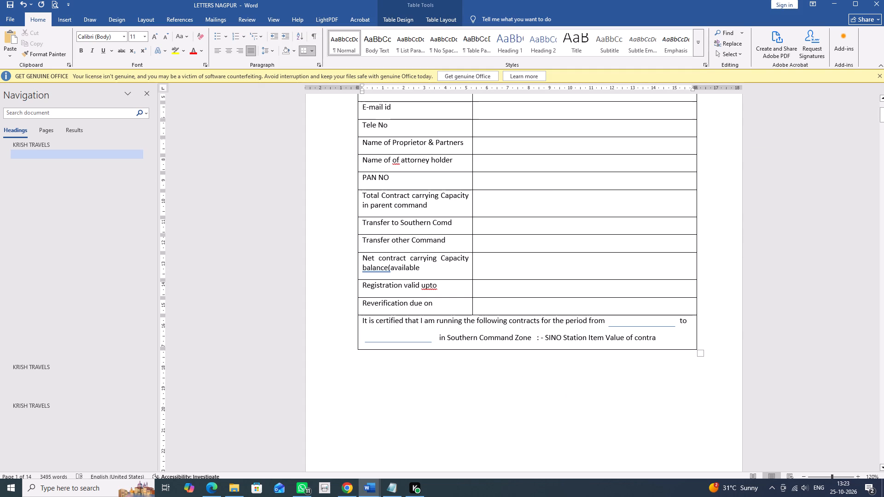
Delete the leftover text "SINO Station Item Value of contra" from the end of the certification statement.
left_click_drag(547, 336, 646, 329)
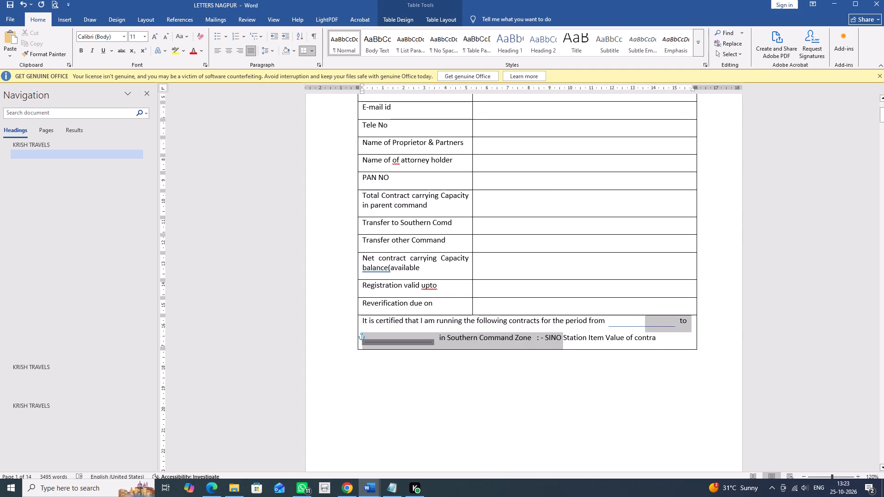
left_click_drag(646, 329, 660, 340)
key("Delete")
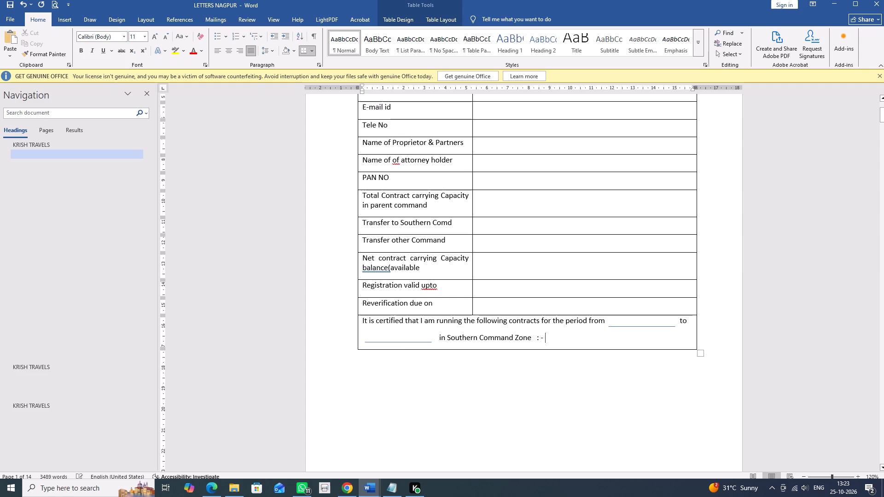
Referring to the Annexure II PDF layout, add eight empty full-width rows to the table below the certification statement.
key("Tab")
key("alt+Tab")
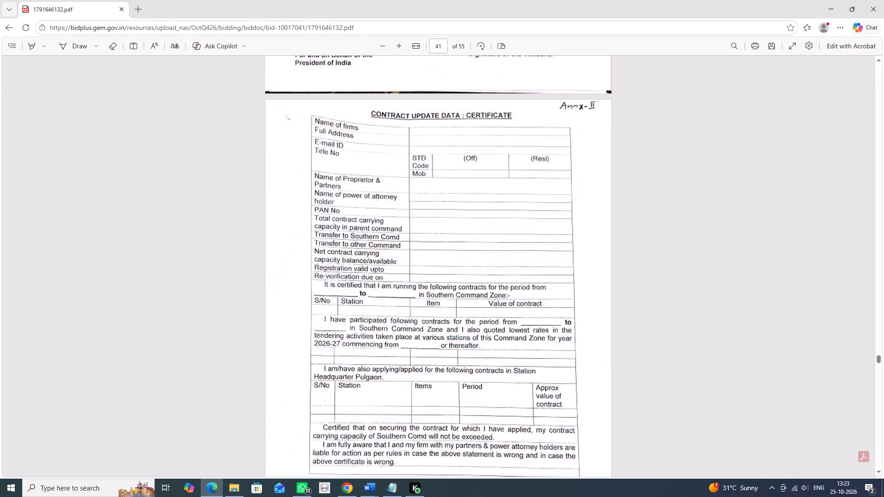
key("alt+Tab")
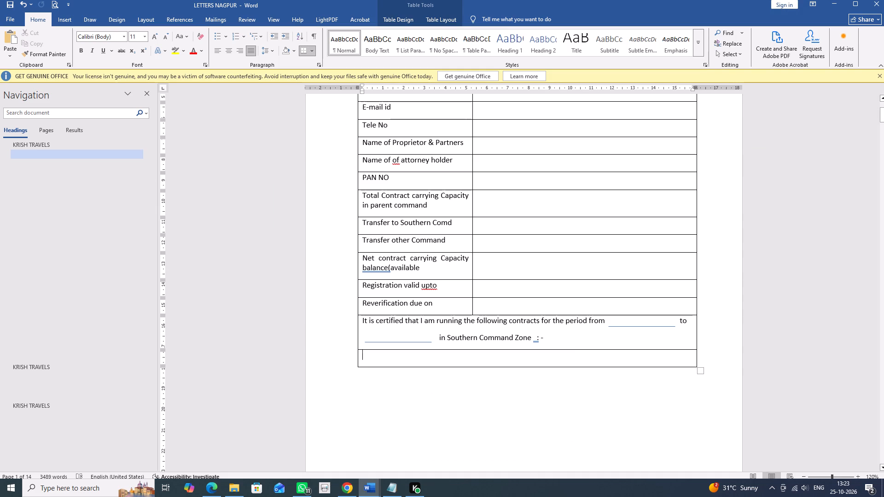
key("alt+Tab")
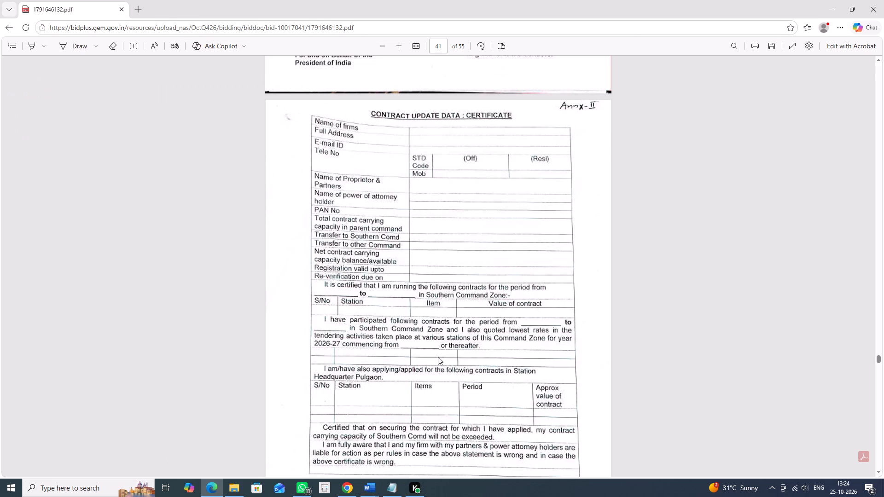
key("alt+Tab")
key("Tab")
key("Tab")
key("Tab")
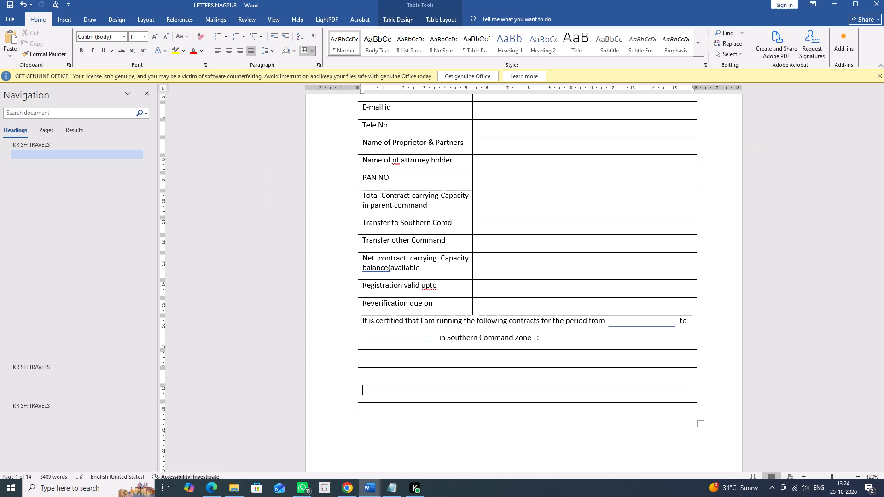
key("Tab")
key("Tab")
key("Tab")
key("Tab")
Split the first empty row below the certification statement into four columns.
scroll(462, 393, "up", 8)
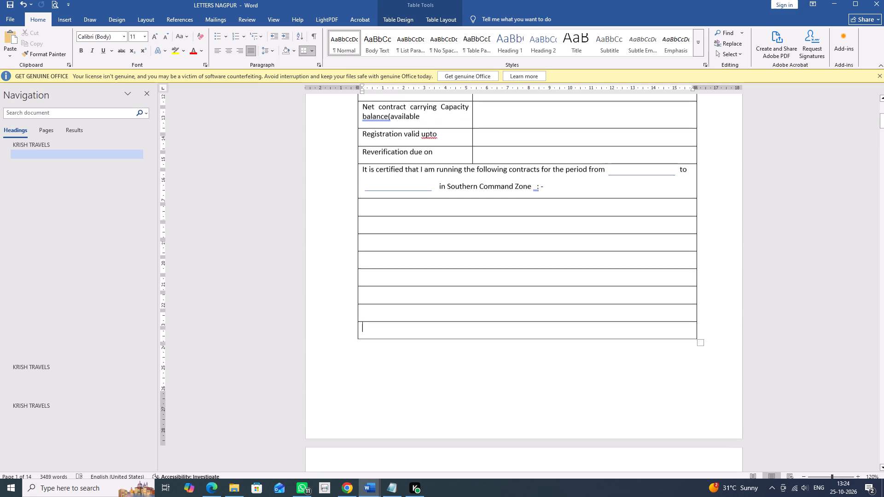
scroll(462, 393, "up", 4)
left_click(423, 315)
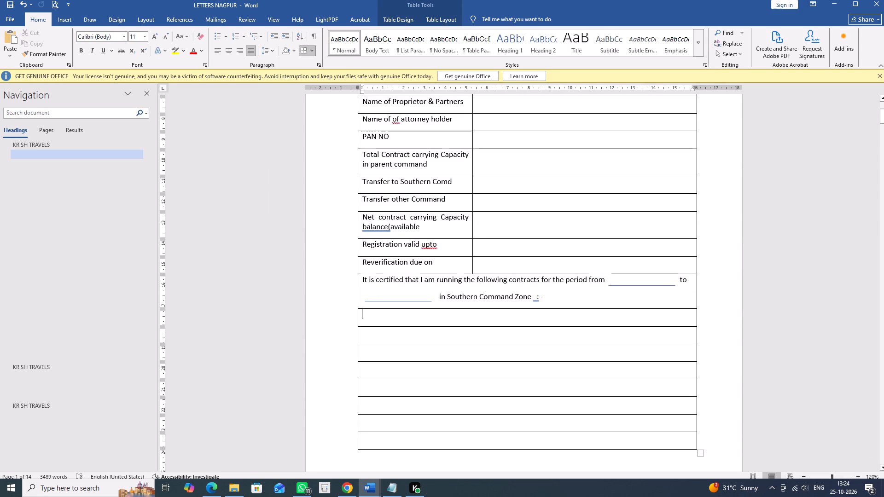
right_click(423, 314)
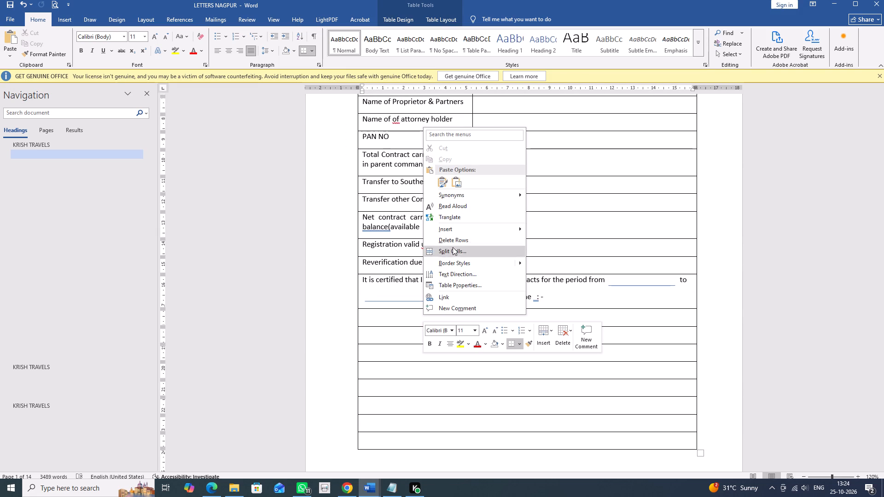
left_click(453, 248)
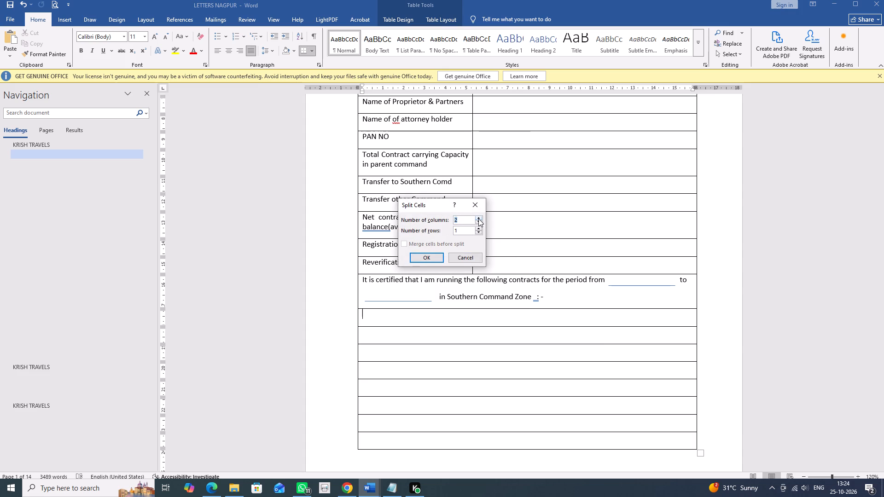
double_click(478, 219)
left_click(427, 255)
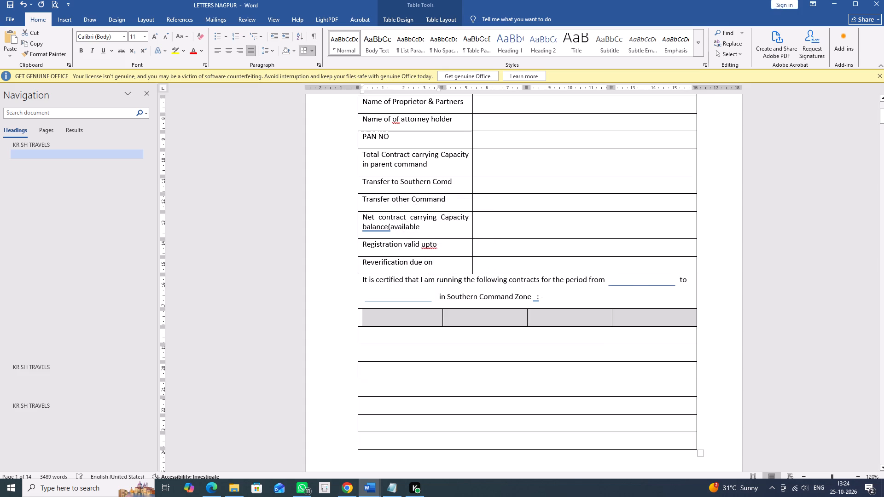
Check the Annexure II PDF layout, then split the third and fifth empty rows into four columns each.
key("alt+Tab")
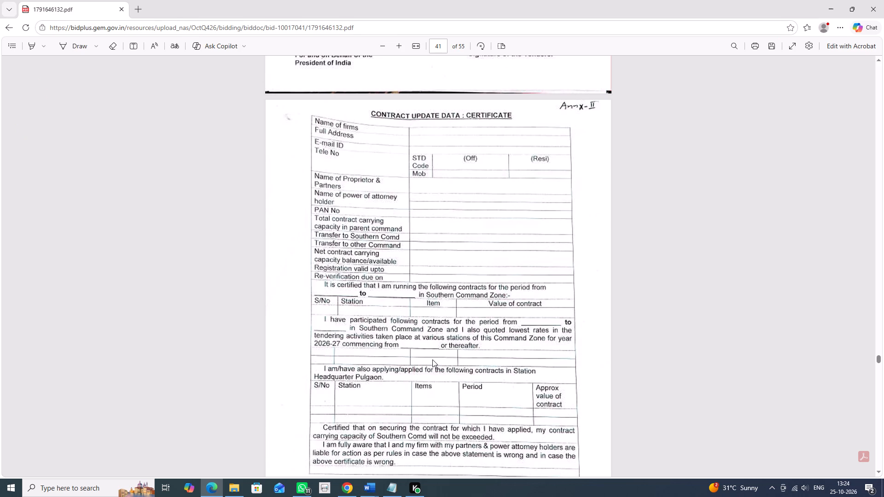
key("alt+Tab")
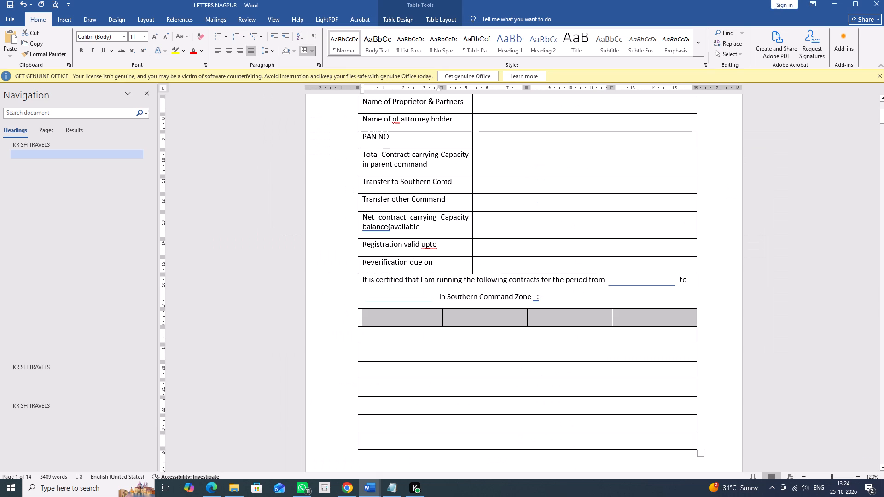
left_click(443, 354)
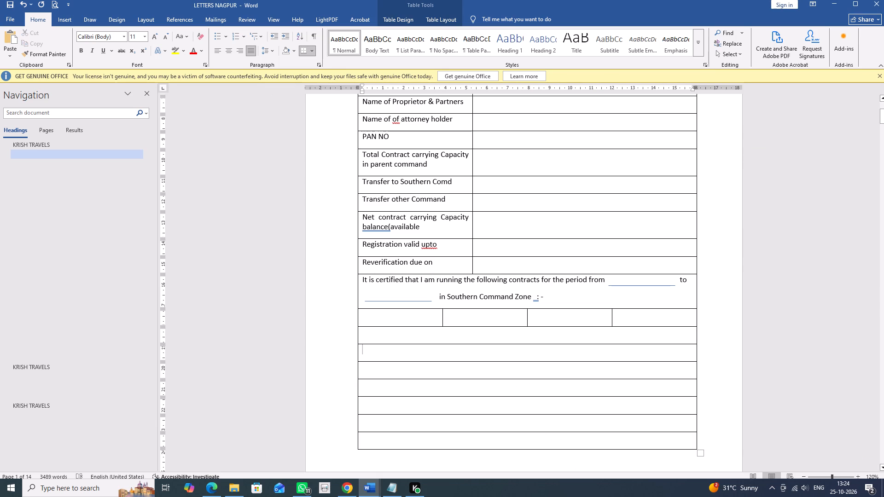
key("ctrl+y")
left_click(454, 388)
key("ctrl+y")
Referring to the Annexure II PDF, split the first cell of the first four-column row into one column and two rows.
key("alt+Tab")
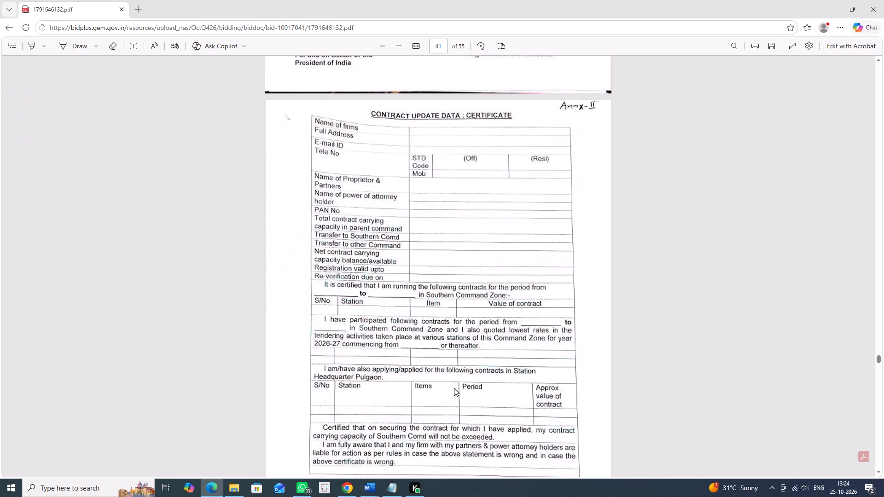
scroll(454, 387, "down", 2)
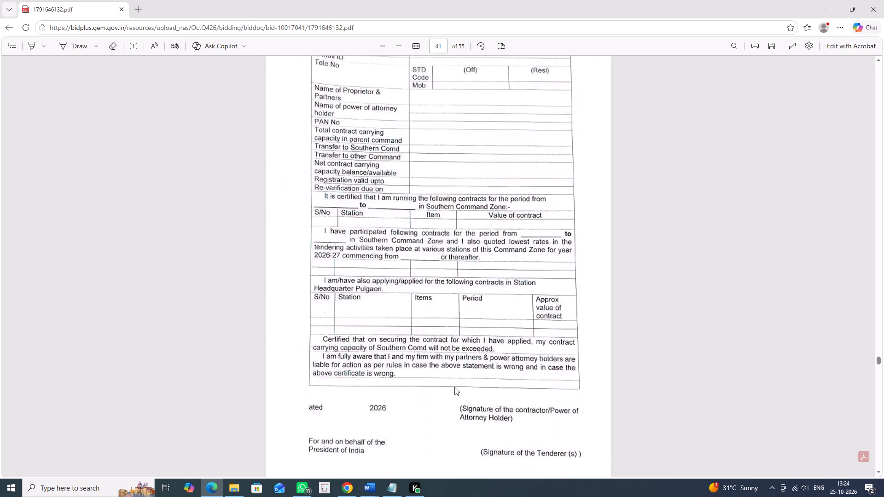
key("alt+Tab")
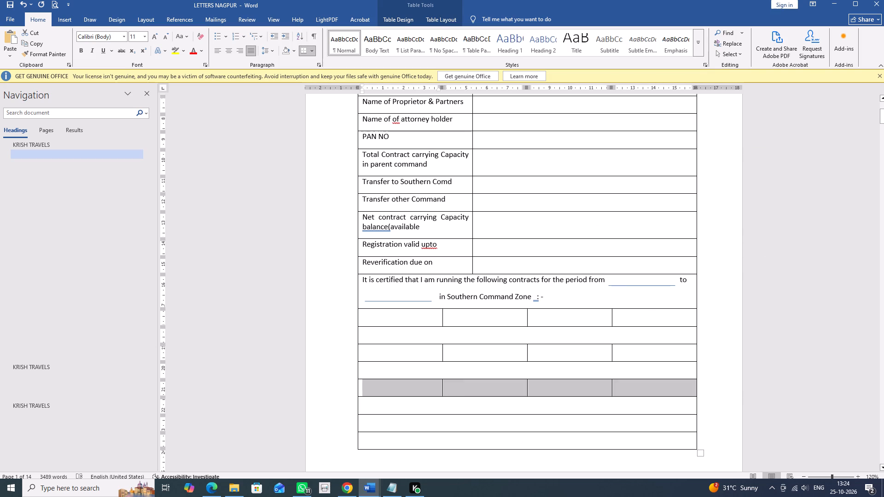
left_click(462, 314)
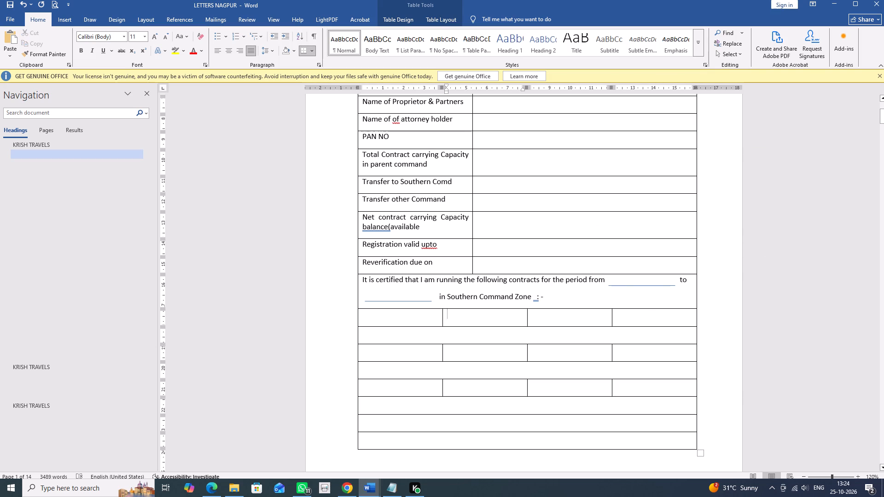
key("alt+Tab")
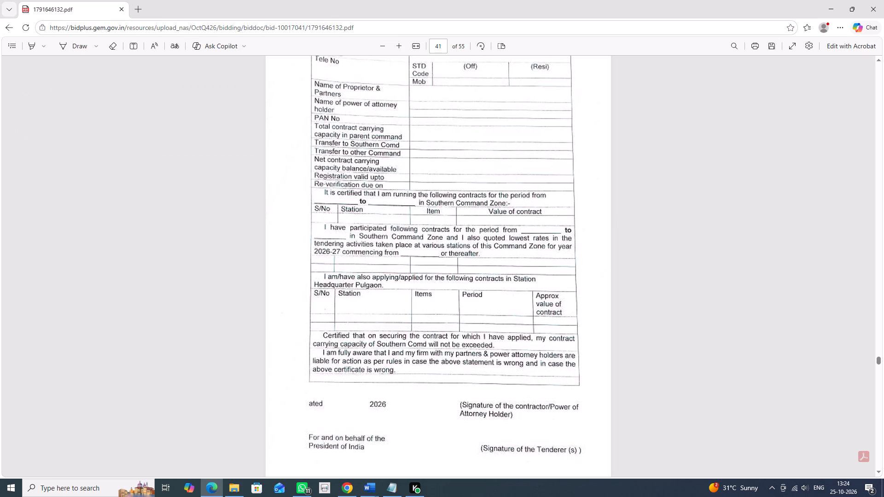
key("alt+Tab")
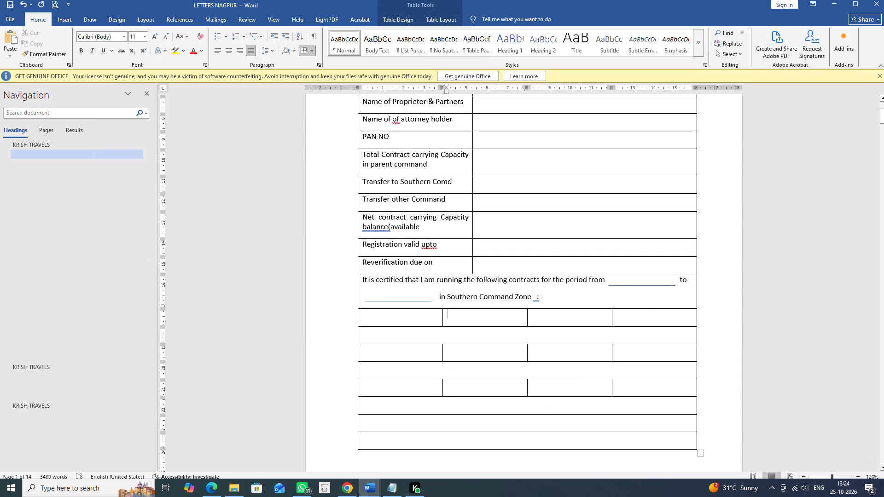
left_click(382, 312)
key("alt+Tab")
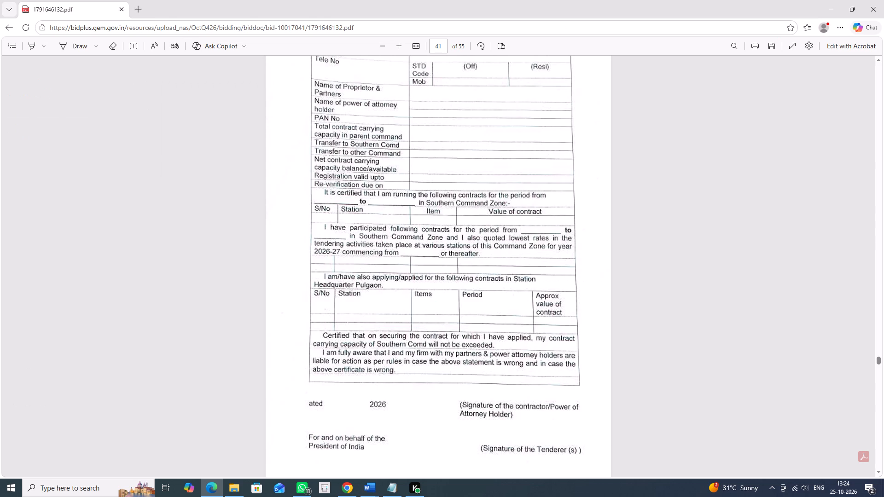
key("alt+Tab")
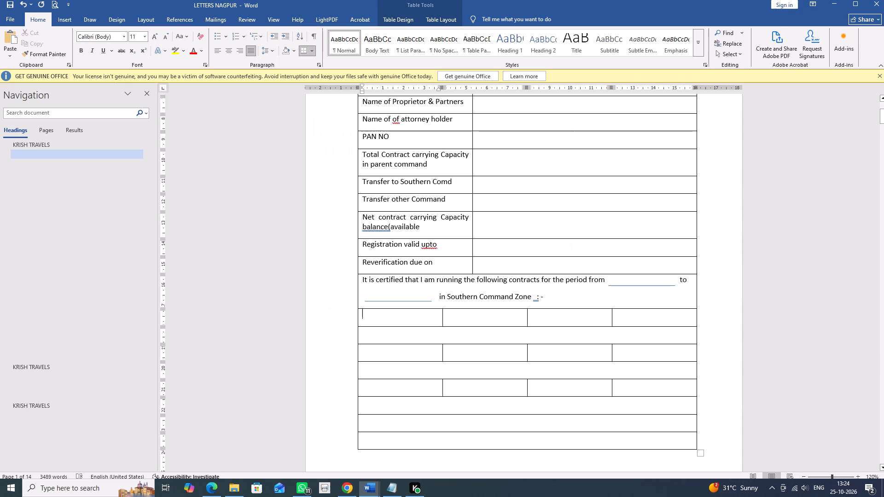
right_click(396, 316)
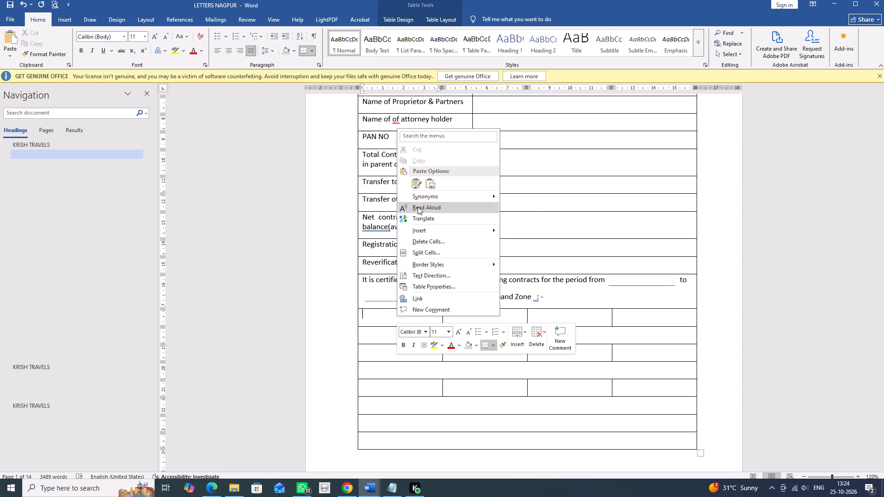
left_click(436, 249)
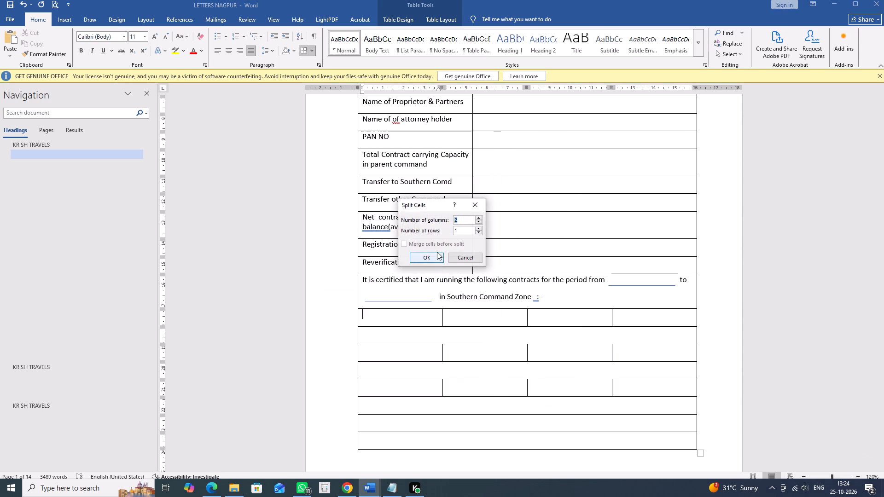
left_click(478, 220)
left_click(477, 228)
left_click(426, 259)
Split the remaining three cells of the first four-column row into two rows each.
left_click(478, 328)
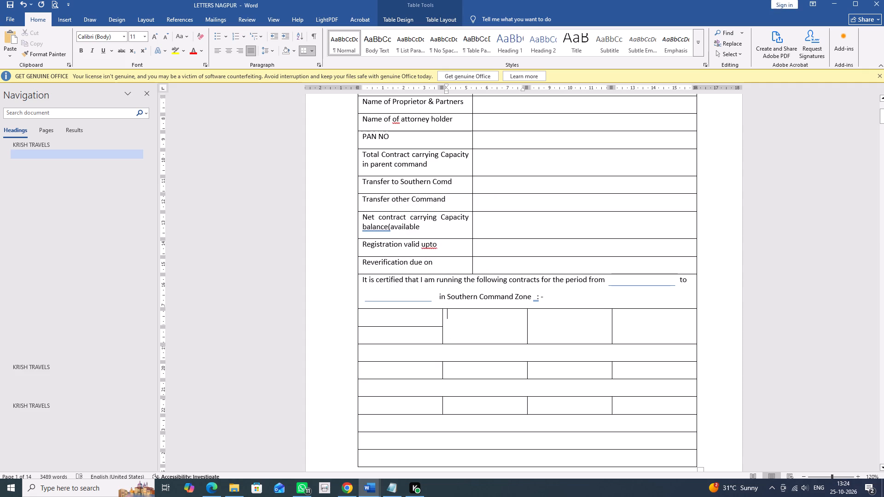
key("ctrl+y")
key("Tab")
key("Tab")
key("ctrl+y")
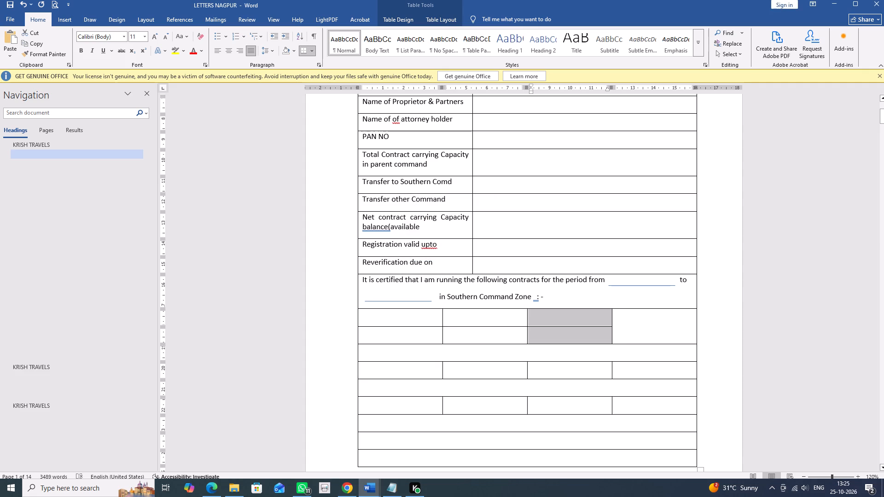
key("Tab")
key("Tab")
key("ctrl+y")
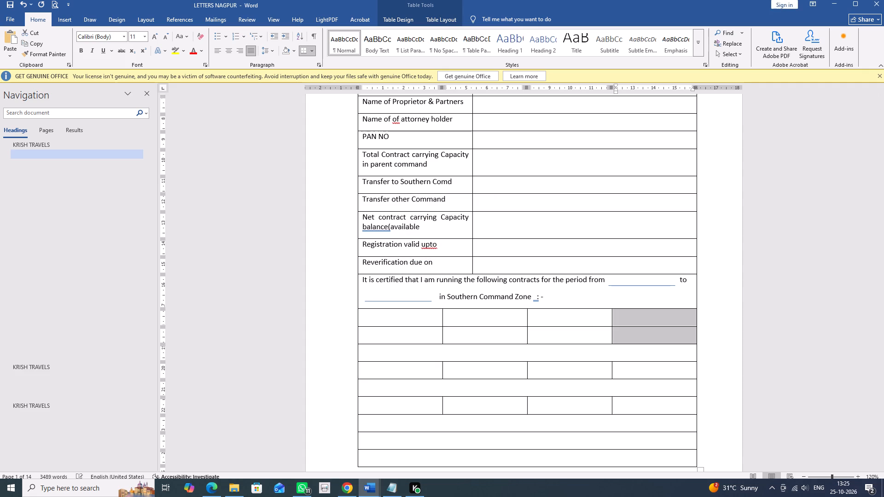
Check the Annexure II PDF, then split each of the four cells in the second four-column row into two rows.
left_click(421, 369)
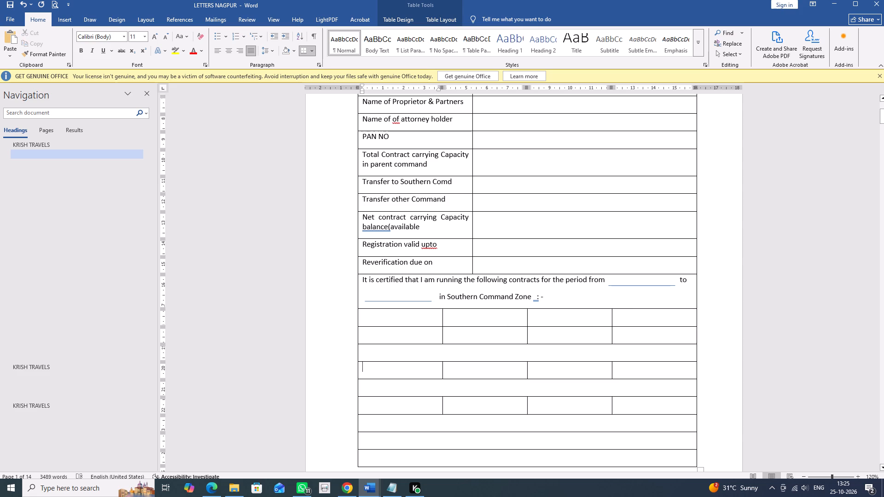
key("alt+Tab")
key("alt+Tab")
key("ctrl+y")
key("Tab")
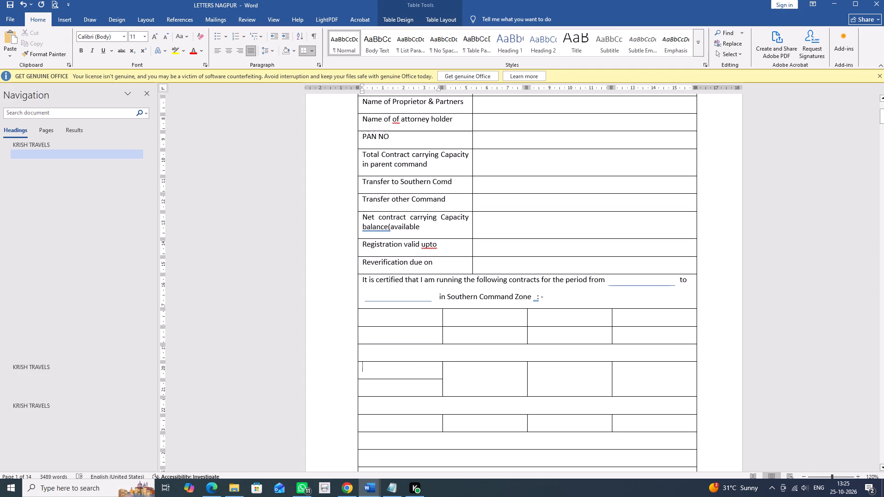
key("Tab")
key("ctrl+y")
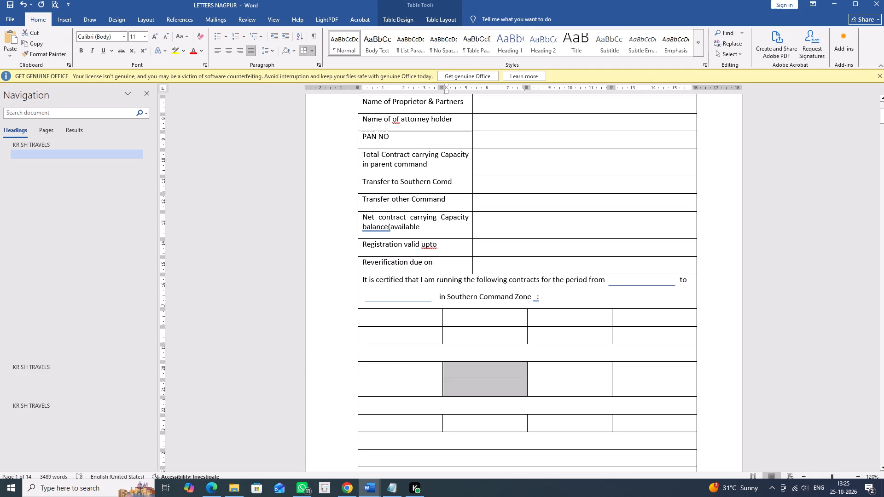
key("Tab")
key("Tab")
key("ctrl+y")
key("Tab")
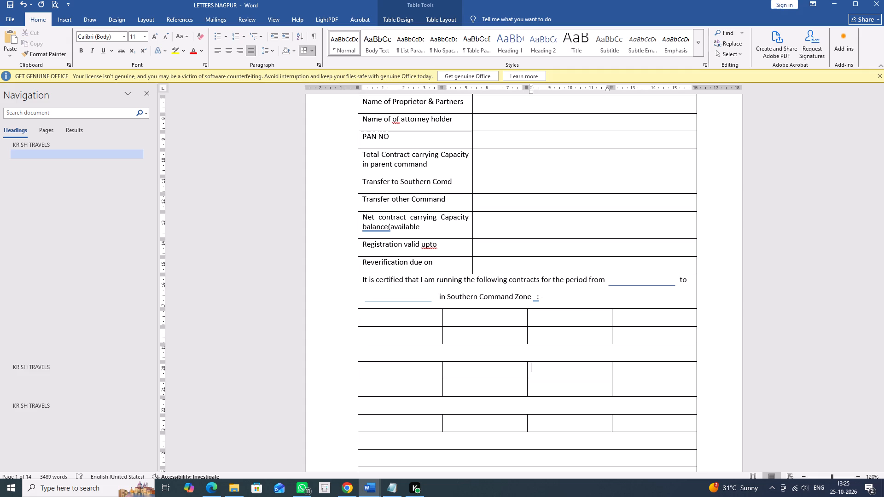
key("Tab")
key("ctrl+y")
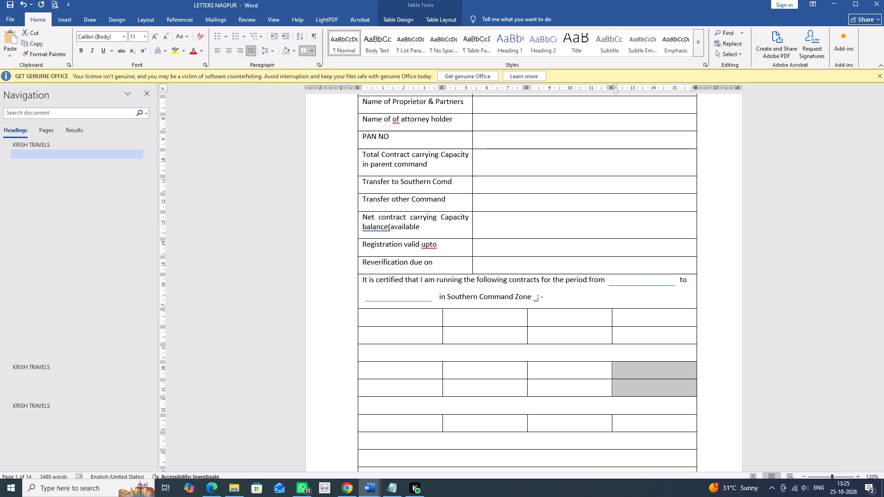
Check the Annexure II PDF, then split the first cell of the third four-column row into one column and three rows.
left_click(391, 420)
key("alt+Tab")
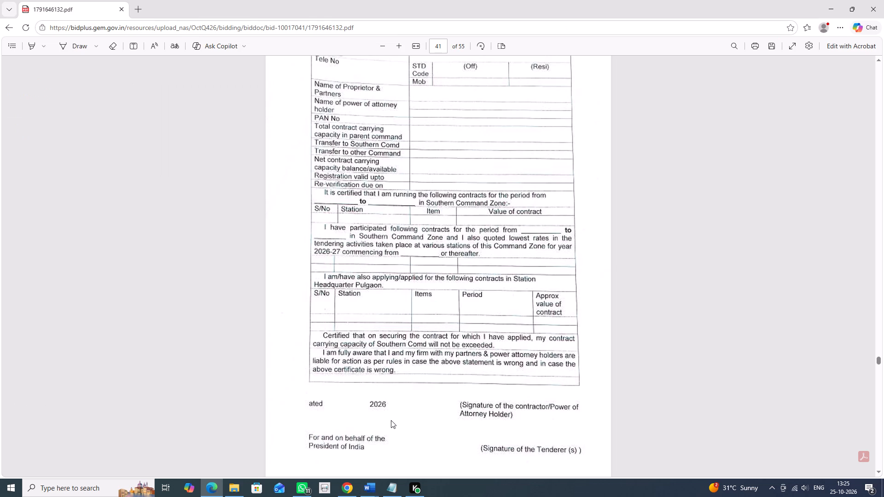
key("alt+Tab")
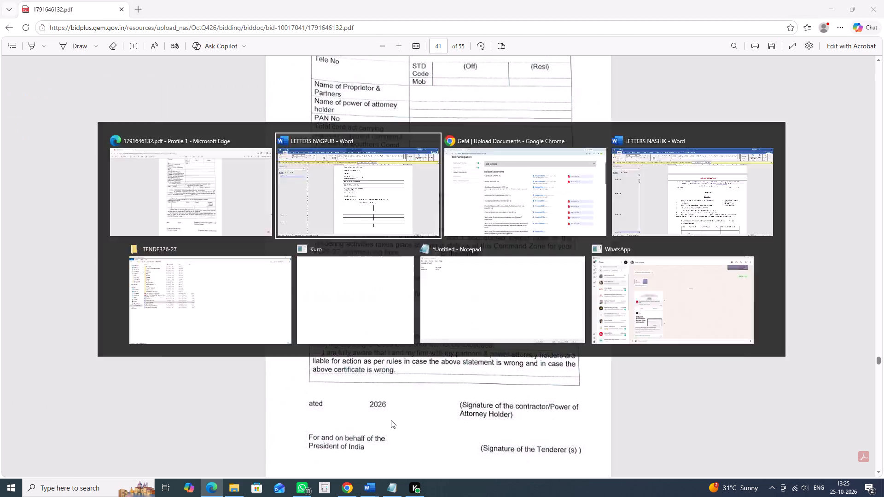
right_click(391, 423)
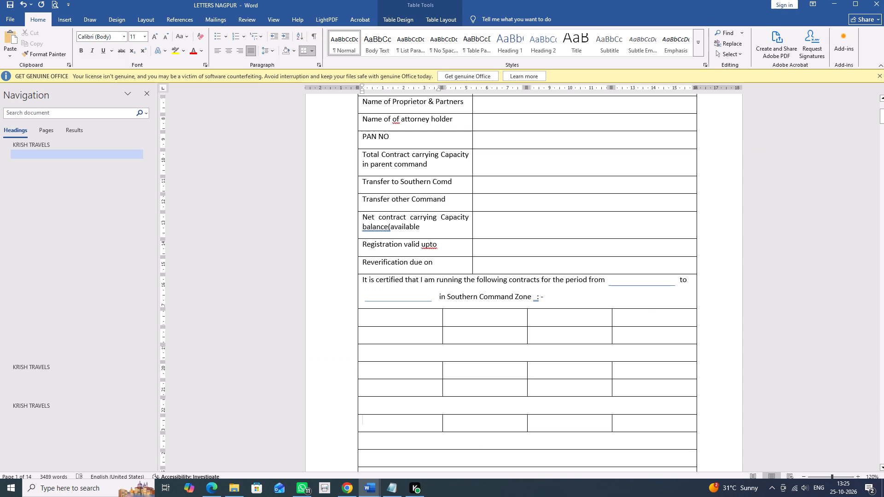
right_click(380, 421)
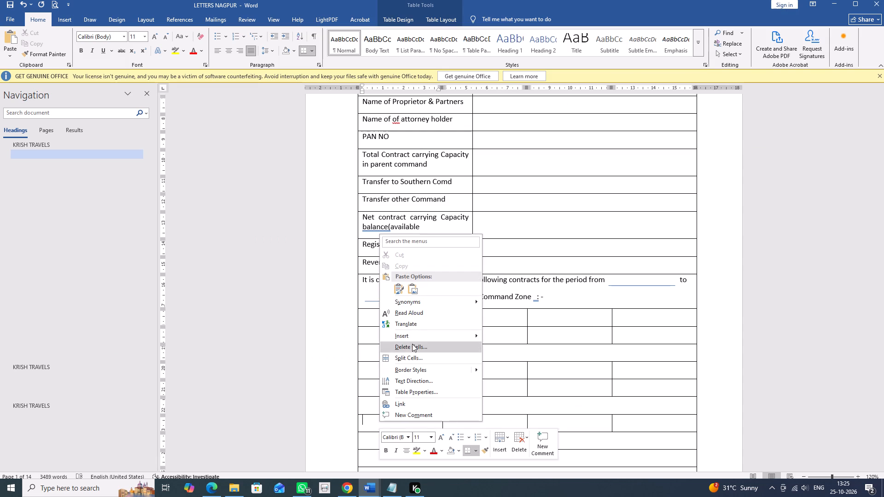
left_click(414, 359)
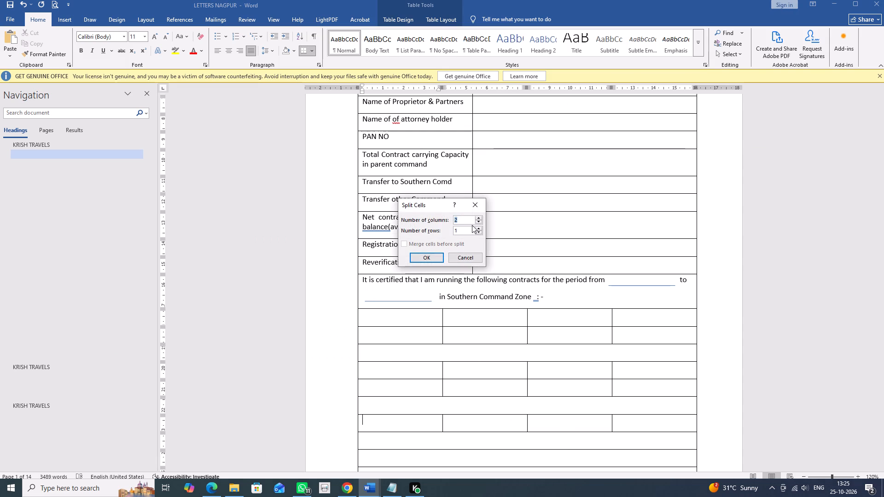
left_click(477, 220)
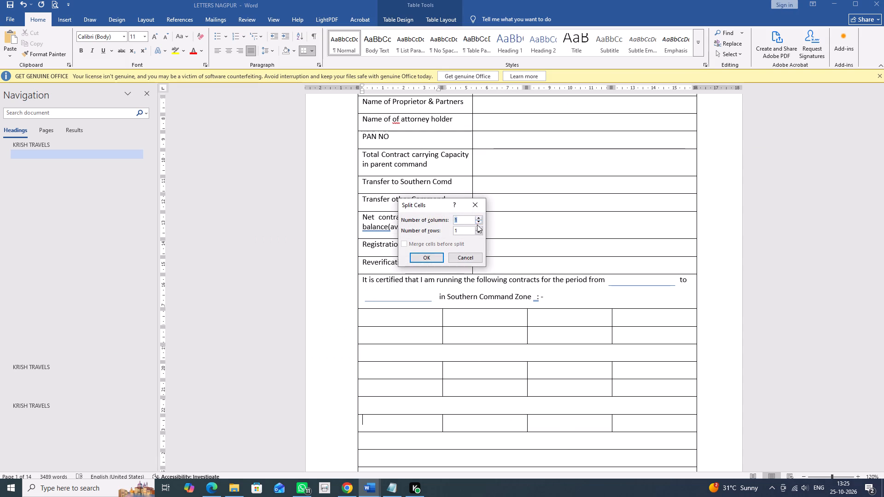
double_click(479, 228)
left_click(436, 258)
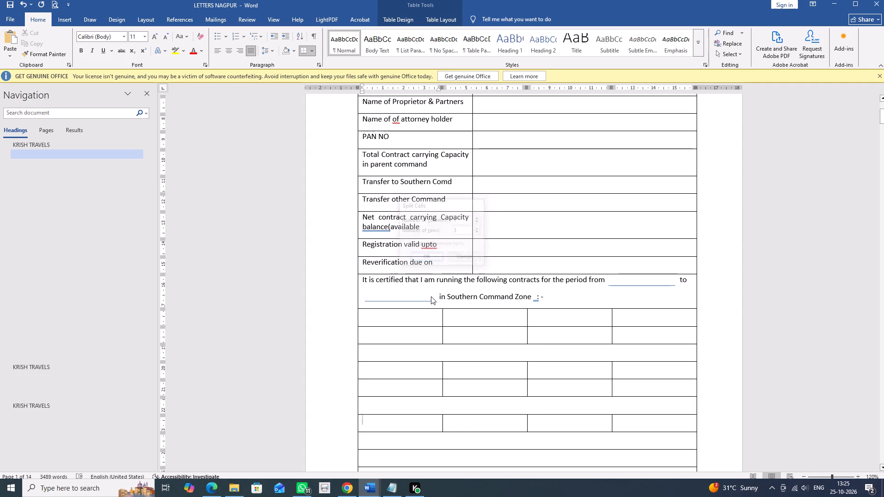
Split the remaining three cells of the third four-column row into three rows each.
left_click(471, 431)
key("ctrl+y")
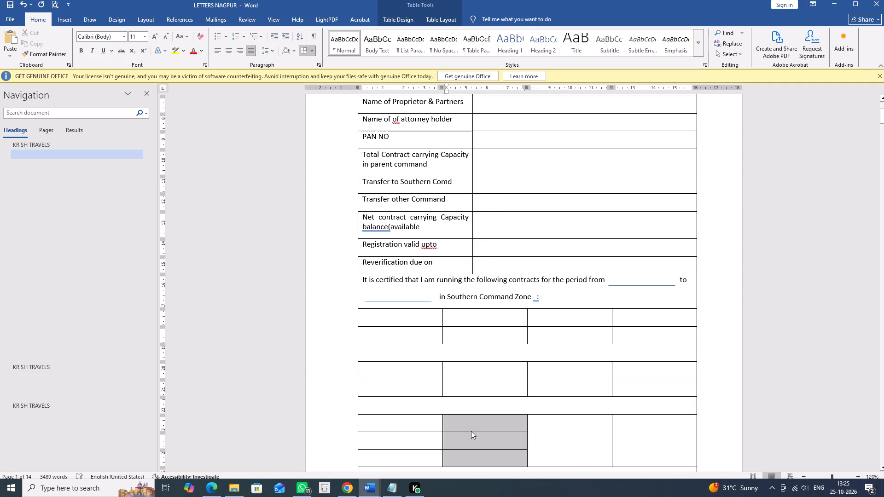
key("Tab")
key("Tab")
key("ctrl+y")
key("Tab")
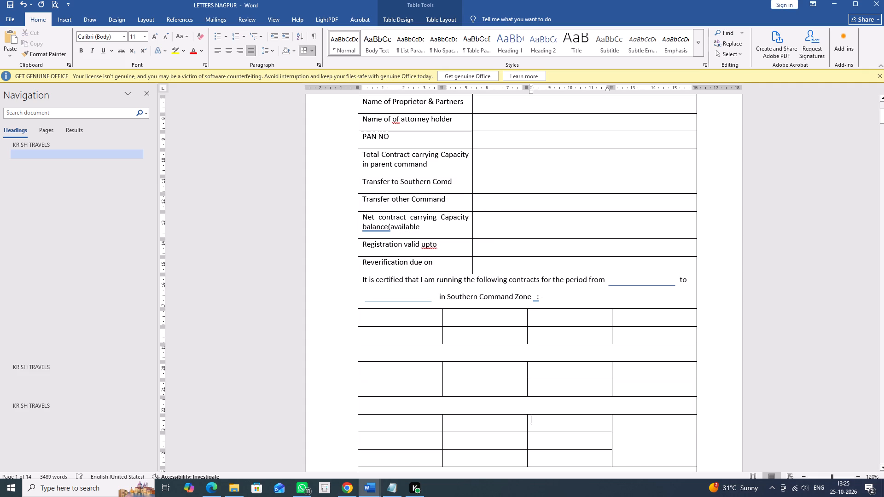
key("Tab")
key("ctrl+y")
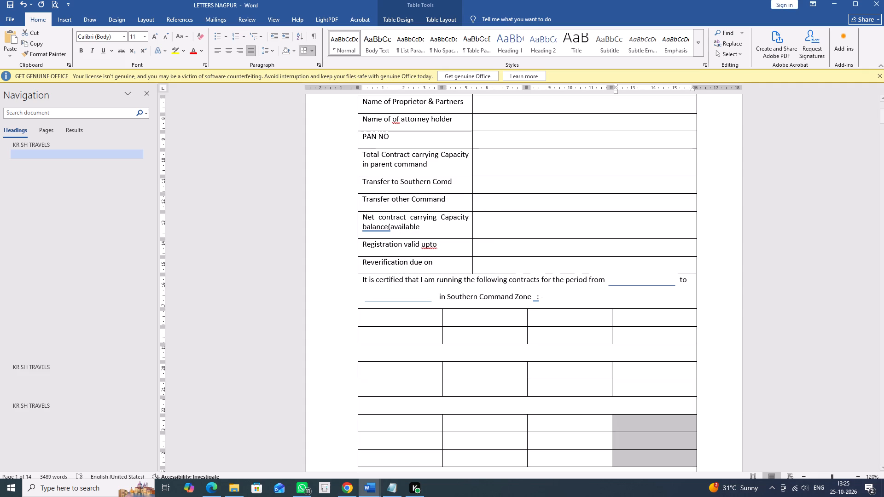
Enter the headings "S/No" and "Station" in the first two cells below the running-contracts statement, following the Annexure II PDF.
left_click(400, 321)
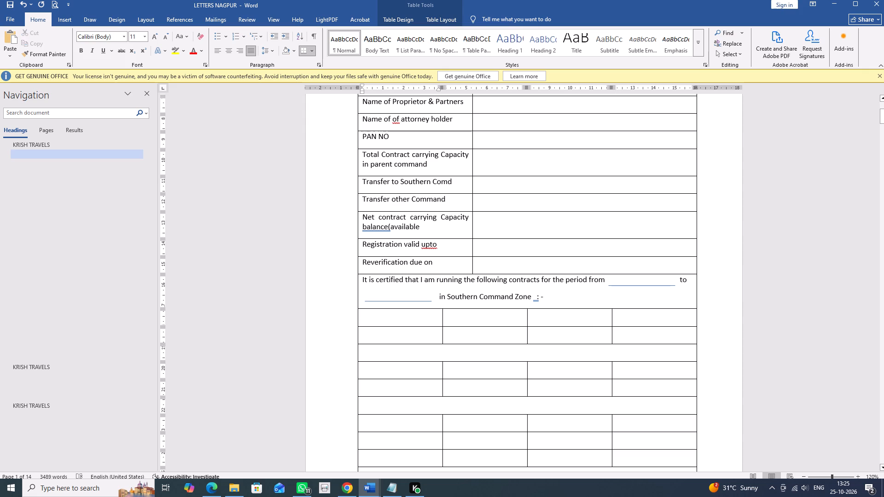
type("S/n")
key("BackSpace")
type("No")
key("alt+Tab")
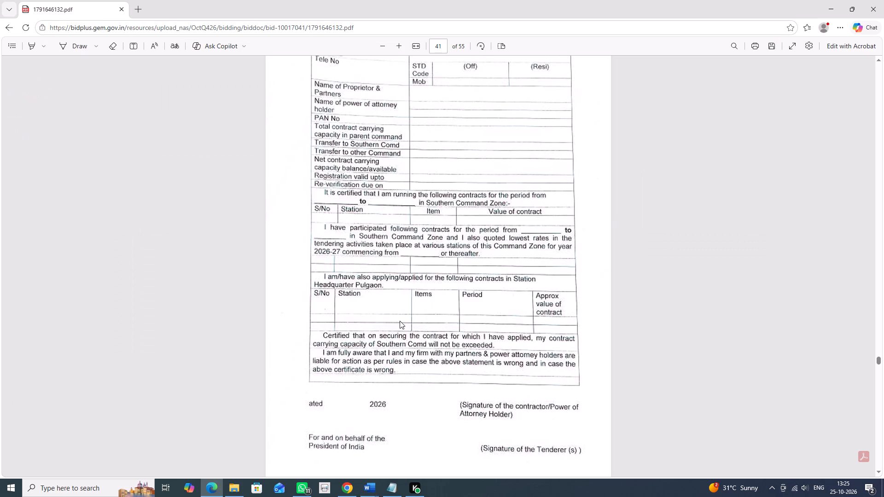
key("alt+Tab")
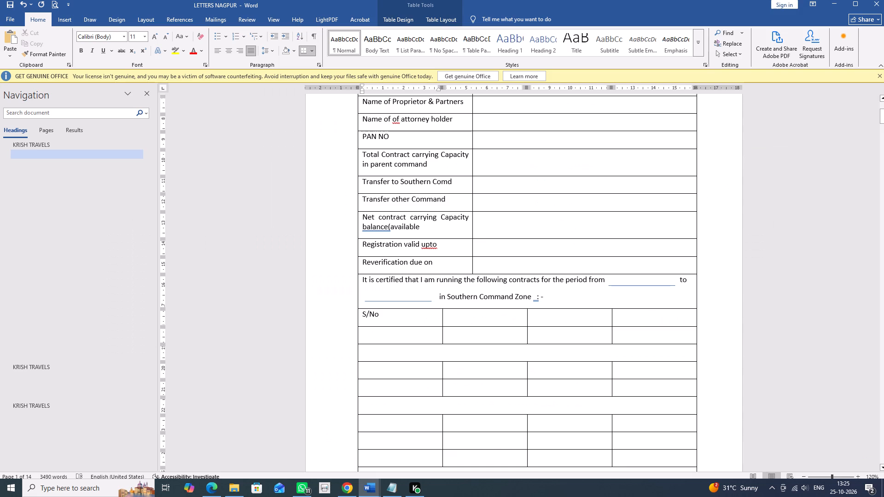
key("Tab")
type("St")
key("alt+Tab")
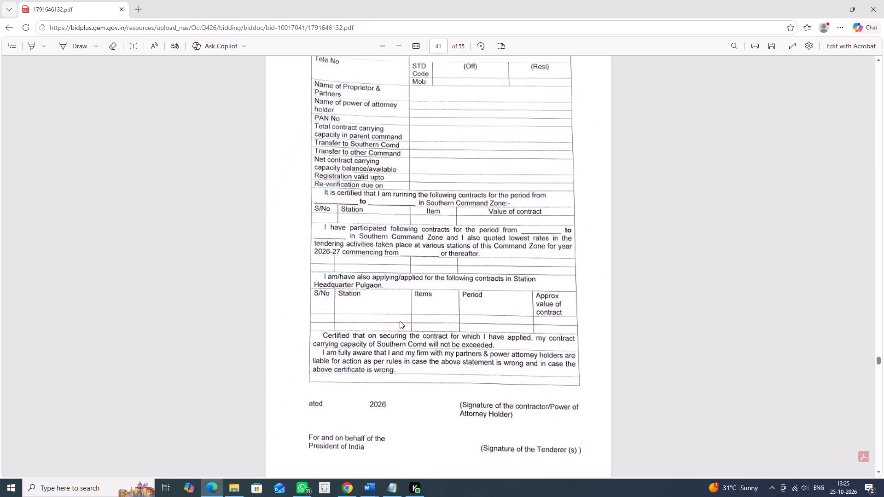
key("alt+Tab")
type("ation")
Enter the headings "Item" and "Value of Contract" in the last two cells of the same heading row, following the PDF.
key("Tab")
key("alt+Tab")
key("alt+Tab")
type("Item")
key("alt+Tab")
key("alt+Tab")
key("Tab")
type("Value of C")
type("onr")
key("BackSpace")
type("tract")
Copy the "I have participated following contracts" paragraph from the Annexure II PDF into the full-width row below the first four-column block.
key("alt+Tab")
key("alt+Tab")
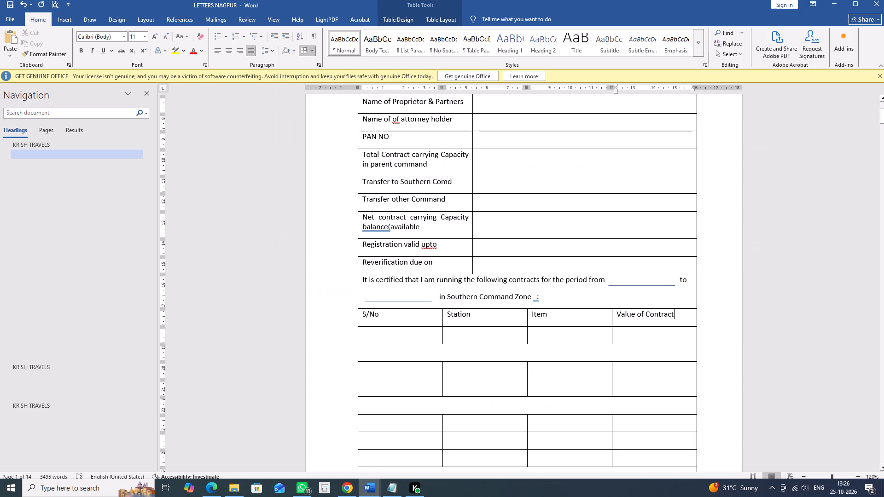
left_click(404, 354)
key("alt+Tab")
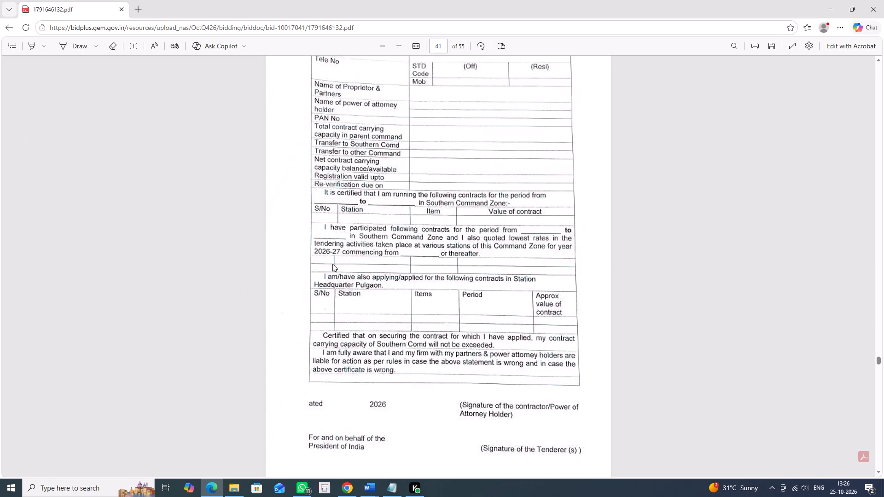
left_click_drag(324, 226, 485, 253)
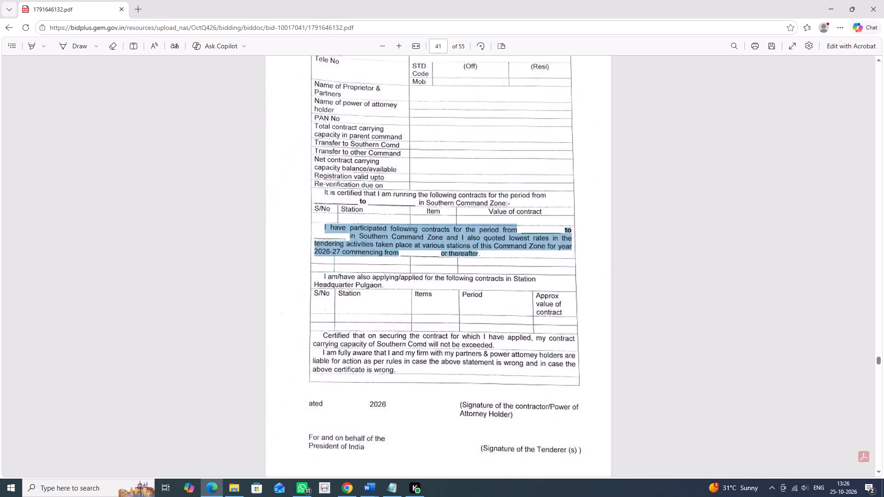
left_click_drag(485, 253, 485, 254)
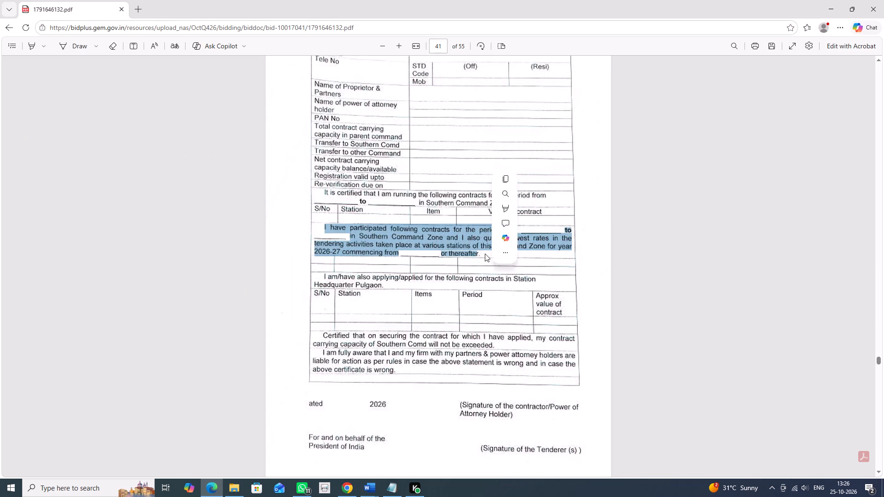
key("ctrl+c")
key("alt+Tab")
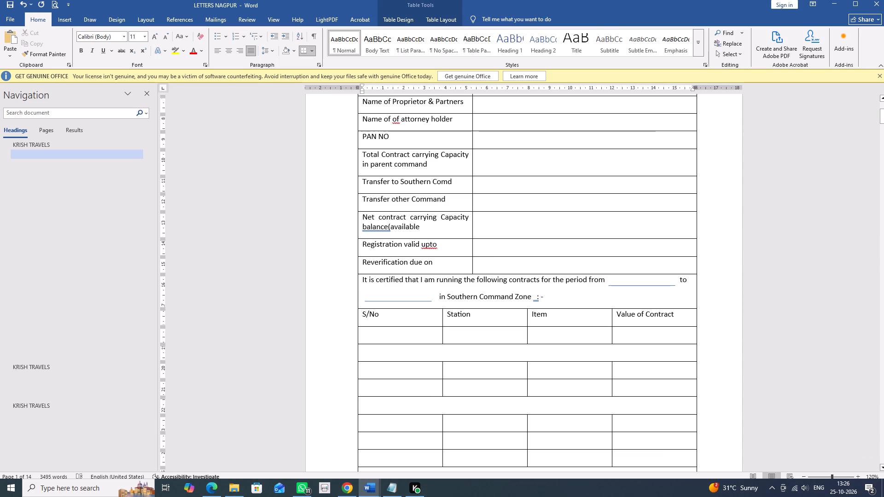
key("ctrl+v")
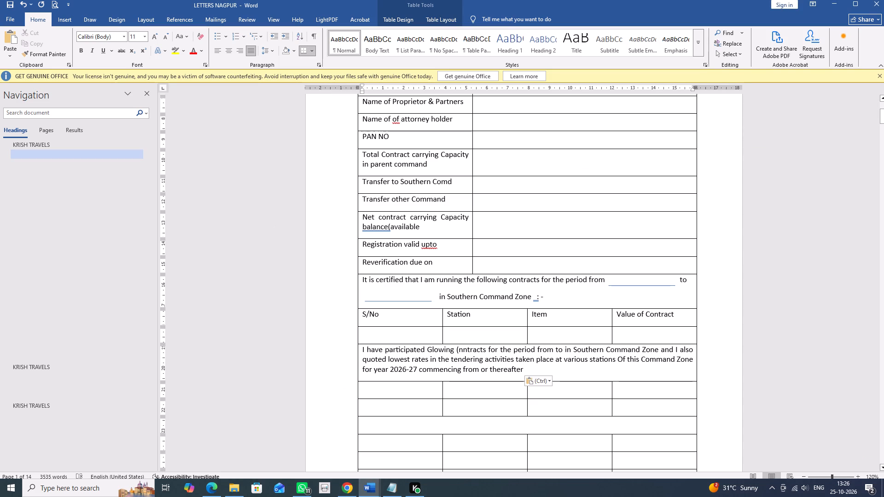
Correct the pasted paragraph's misread words "Glowing" and "(nntracts" to "following" and "Contracts", checking against the PDF.
key("alt+Tab")
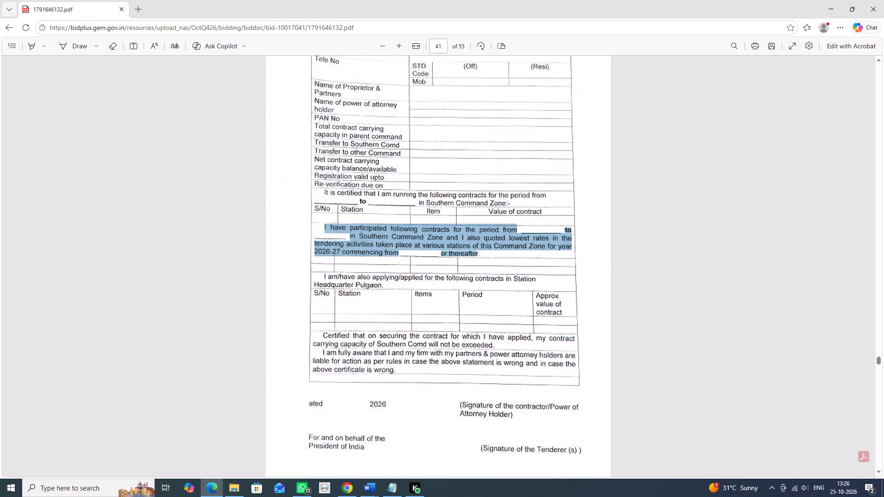
left_click(421, 232)
key("alt+Tab")
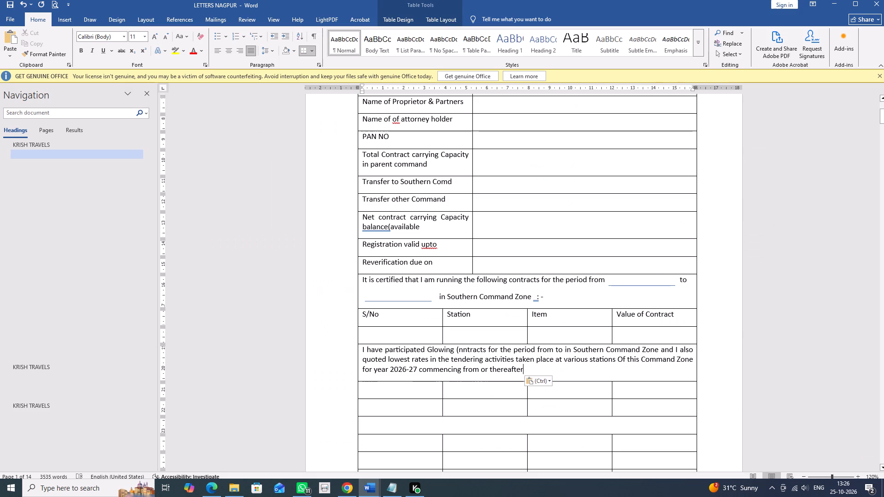
left_click(427, 349)
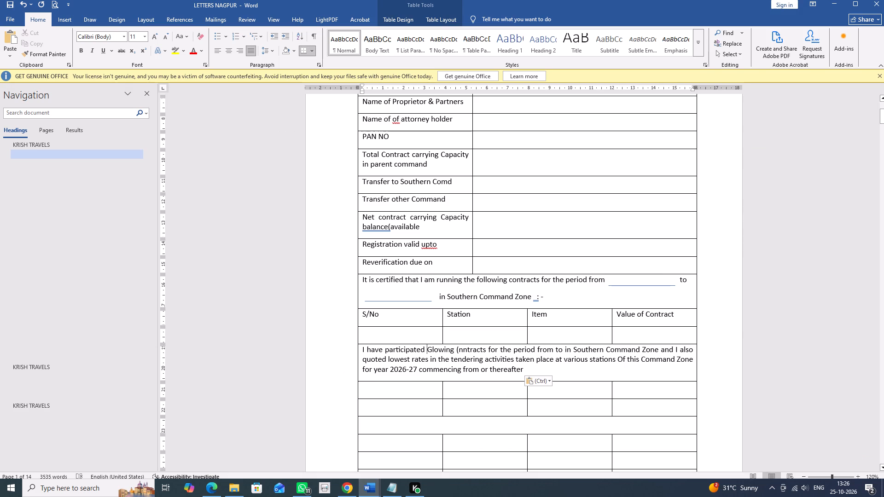
key("Delete")
type("fol")
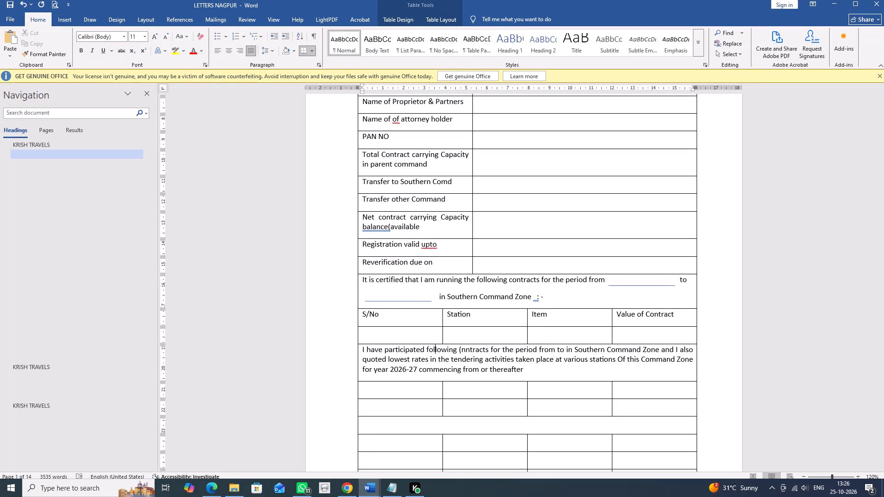
left_click(459, 349)
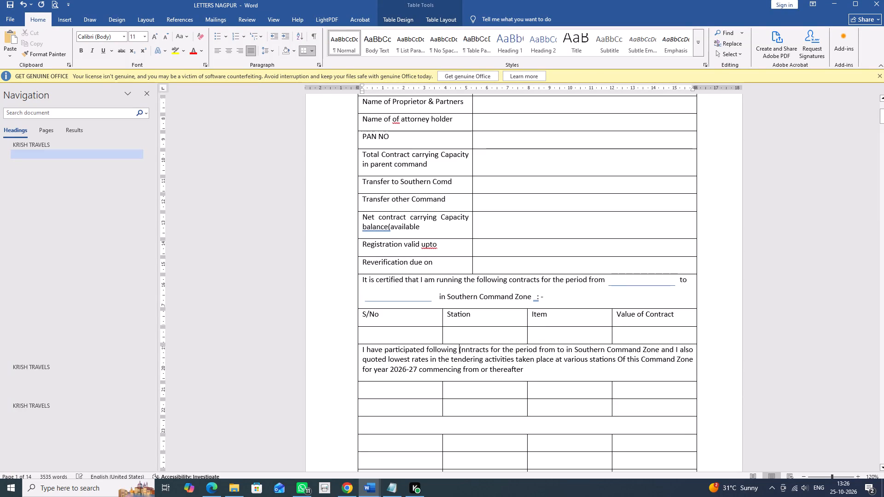
key("Delete")
key("Delete")
type("Co")
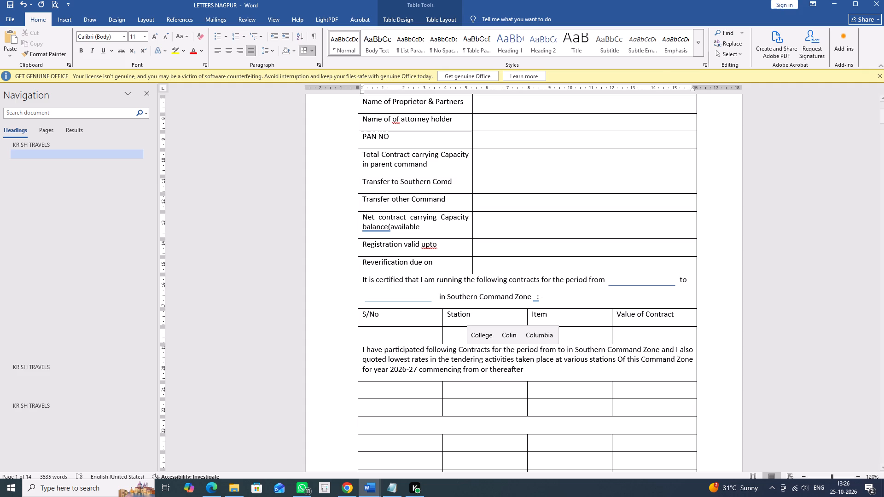
Compare the pasted "I have participated following Contracts" paragraph word by word with the Annexure II PDF.
key("alt+Tab")
key("alt+Tab")
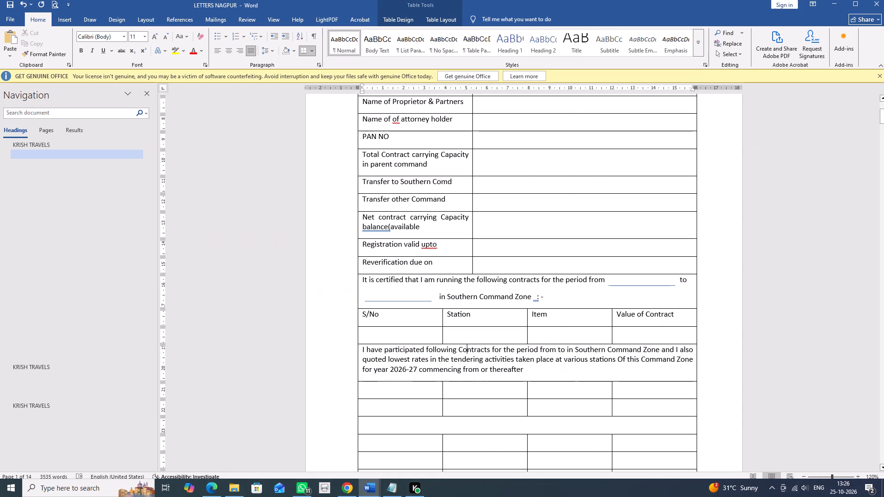
key("alt+Tab")
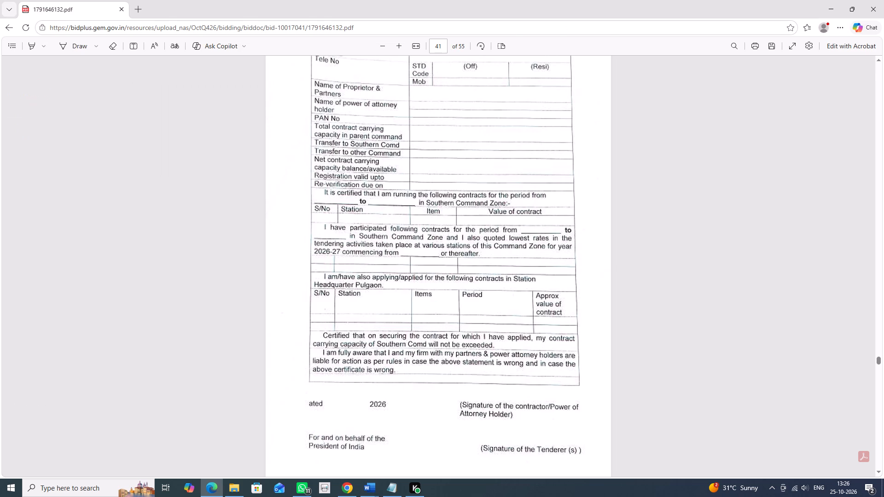
key("alt+Tab")
key("alt+Tab")
key("alt+Tab")
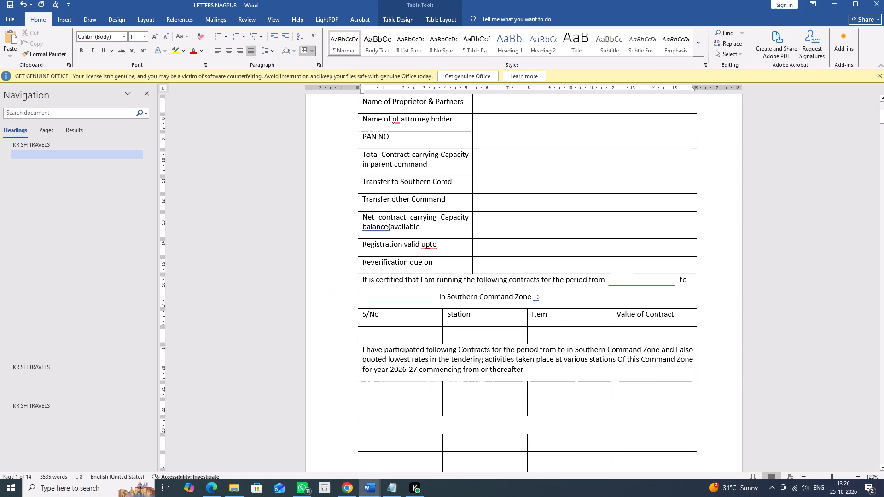
key("alt+Tab")
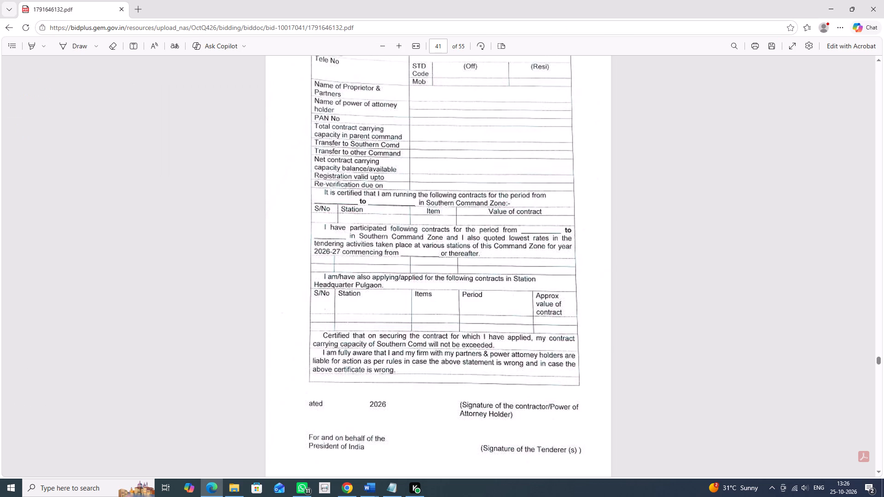
key("alt+Tab")
key("alt+Tab")
key("alt+Tab")
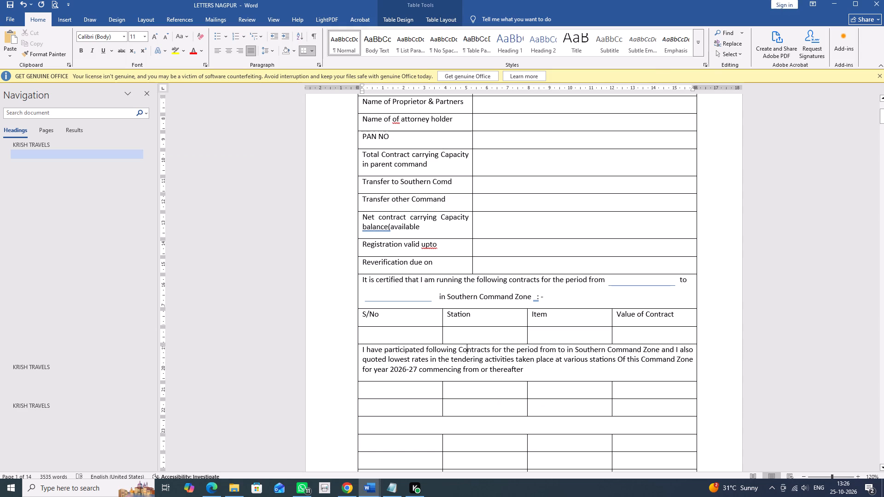
key("alt+Tab")
key("Tab")
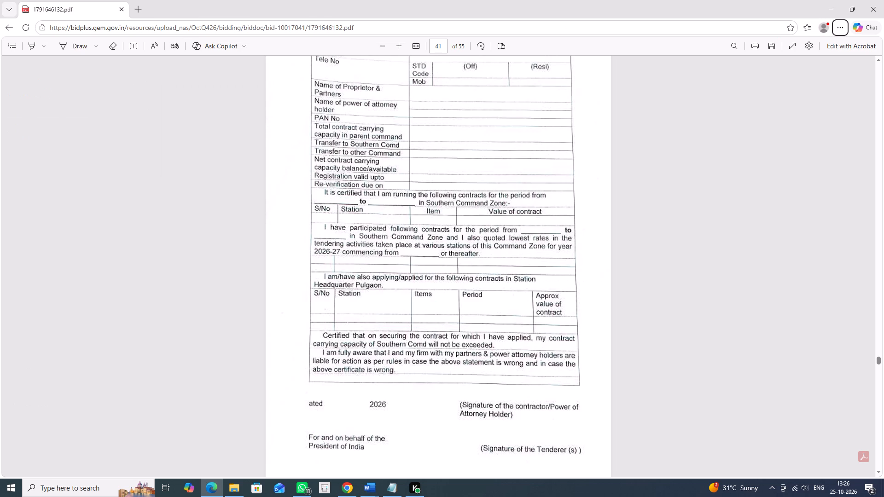
key("alt+Tab")
key("alt+Tab")
key("alt+Tab")
Change "Of" to lowercase "of" before "this Command Zone" in the participated-contracts paragraph.
left_click(615, 360)
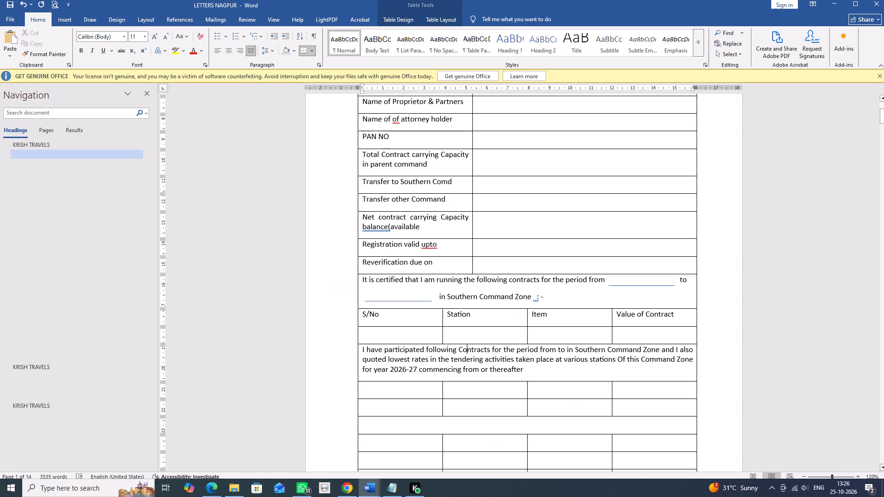
key("Right")
key("Delete")
key("o")
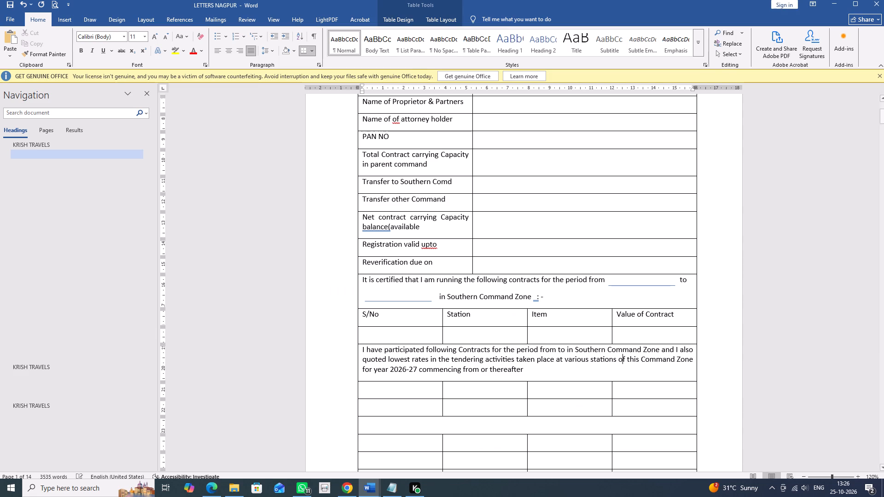
Check the rest of the participated-contracts paragraph against the PDF, including its fill-in blanks.
key("alt+Tab")
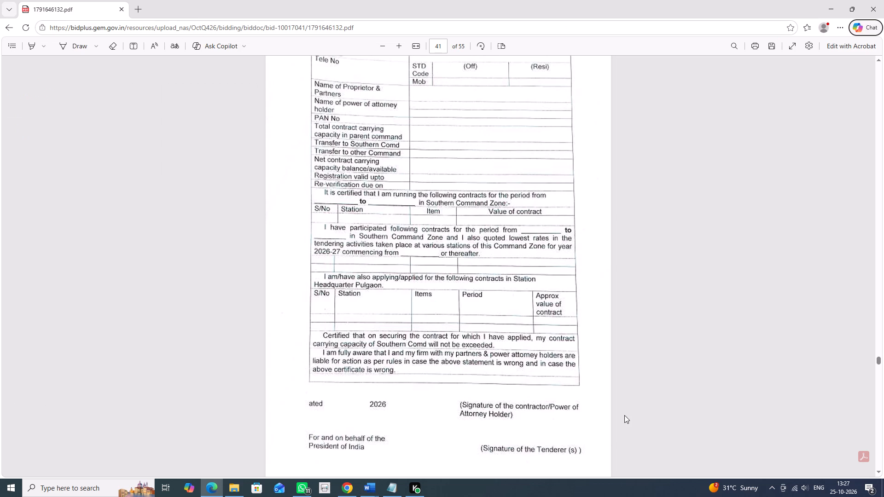
key("alt+Tab")
key("alt+Tab")
key("alt+Tab")
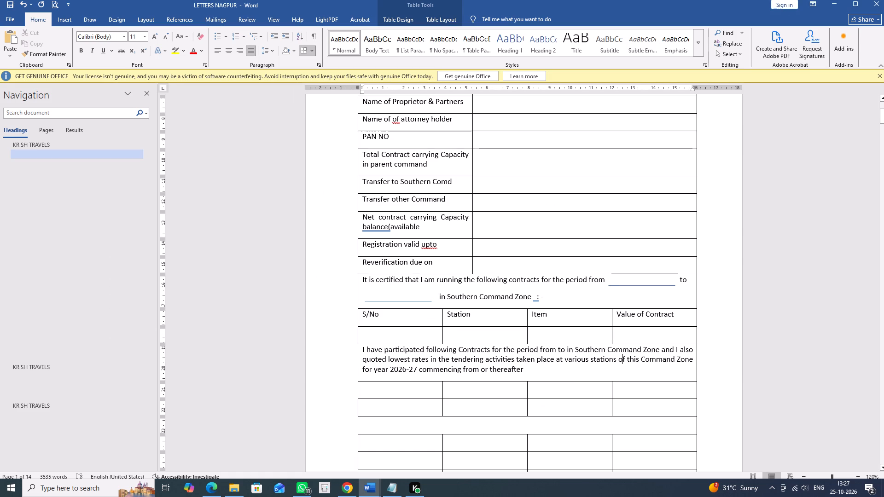
key("alt+Tab")
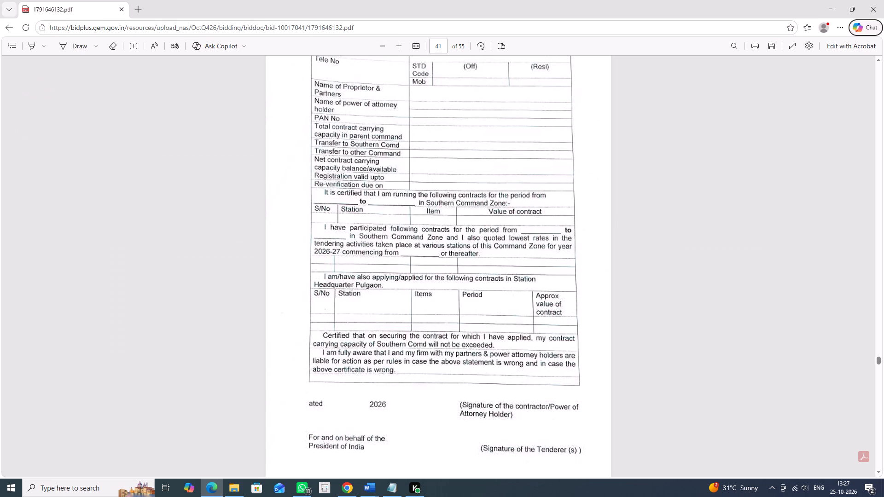
key("alt+Tab")
key("alt+Tab")
key("alt+Tab")
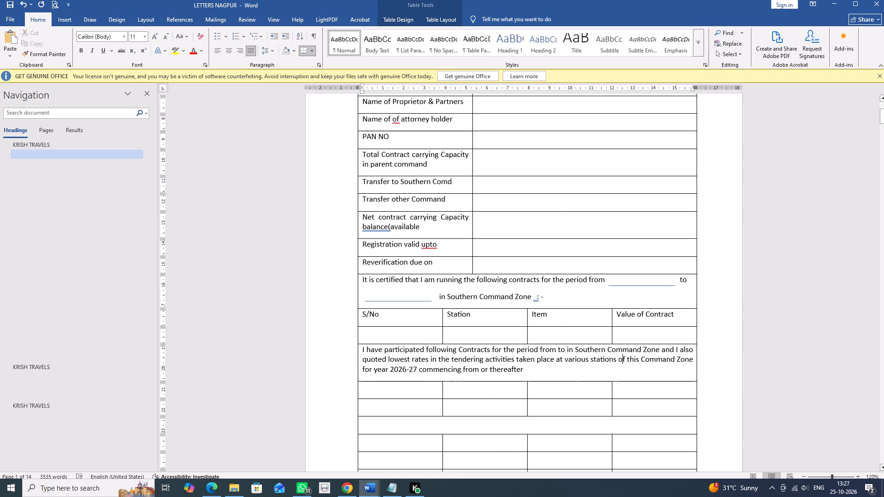
Copy the "from ____ to ____" portion of the running-contracts statement into the participated-contracts paragraph after "for the period from", and add a space before it.
left_click_drag(607, 283, 523, 295)
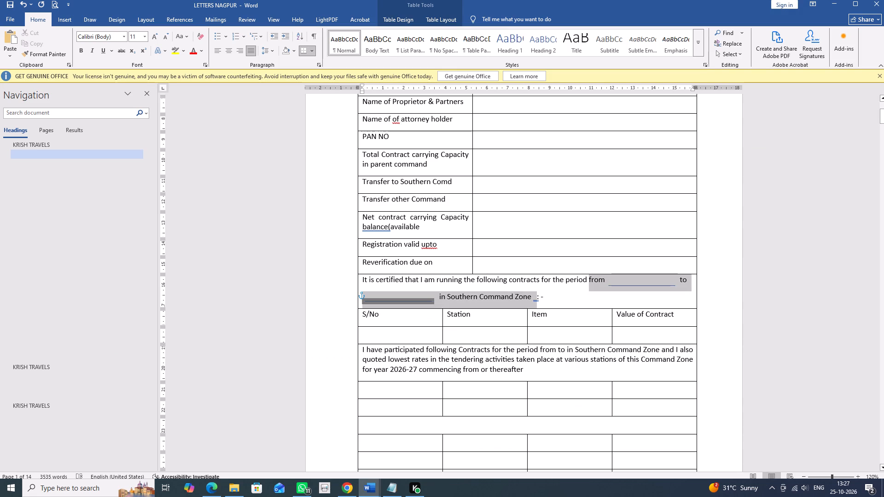
left_click_drag(523, 295, 437, 303)
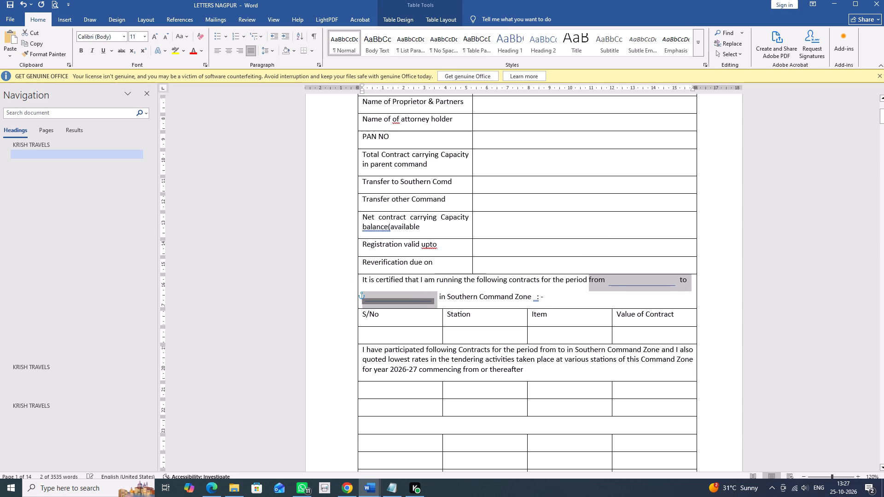
key("ctrl+c")
key("alt+Tab")
key("alt+Tab")
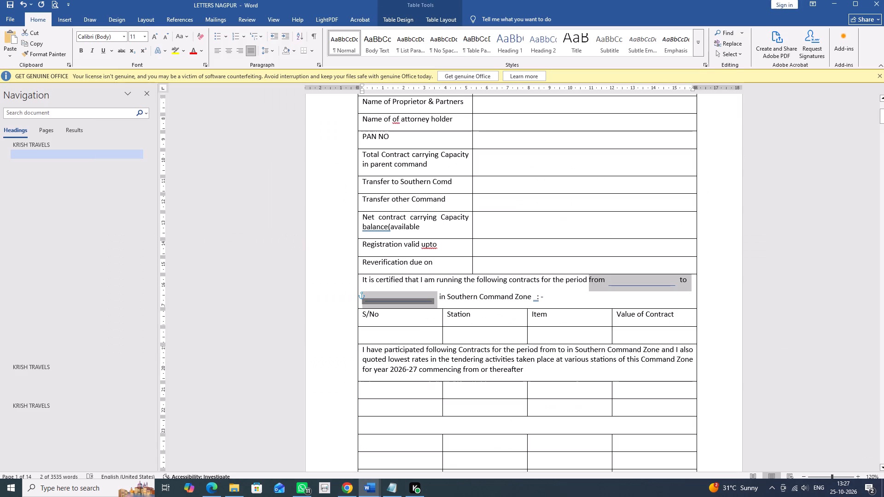
left_click(580, 354)
key("alt+Tab")
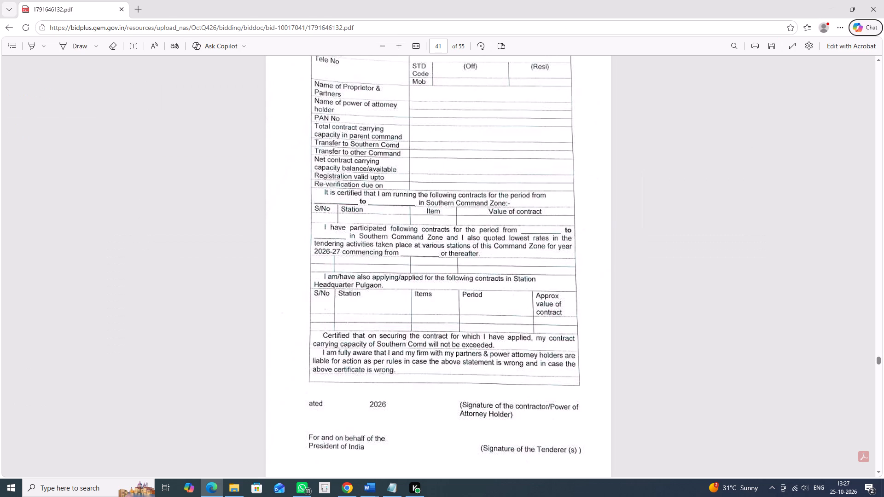
key("alt+Tab")
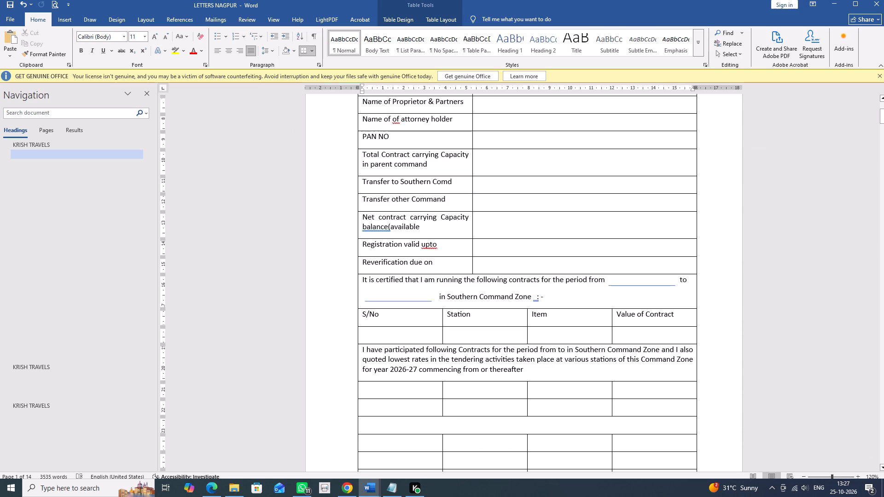
left_click(558, 348)
key("ctrl+v")
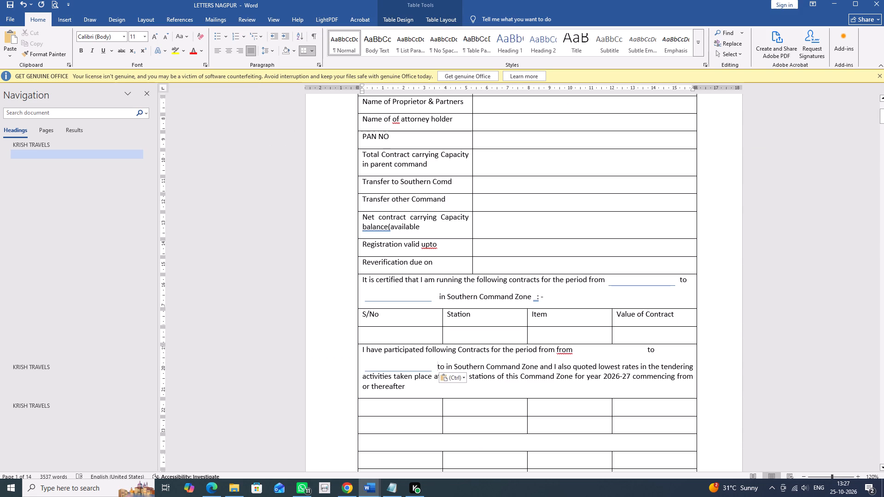
left_click(557, 349)
key("space")
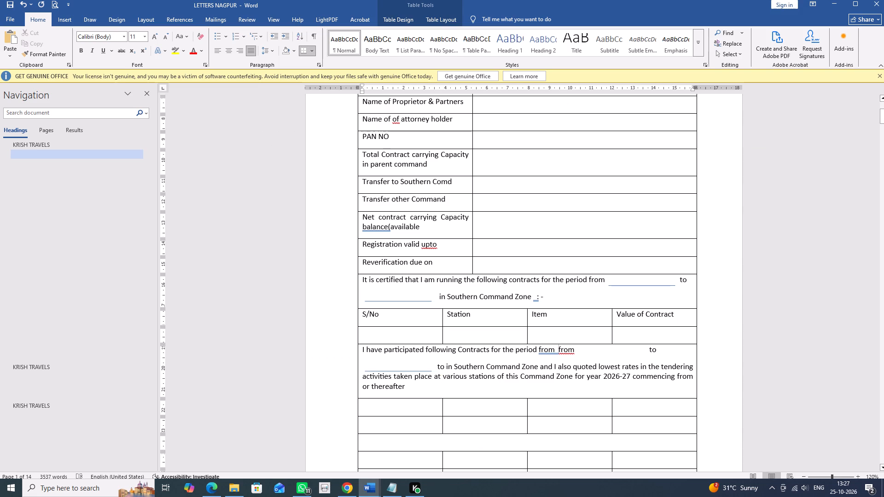
Copy the blank line after "from" in the running-contracts statement and paste two copies below the table on page 2, undoing a stray paste.
left_click(576, 350)
left_click(625, 285)
key("ctrl+c")
key("ctrl+v")
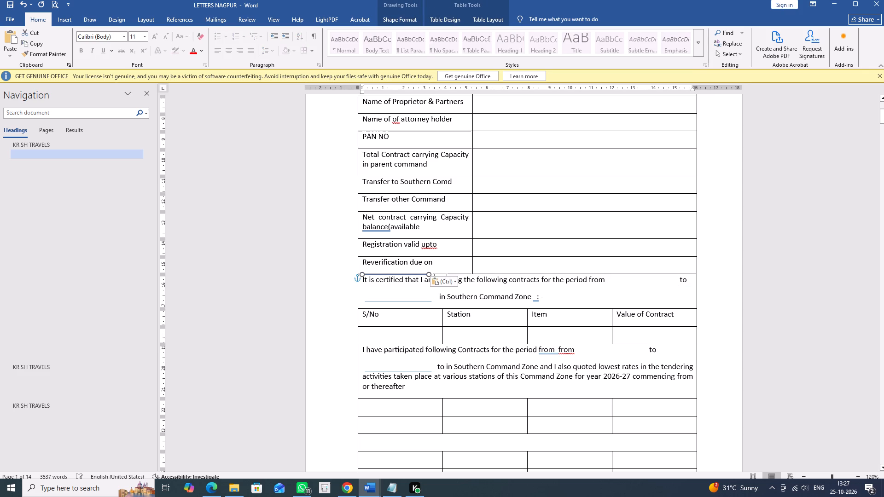
key("ctrl+z")
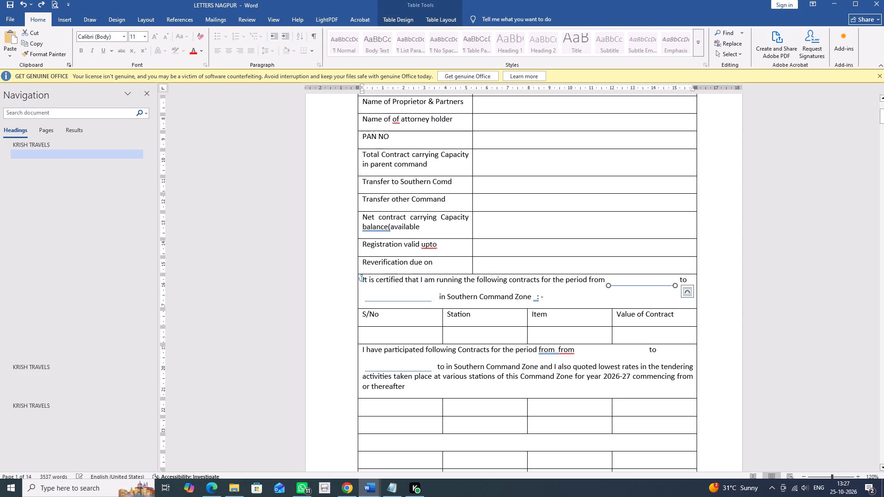
scroll(608, 312, "down", 6)
scroll(558, 344, "down", 9)
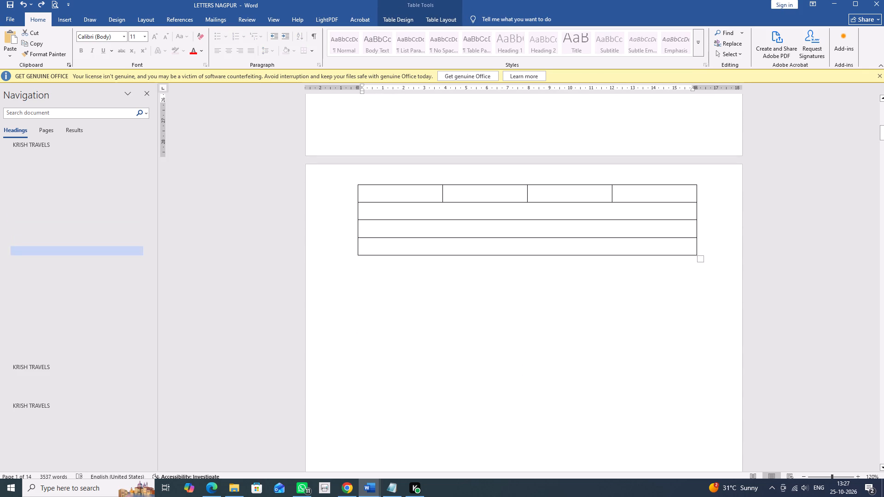
left_click(489, 343)
key("ctrl+v")
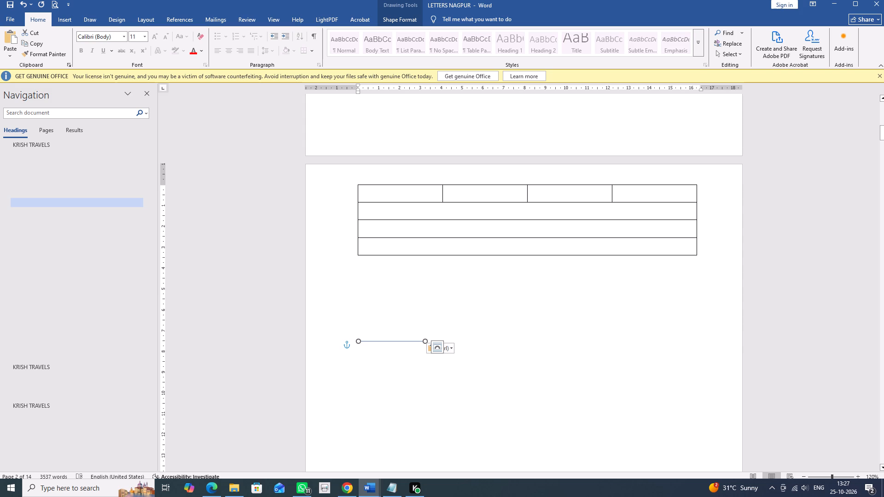
key("ctrl+v")
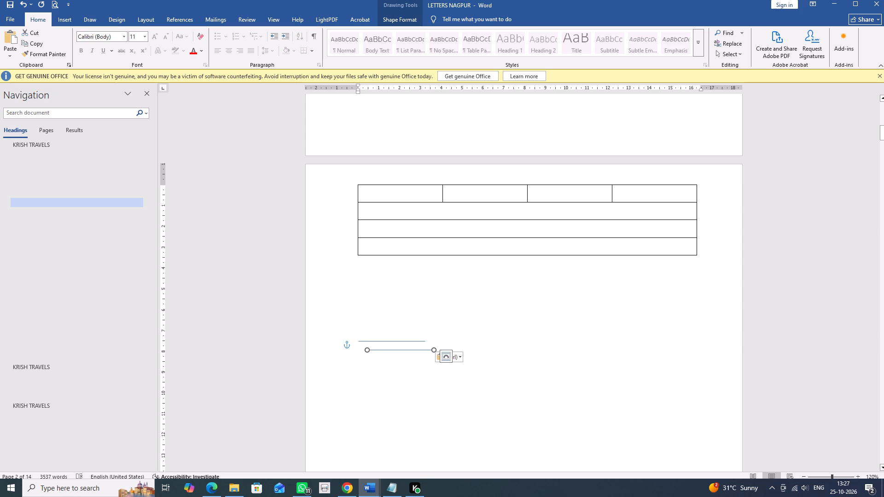
Move one pasted blank line from below the page 2 table up to the gap after "from" in the participated-contracts paragraph.
double_click(395, 350)
left_click_drag(395, 350, 425, 319)
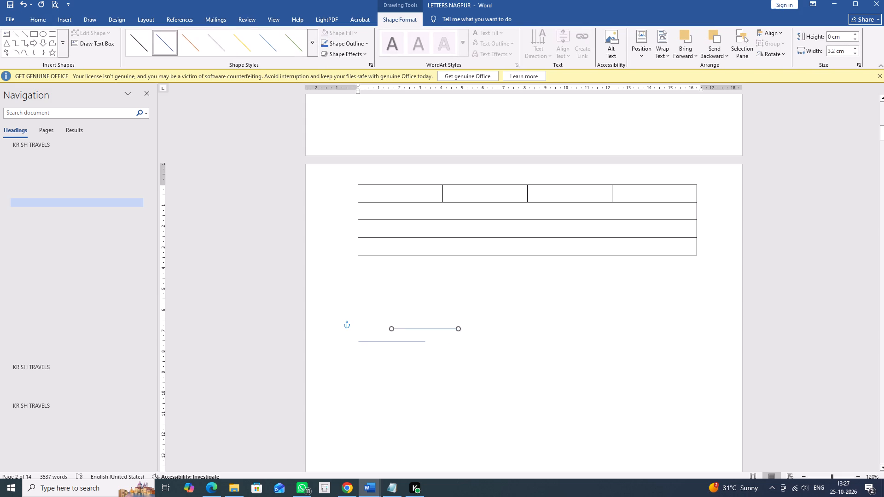
left_click_drag(425, 319, 566, 86)
scroll(509, 265, "up", 7)
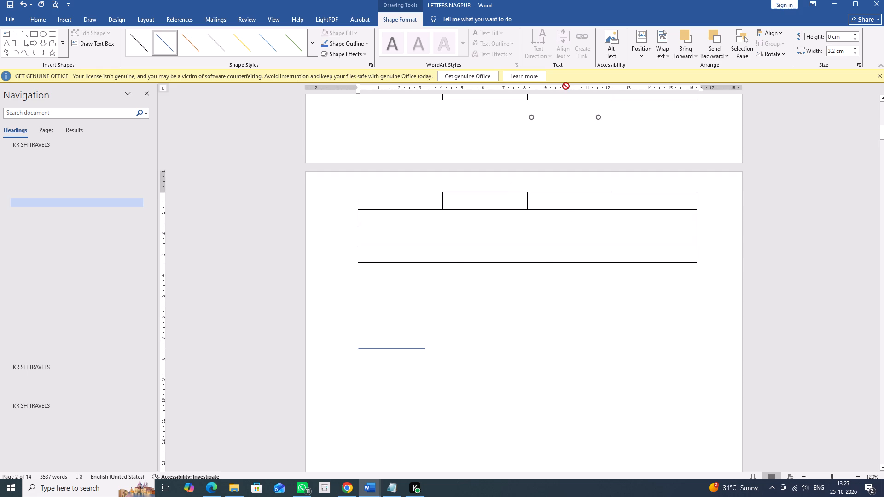
left_click_drag(566, 86, 581, 95)
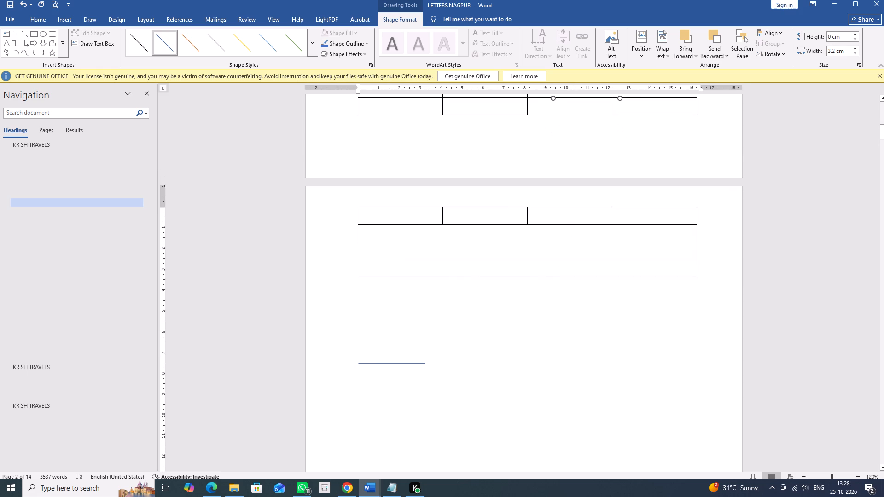
left_click_drag(581, 95, 581, 87)
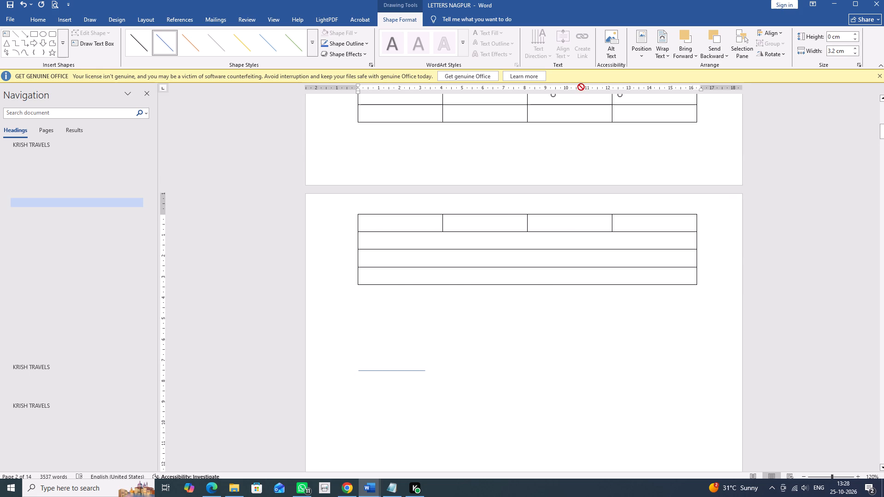
left_click_drag(581, 87, 596, 94)
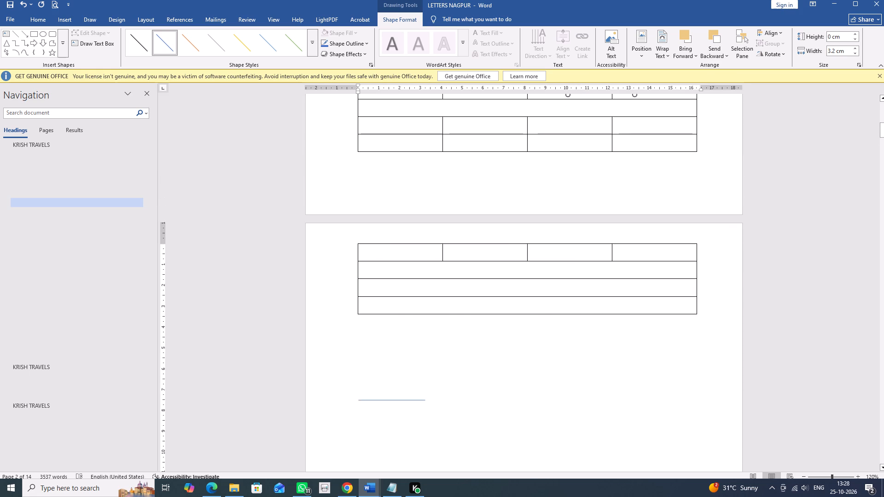
left_click_drag(596, 94, 582, 222)
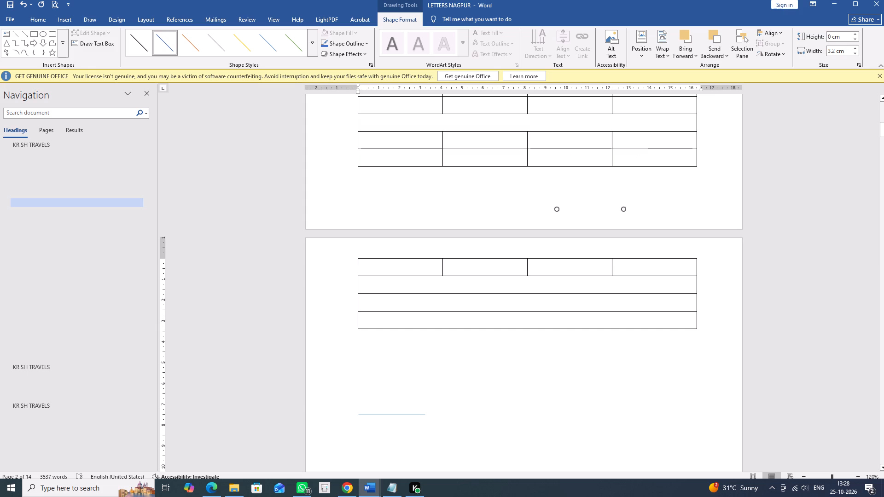
left_click_drag(582, 222, 589, 226)
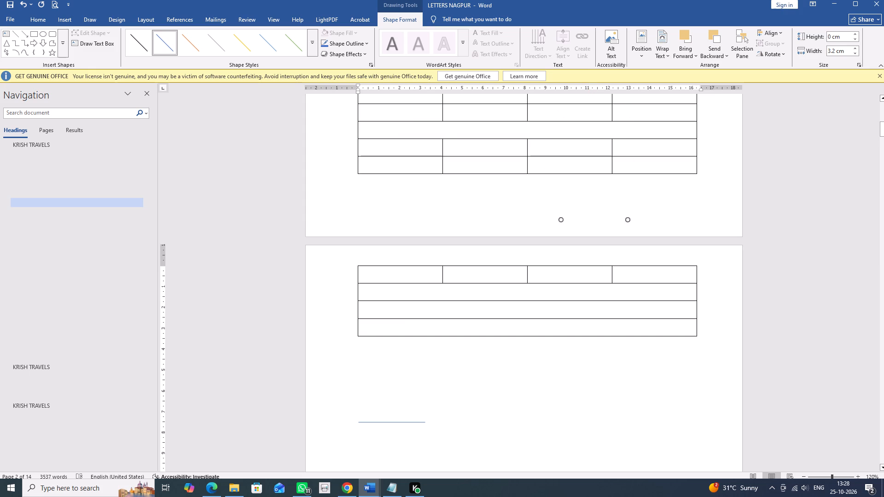
left_click_drag(589, 226, 599, 264)
left_click_drag(599, 264, 594, 80)
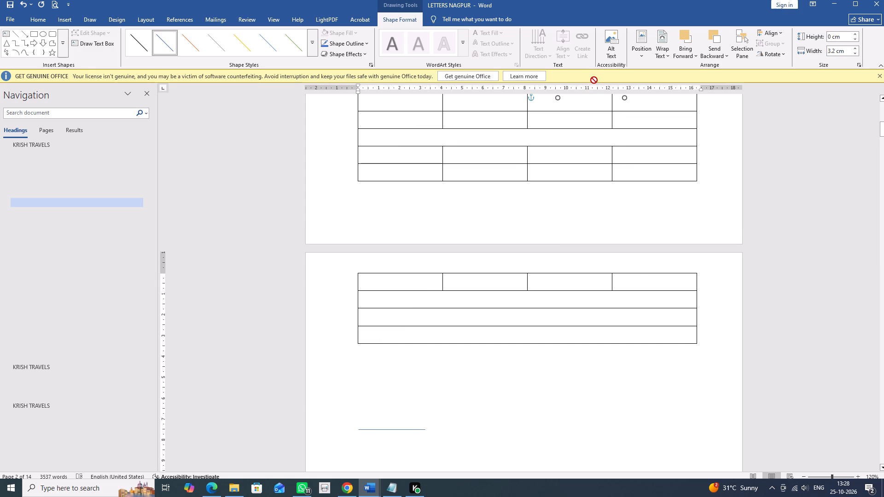
left_click_drag(594, 80, 620, 92)
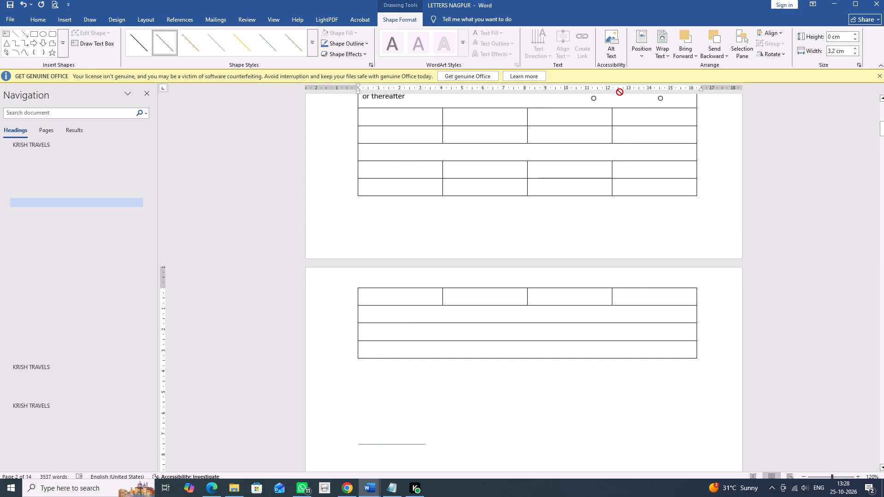
left_click_drag(620, 92, 617, 58)
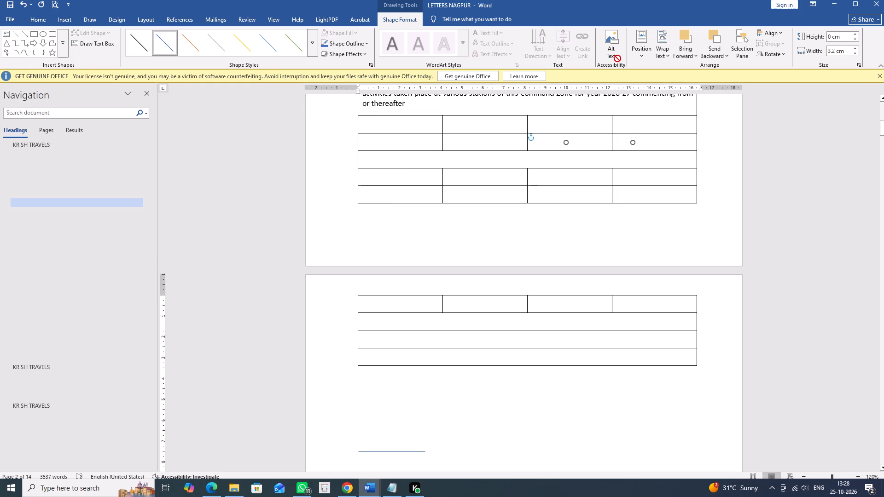
left_click_drag(617, 58, 626, 52)
left_click_drag(626, 52, 582, 61)
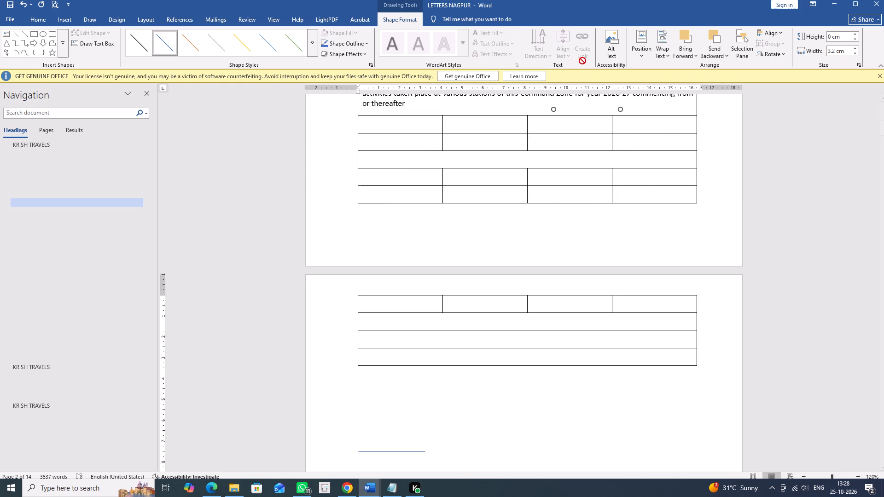
left_click_drag(582, 61, 620, 174)
left_click_drag(620, 174, 552, 30)
scroll(701, 136, "up", 14)
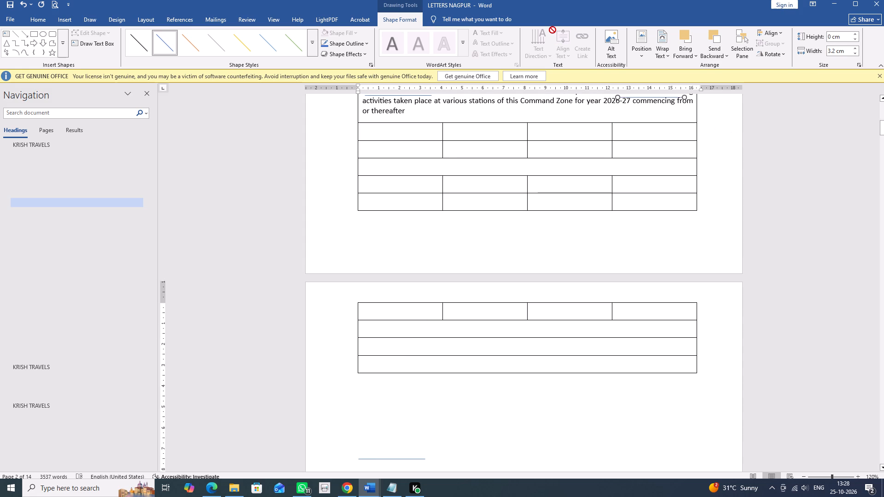
left_click_drag(552, 30, 611, 87)
left_click_drag(611, 87, 617, 89)
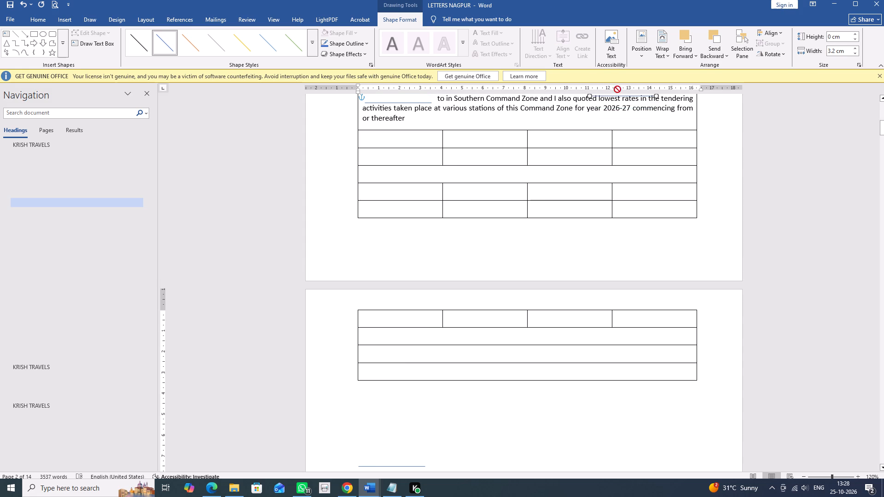
left_click_drag(617, 89, 620, 138)
left_click_drag(620, 138, 612, 110)
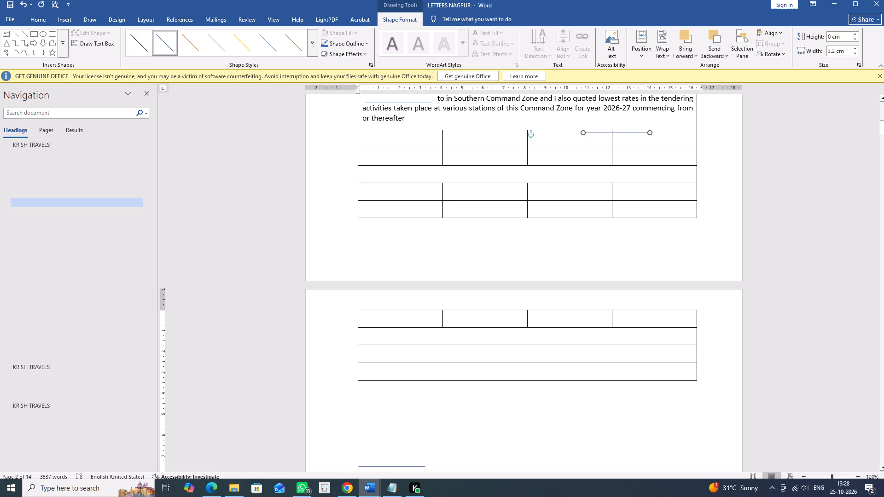
left_click_drag(612, 110, 604, 131)
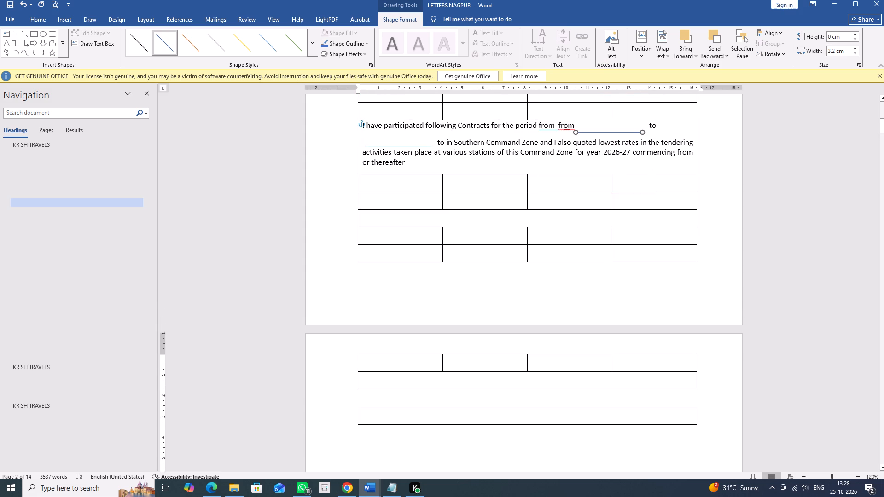
left_click_drag(604, 131, 606, 131)
Delete the duplicate "from" after "for the period from" in the participated-contracts paragraph.
left_click(573, 127)
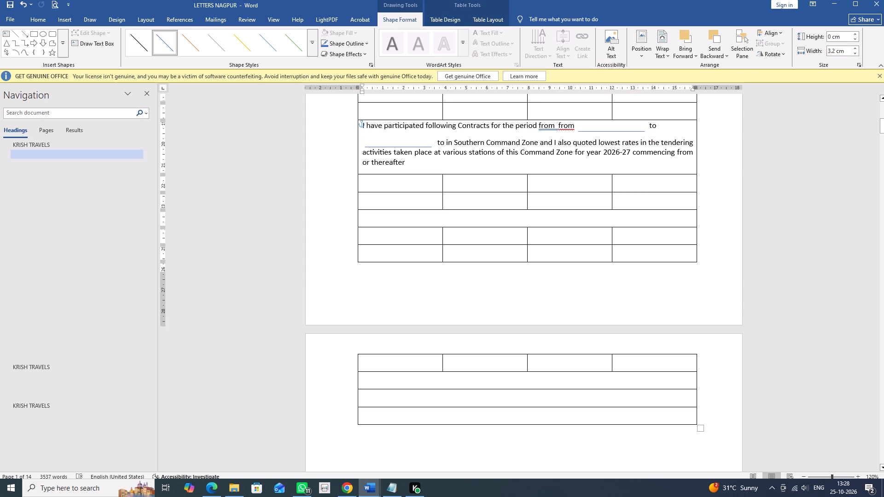
key("BackSpace")
key("BackSpace")
key("BackSpace")
key("BackSpace")
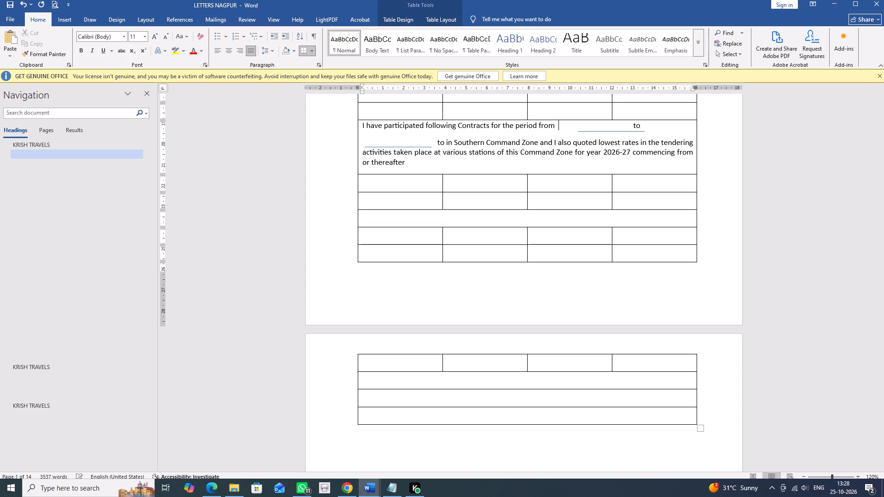
Nudge the blank line horizontally so it starts just after "from" in the participated-contracts paragraph.
left_click(598, 131)
key("Left")
key("Left")
key("Left")
key("Left")
key("Left")
key("Left")
key("Left")
key("Left")
key("Left")
key("Left")
key("Left")
key("Left")
key("Left")
key("Left")
key("Left")
key("Left")
key("Left")
key("Left")
key("Left")
key("Left")
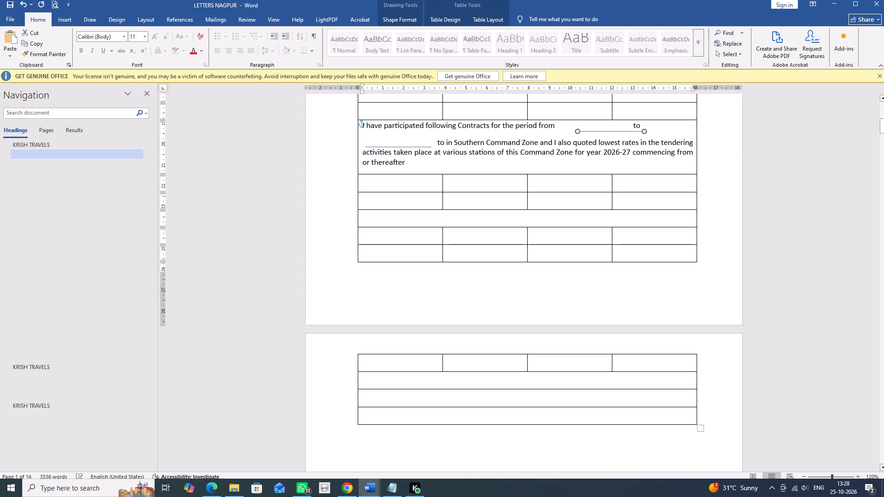
key("Right")
key("Right")
key("Right")
key("Right")
key("Right")
key("Right")
key("Right")
key("Right")
key("Right")
key("Right")
key("Right")
key("Right")
key("Right")
key("Right")
key("Right")
key("Right")
key("Right")
key("Right")
key("Right")
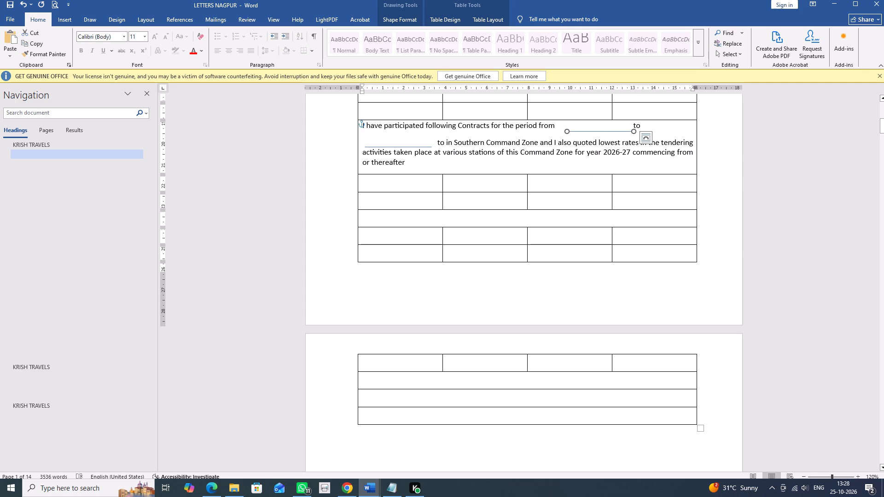
key("Left")
key("Left")
key("Left")
key("Left")
key("Left")
key("Left")
key("Left")
key("Left")
key("Left")
key("Left")
key("Left")
key("Left")
key("Left")
key("Left")
key("Left")
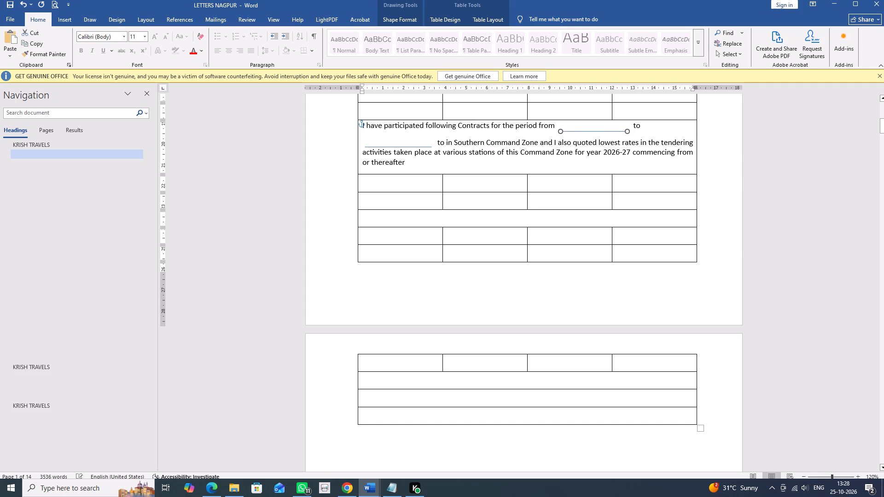
Delete the extra "to" before "in Southern Command Zone" in the participated-contracts paragraph.
left_click(445, 142)
key("BackSpace")
key("BackSpace")
key("BackSpace")
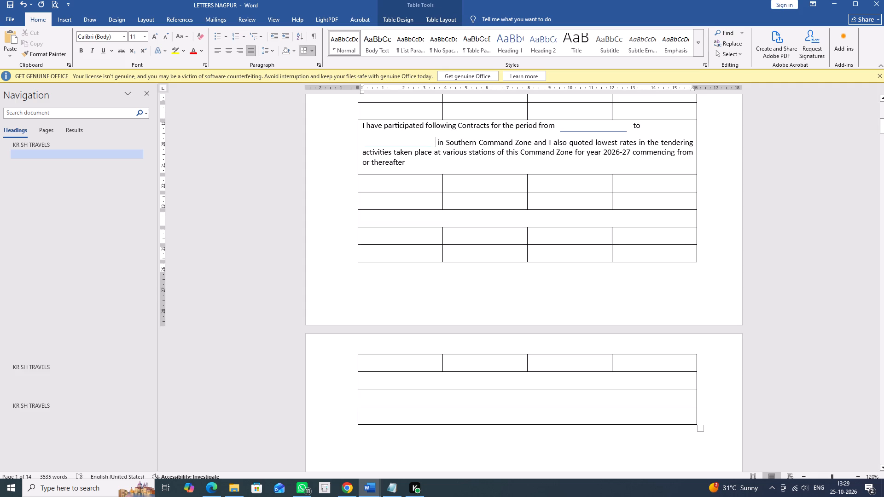
Shorten the blank line after "from" and remove the surplus spaces between it and "to" in the participated-contracts paragraph.
left_click(594, 131)
left_click_drag(625, 131, 616, 132)
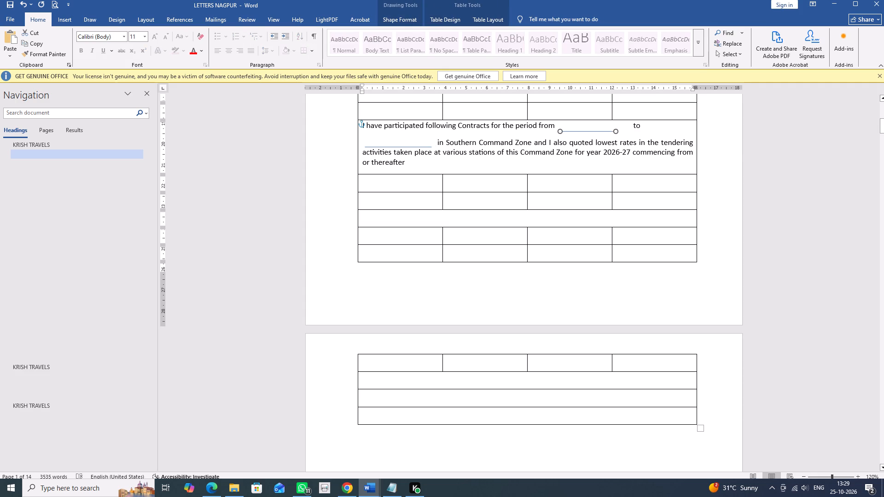
left_click_drag(616, 132, 613, 132)
left_click(633, 127)
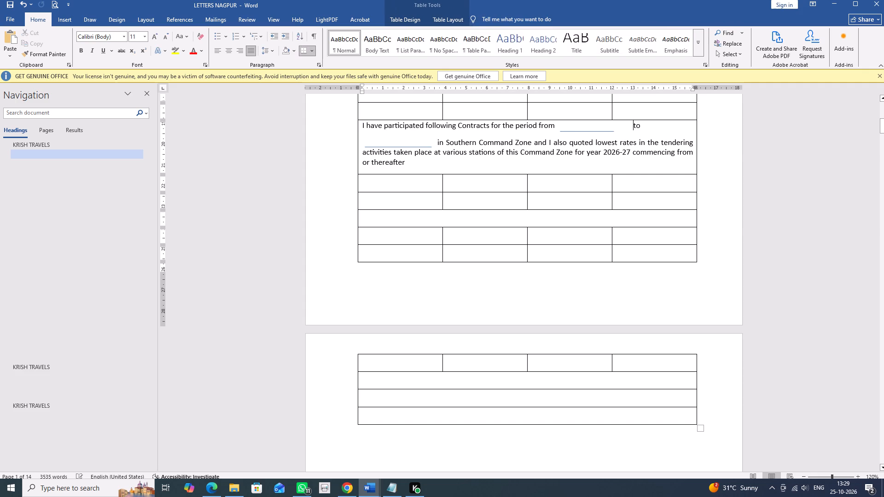
key("BackSpace")
key("BackSpace")
key("BackSpace")
key("BackSpace")
key("BackSpace")
key("BackSpace")
key("BackSpace")
key("BackSpace")
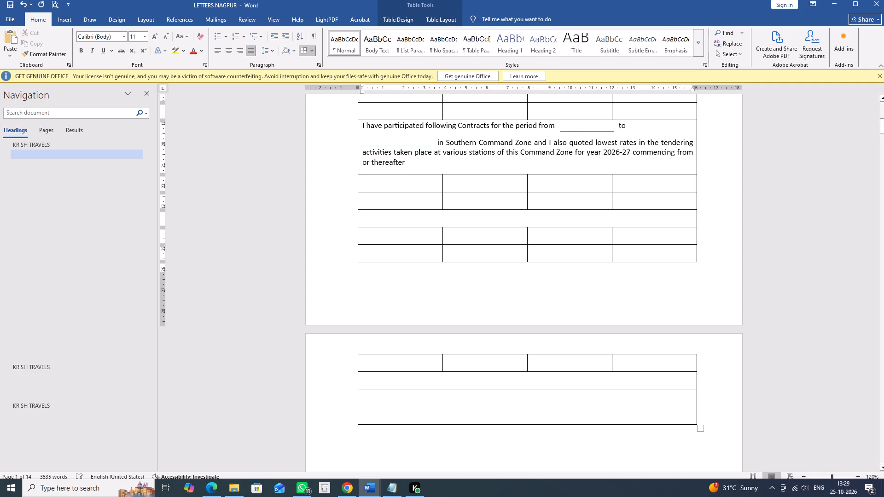
key("BackSpace")
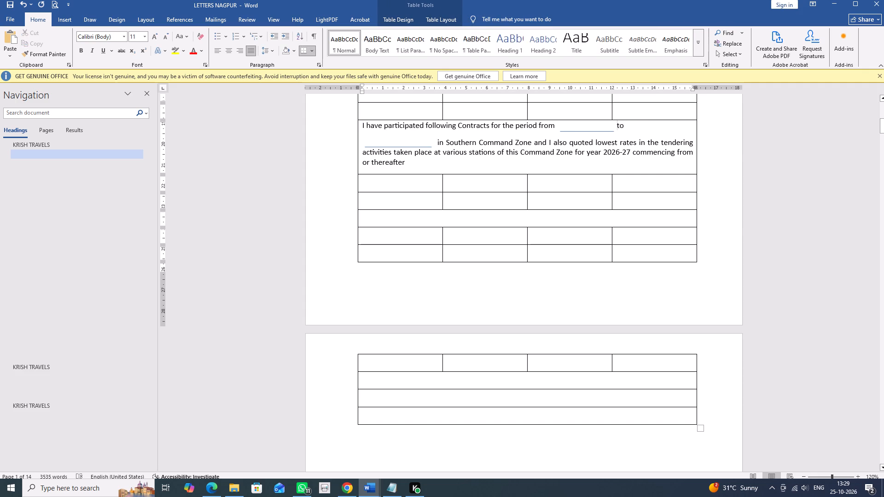
Shorten the blank line before "in Southern Command Zone" and move it so it follows "to" on the line above.
left_click(396, 147)
left_click_drag(432, 145, 422, 144)
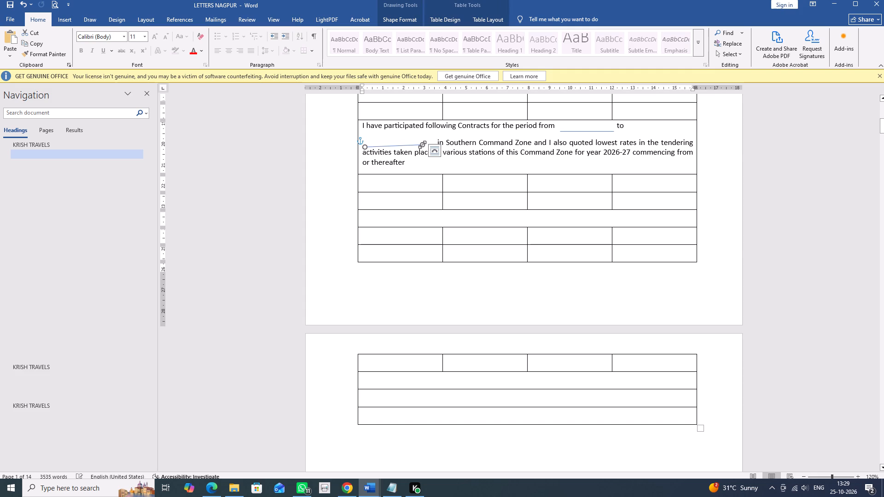
left_click(421, 145)
left_click_drag(423, 147, 417, 147)
left_click_drag(394, 147, 662, 129)
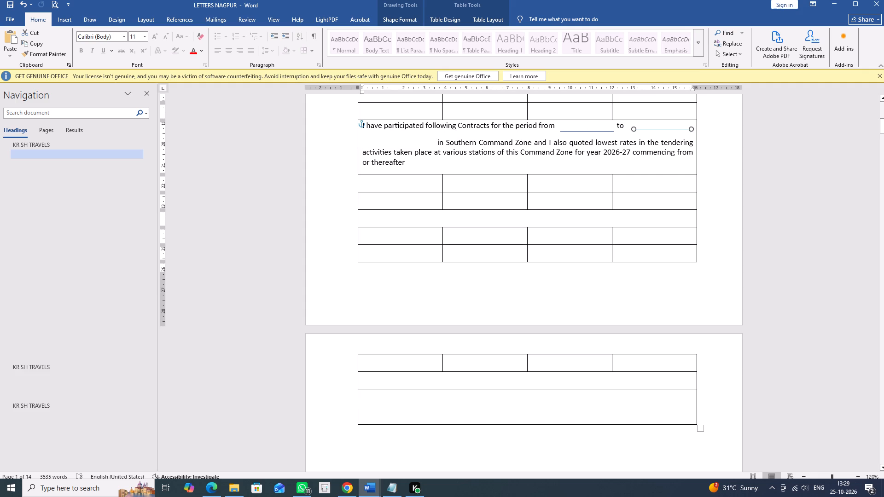
left_click_drag(662, 129, 658, 129)
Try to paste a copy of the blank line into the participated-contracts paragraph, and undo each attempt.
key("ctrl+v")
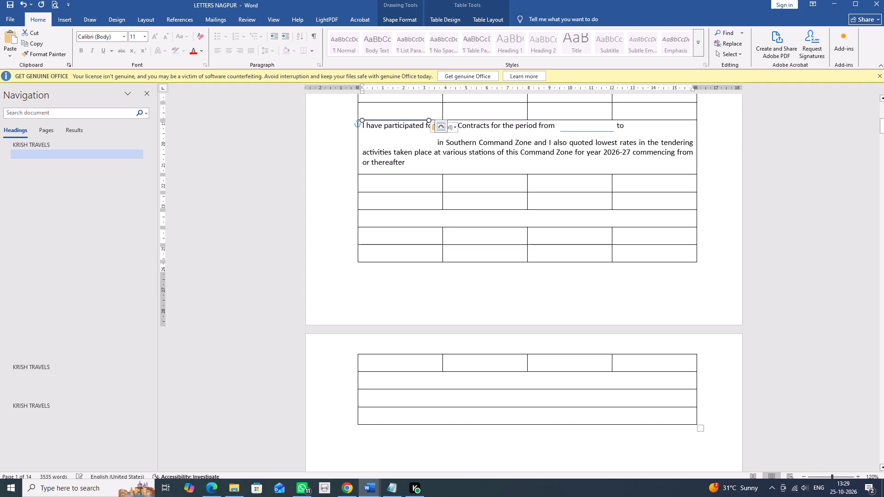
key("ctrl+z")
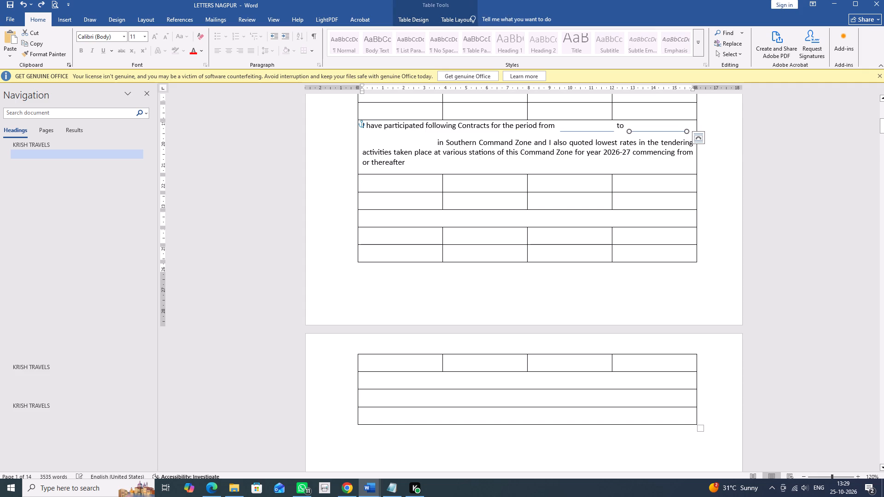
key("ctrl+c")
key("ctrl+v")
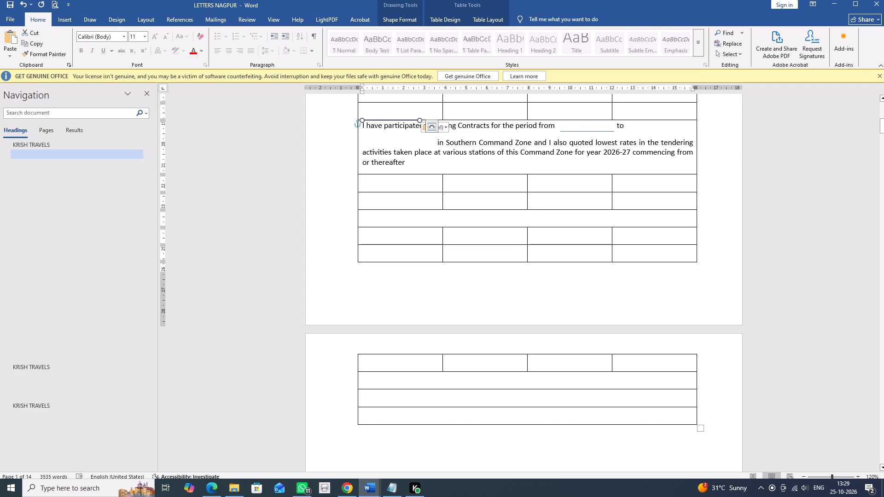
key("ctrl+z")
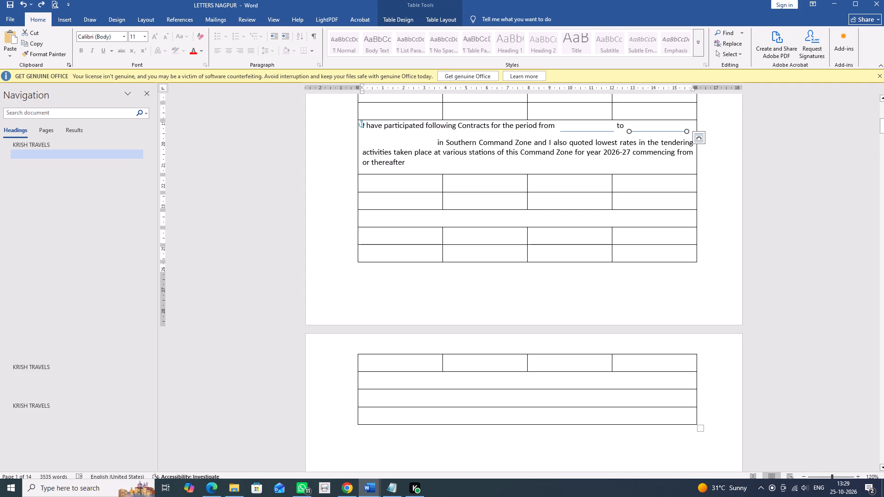
Copy the spare blank line below the table on the second page and paste a duplicate there.
scroll(469, 262, "down", 3)
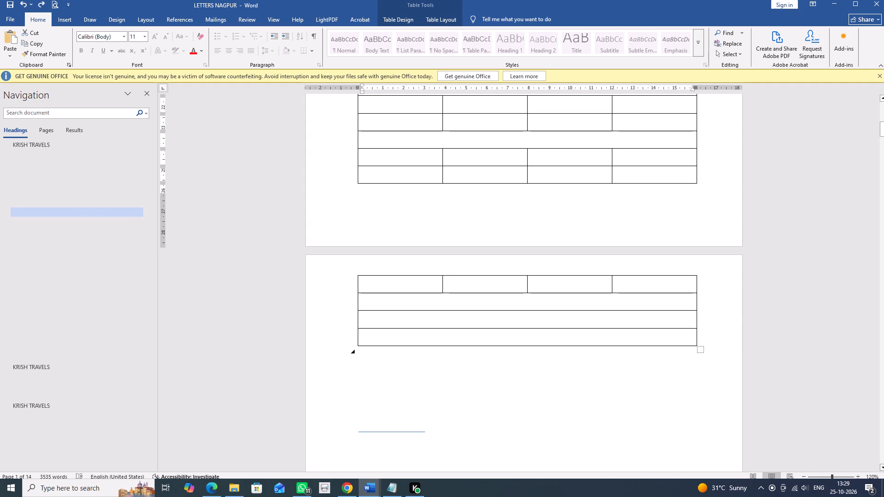
left_click(383, 431)
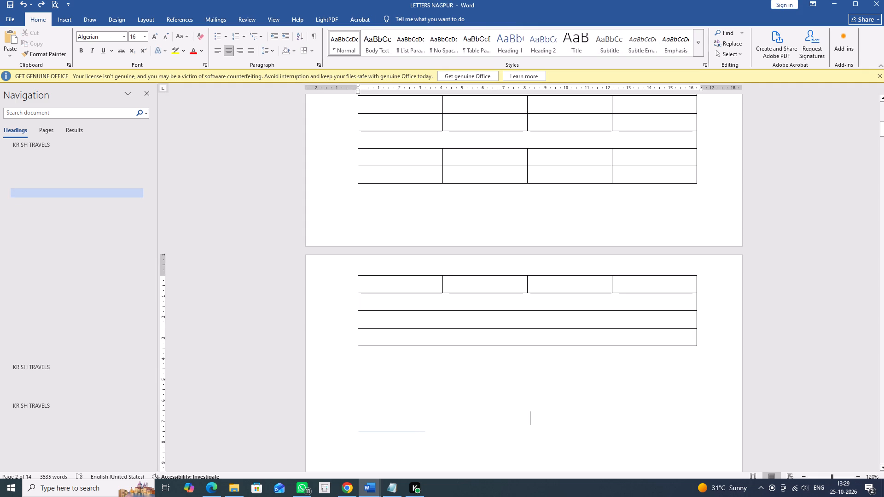
left_click(387, 432)
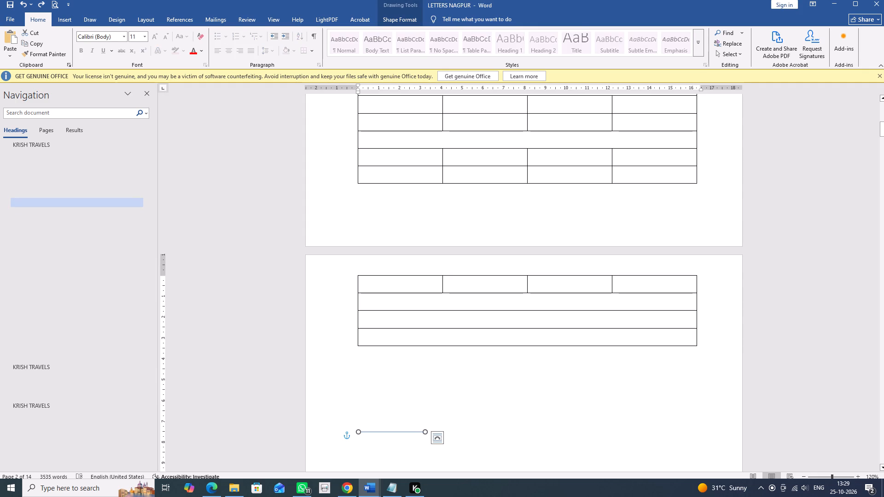
key("ctrl+c")
key("ctrl+v")
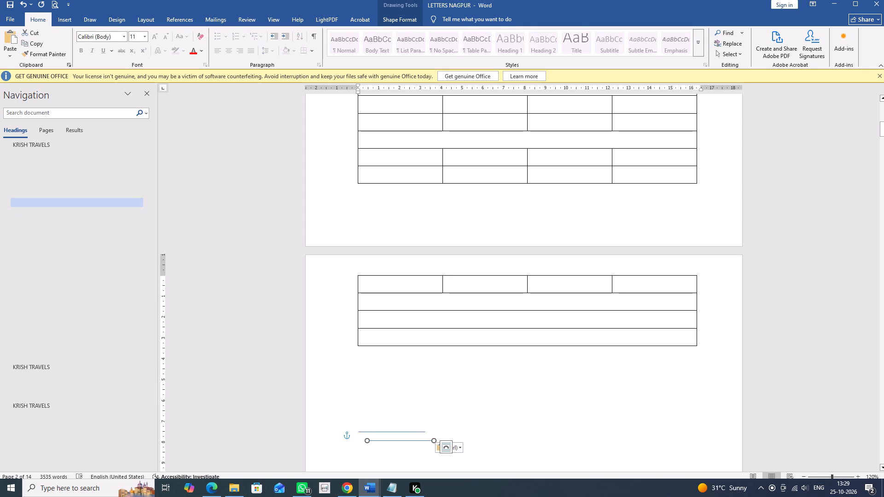
scroll(595, 345, "up", 2)
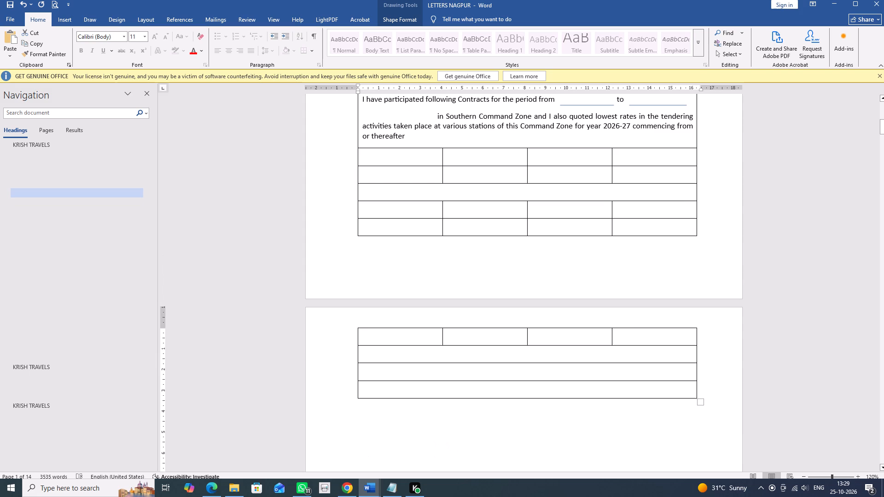
scroll(595, 345, "down", 1)
scroll(595, 345, "up", 1)
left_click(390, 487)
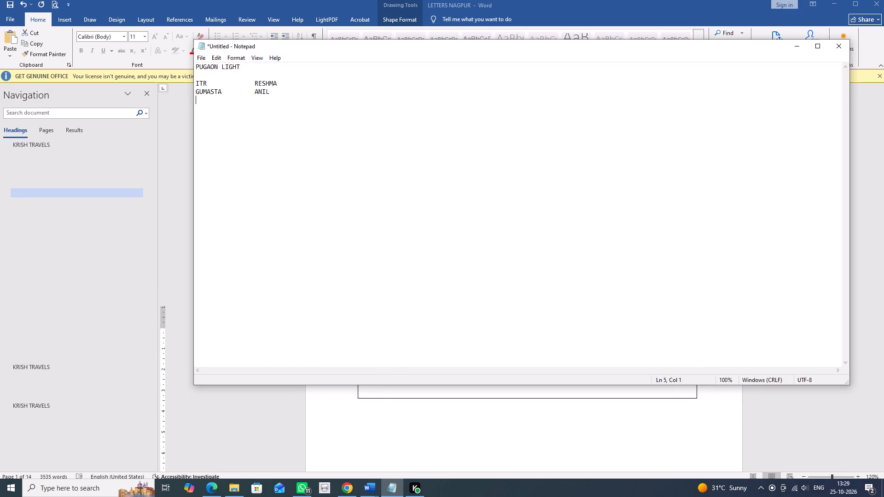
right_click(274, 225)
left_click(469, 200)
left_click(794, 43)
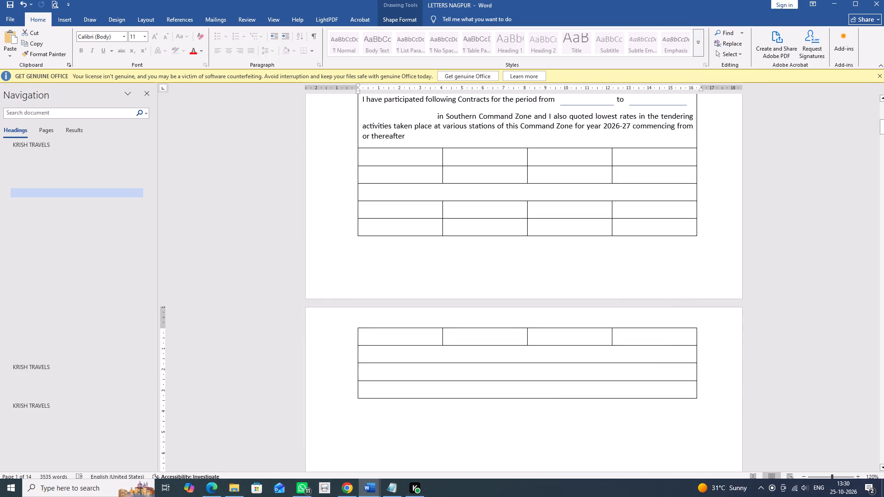
Create a new blank document, paste the copied blank line into it, and copy the line from there.
key("ctrl+n")
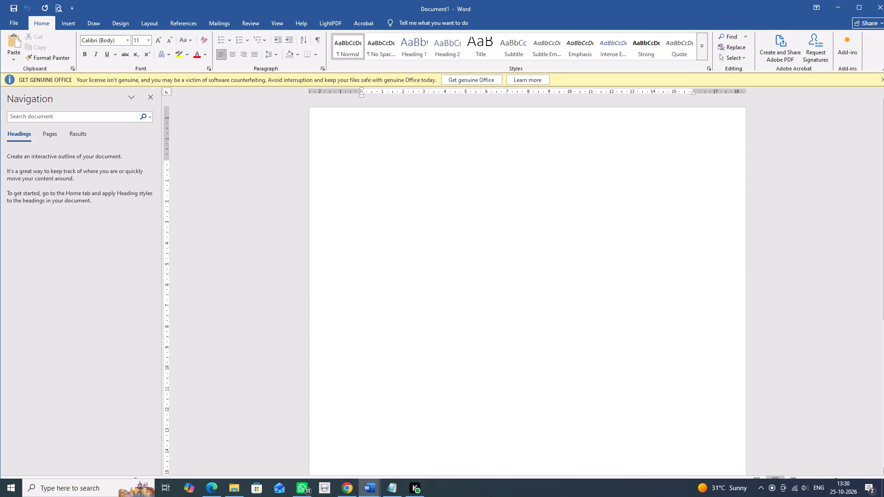
key("ctrl+v")
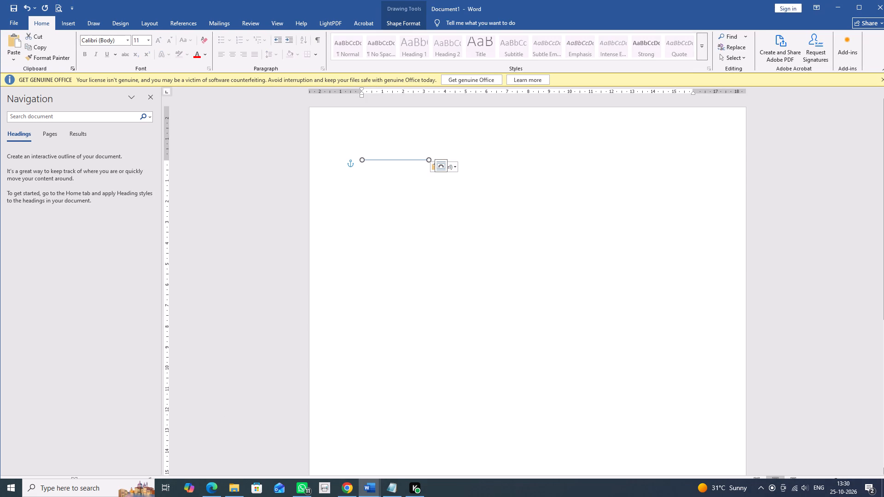
key("ctrl+c")
Back in LETTERS NAGPUR, paste the line at the start of the row beginning "in Southern Command Zone".
key("alt+Tab")
scroll(500, 160, "up", 1)
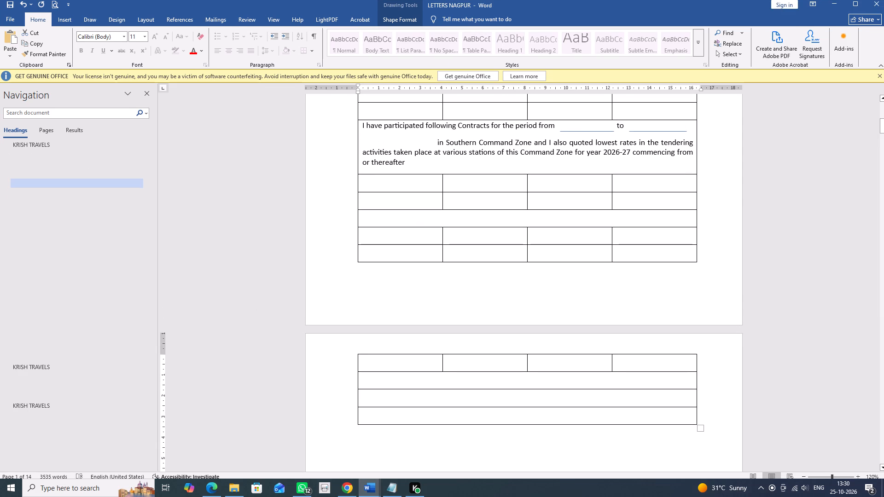
left_click(370, 141)
right_click(369, 141)
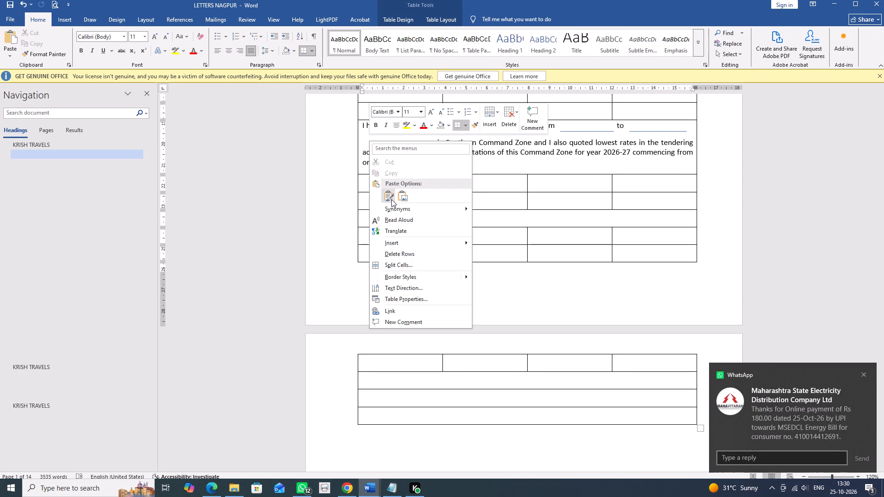
left_click(390, 196)
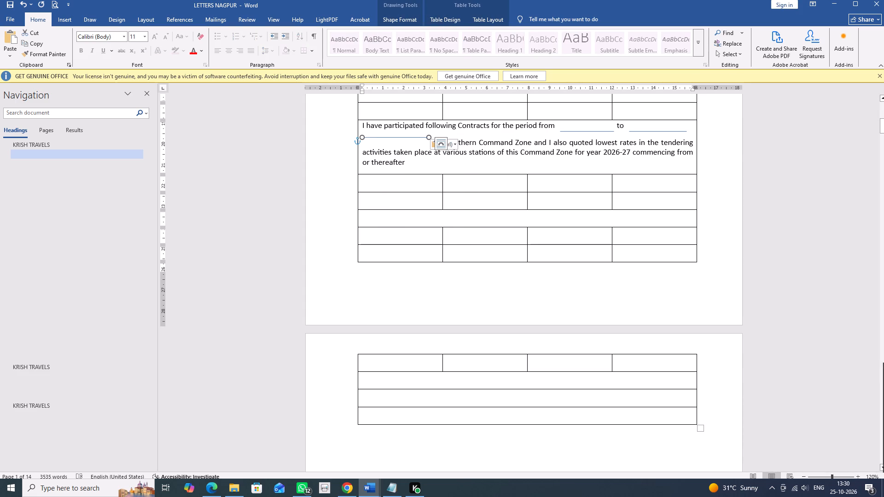
Nudge the pasted line down to the text baseline before "in Southern Command Zone" and shorten it slightly, keeping it horizontal.
key("Down")
key("Down")
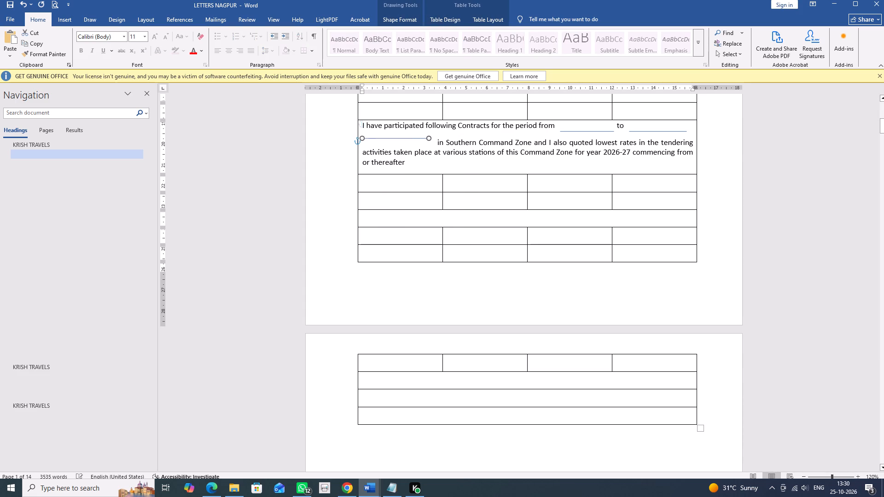
key("Down")
key("Down")
key("Down")
key("Down")
key("Down")
key("Down")
key("Down")
key("Down")
key("Down")
key("Down")
key("Down")
key("Down")
key("Down")
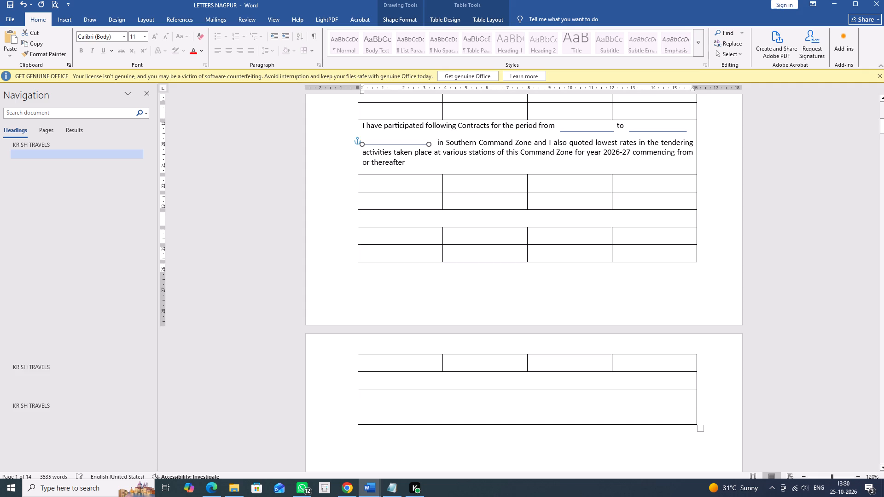
key("Down")
left_click_drag(428, 144, 418, 144)
left_click_drag(418, 144, 419, 145)
Check the participated-contracts wording in the RFP PDF in Edge, and move the newly pasted blank line down beside "or thereafter" in Word.
left_click(213, 491)
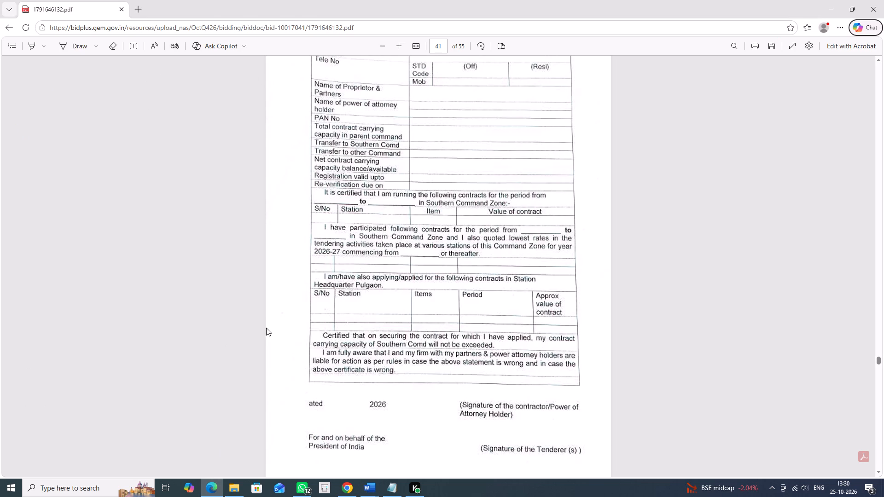
key("alt+Tab")
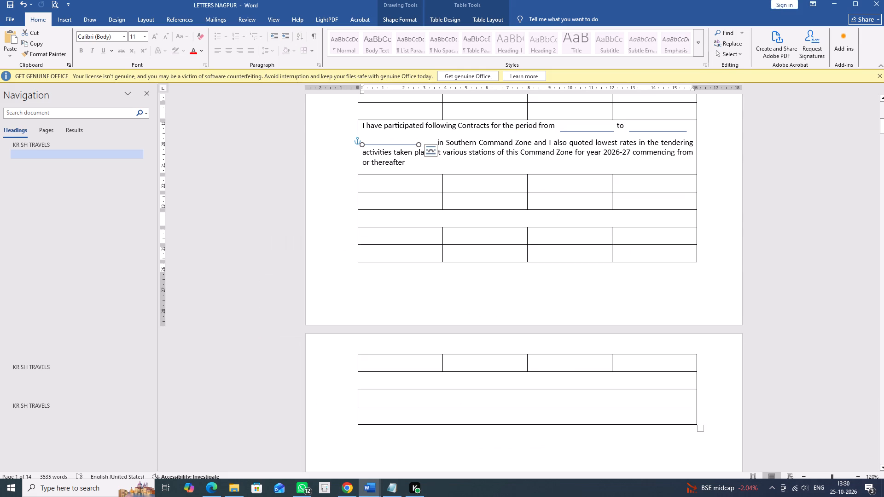
left_click_drag(382, 144, 467, 168)
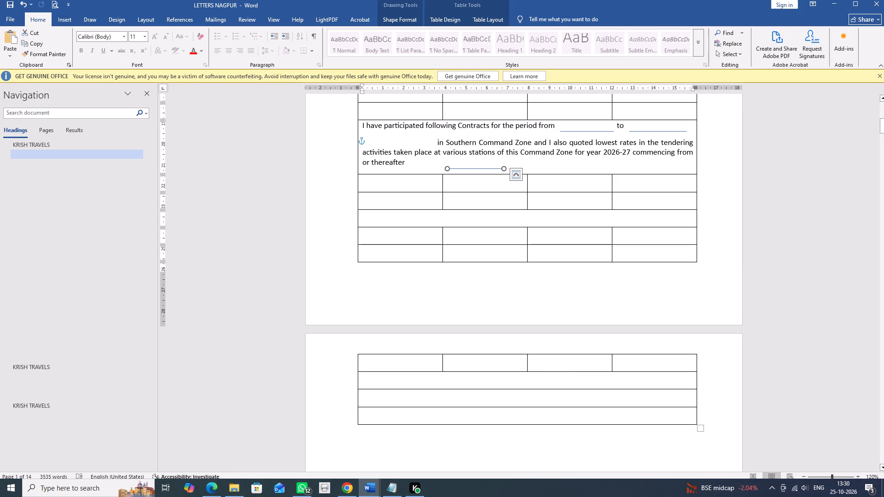
Remove all the leading spaces before "in Southern Command Zone" so the row starts at the cell's text margin.
left_click(436, 141)
key("Right")
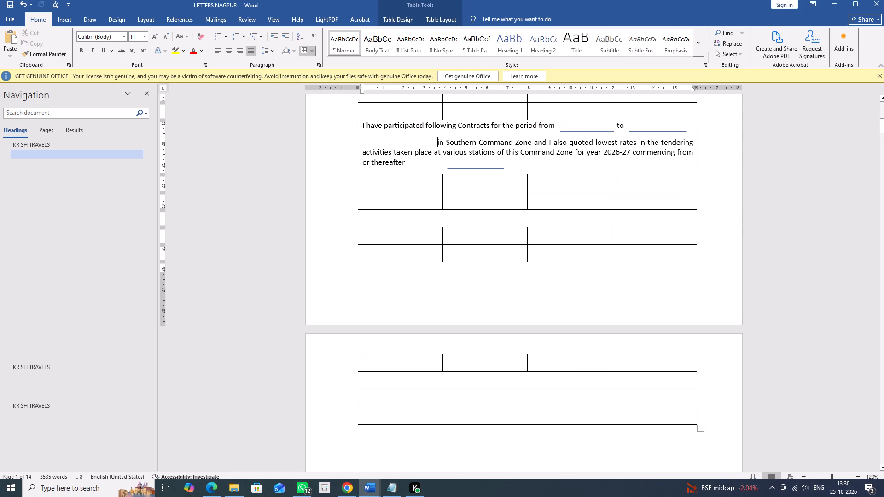
key("BackSpace")
key("BackSpace")
key("BackSpace")
key("BackSpace")
key("BackSpace")
key("BackSpace")
key("BackSpace")
key("BackSpace")
key("BackSpace")
key("BackSpace")
key("BackSpace")
key("BackSpace")
key("BackSpace")
key("BackSpace")
key("BackSpace")
key("BackSpace")
key("BackSpace")
key("BackSpace")
key("BackSpace")
key("BackSpace")
key("BackSpace")
key("BackSpace")
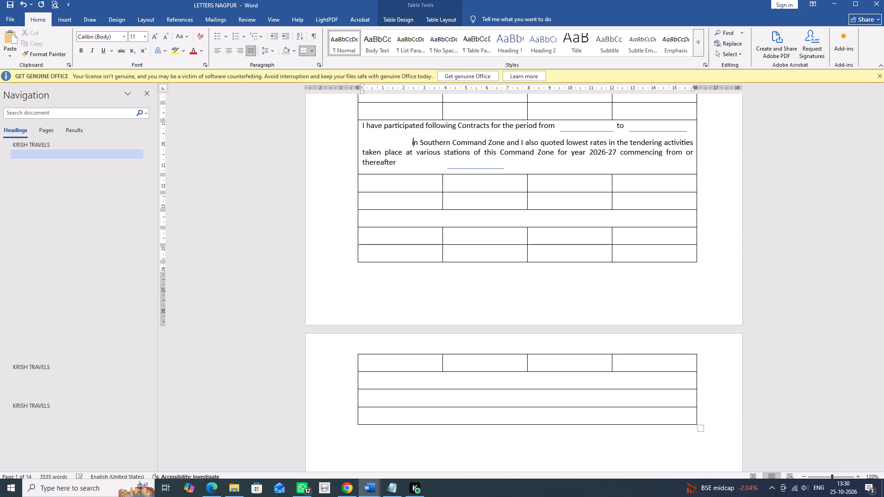
key("BackSpace")
key("BackSpace")
key("BackSpace")
key("BackSpace")
key("BackSpace")
key("BackSpace")
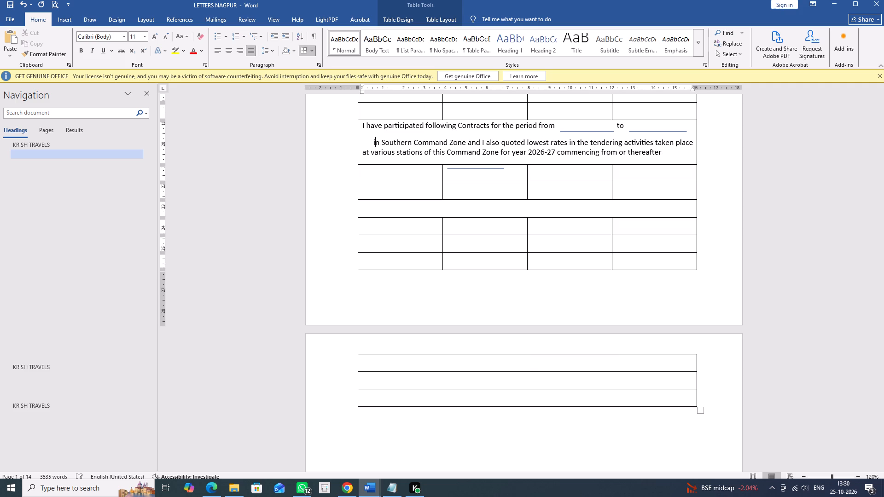
key("BackSpace")
key("BackSpace")
key("BackSpace")
key("BackSpace")
key("BackSpace")
key("BackSpace")
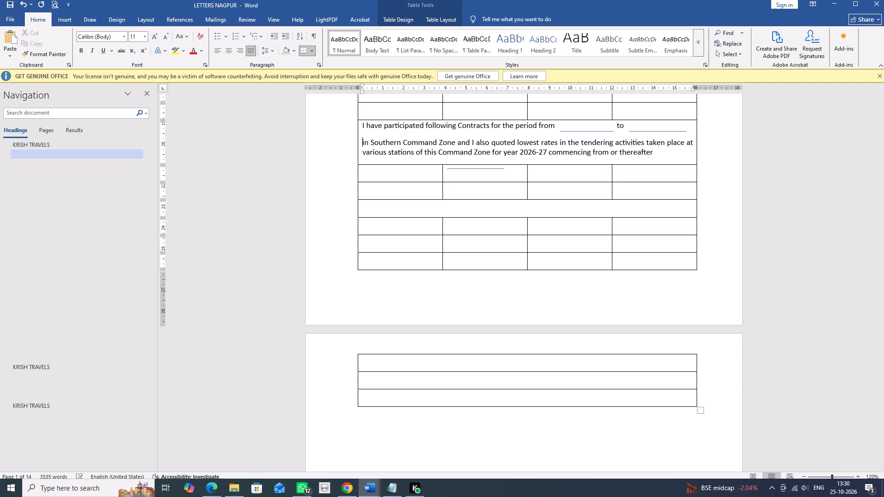
Nudge the two blank lines after "for the period from" and "to" slightly up to the text baseline.
left_click(582, 131)
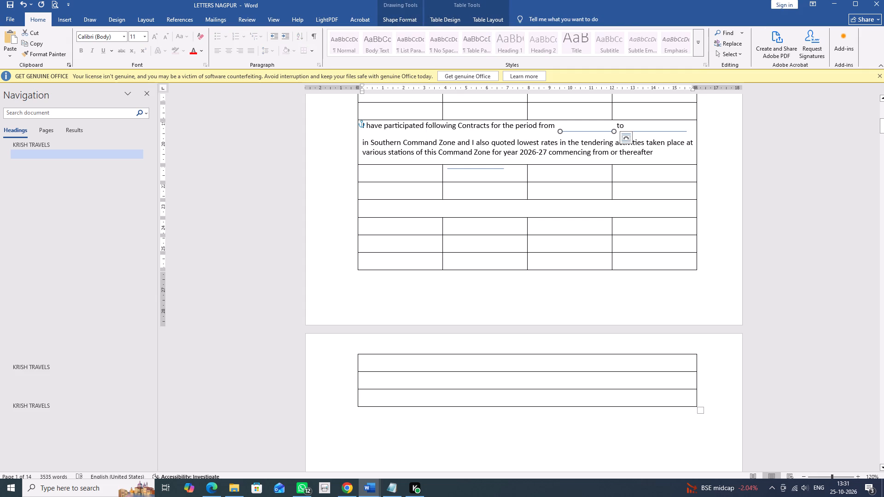
key("Up")
key("Up")
key("Up")
key("Up")
left_click(641, 131)
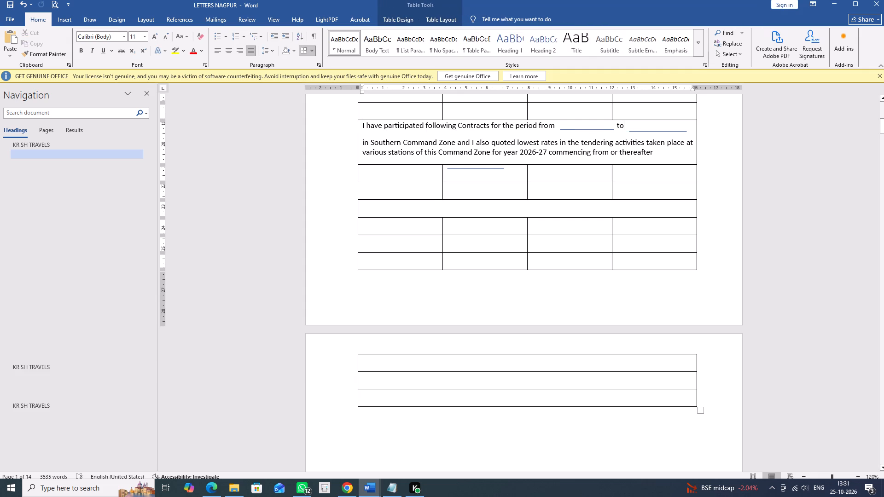
left_click(642, 131)
key("Up")
key("Up")
key("Up")
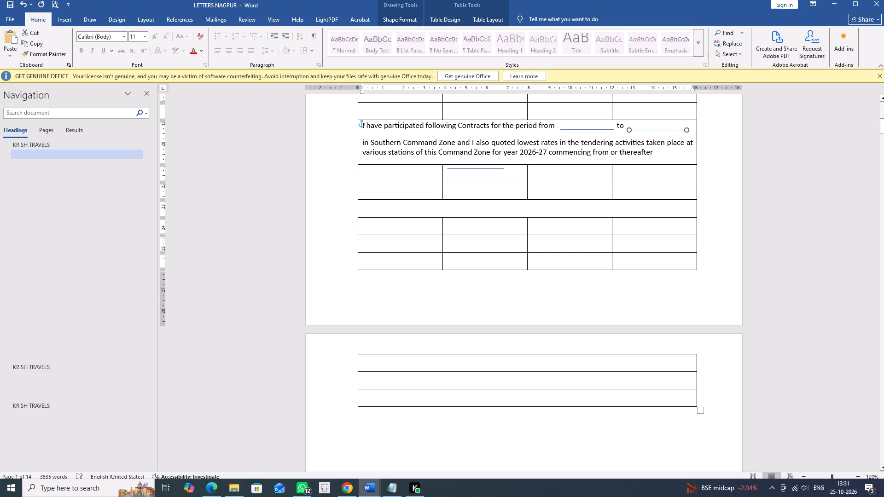
key("Up")
Move the loose blank line up under "commencing from" and break "or thereafter" onto a new line.
left_click_drag(477, 168, 570, 160)
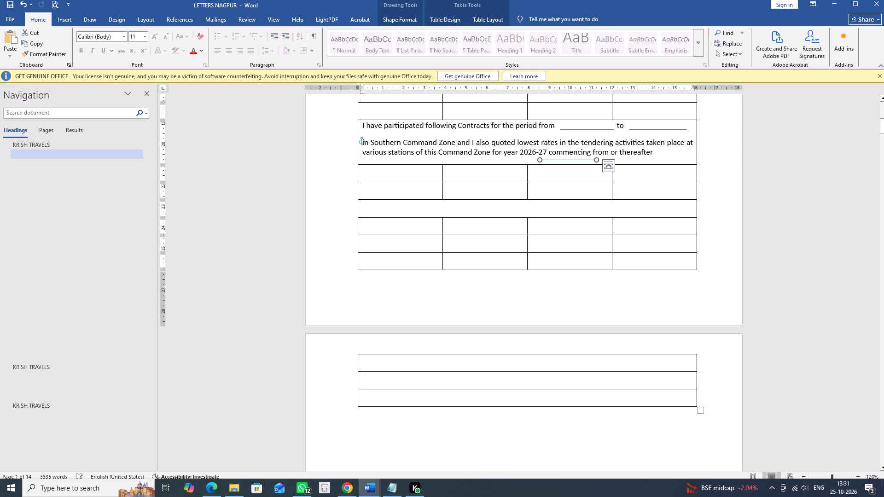
left_click(611, 151)
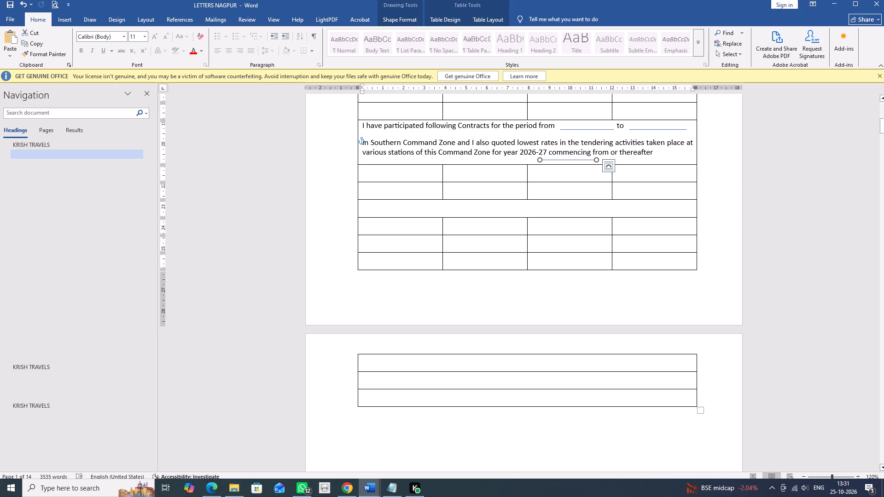
key("Return")
left_click(613, 151)
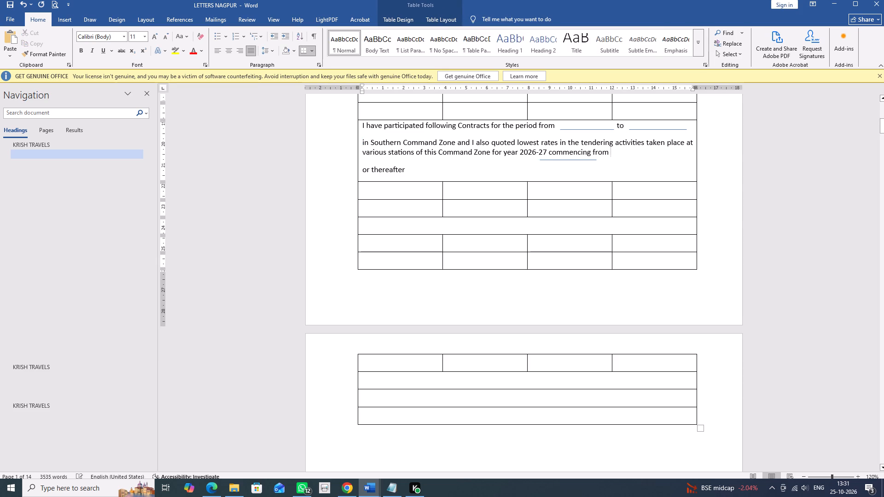
Place the loose blank line directly after "commencing from" and nudge it up to the text baseline.
left_click_drag(566, 160, 623, 155)
left_click_drag(623, 155, 638, 156)
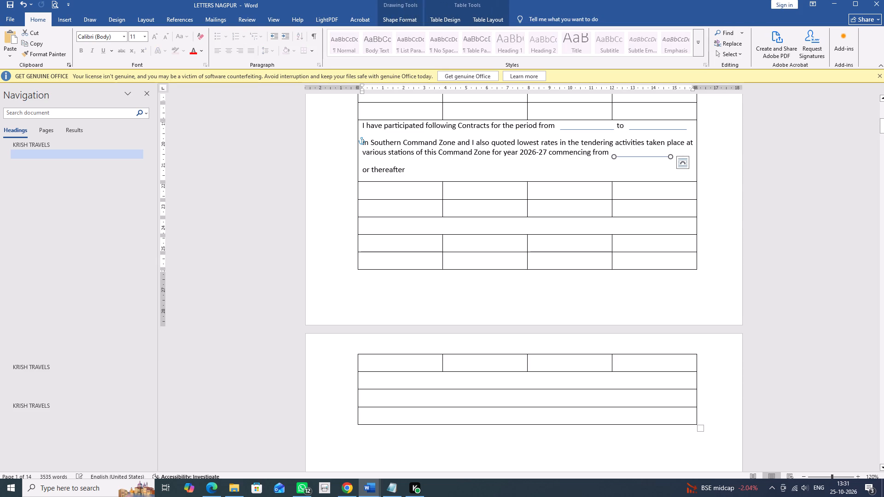
key("Up")
key("Up")
key("Up")
key("Up")
key("Left")
key("Up")
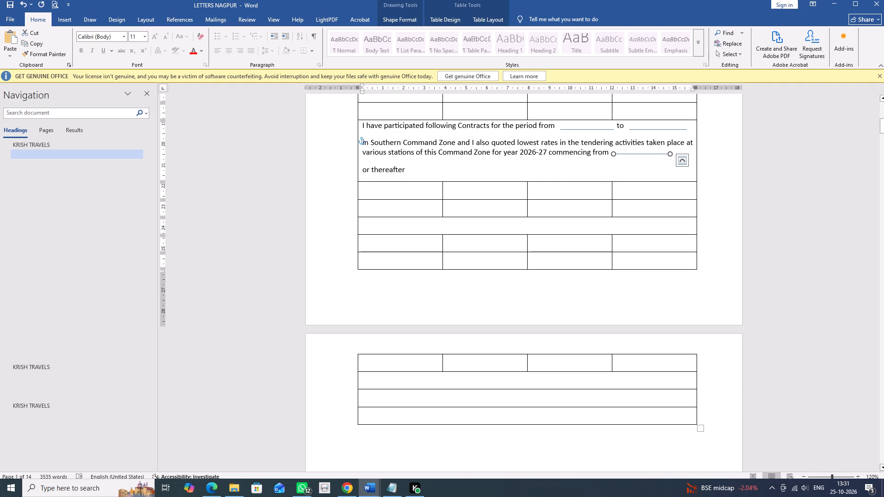
left_click(674, 152)
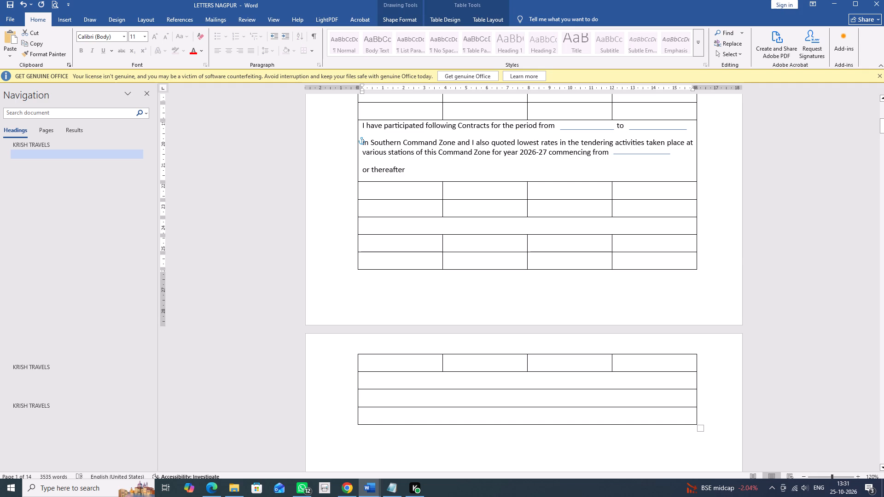